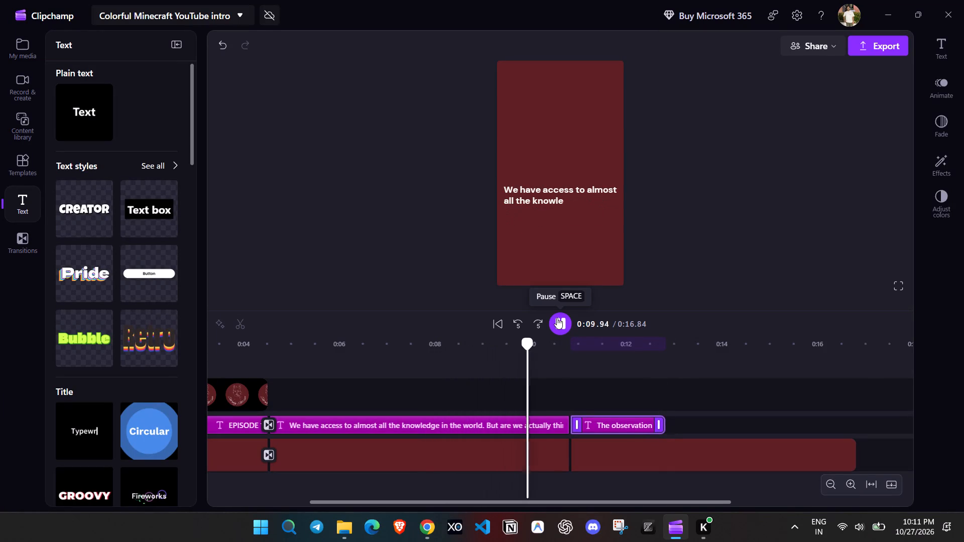
{"action": "left_click", "coordinate": [557, 318]}
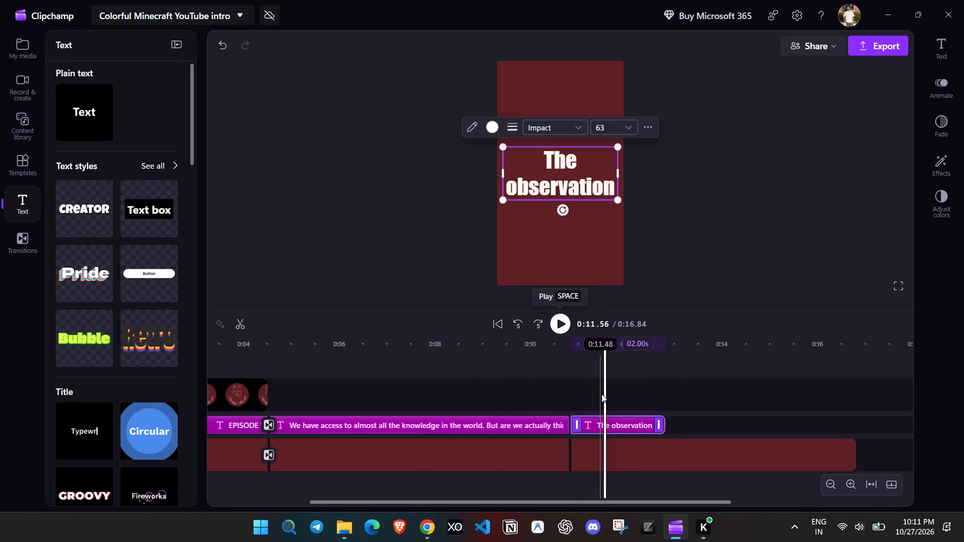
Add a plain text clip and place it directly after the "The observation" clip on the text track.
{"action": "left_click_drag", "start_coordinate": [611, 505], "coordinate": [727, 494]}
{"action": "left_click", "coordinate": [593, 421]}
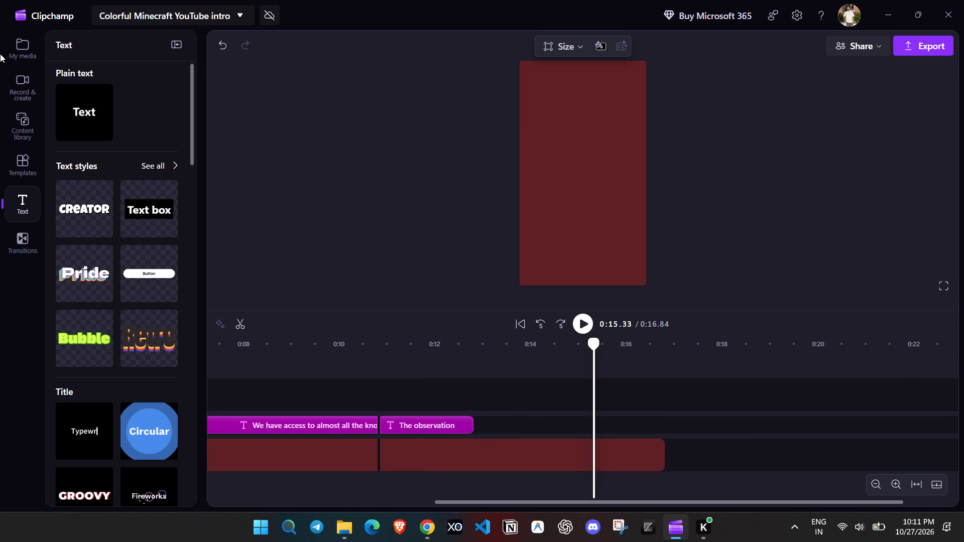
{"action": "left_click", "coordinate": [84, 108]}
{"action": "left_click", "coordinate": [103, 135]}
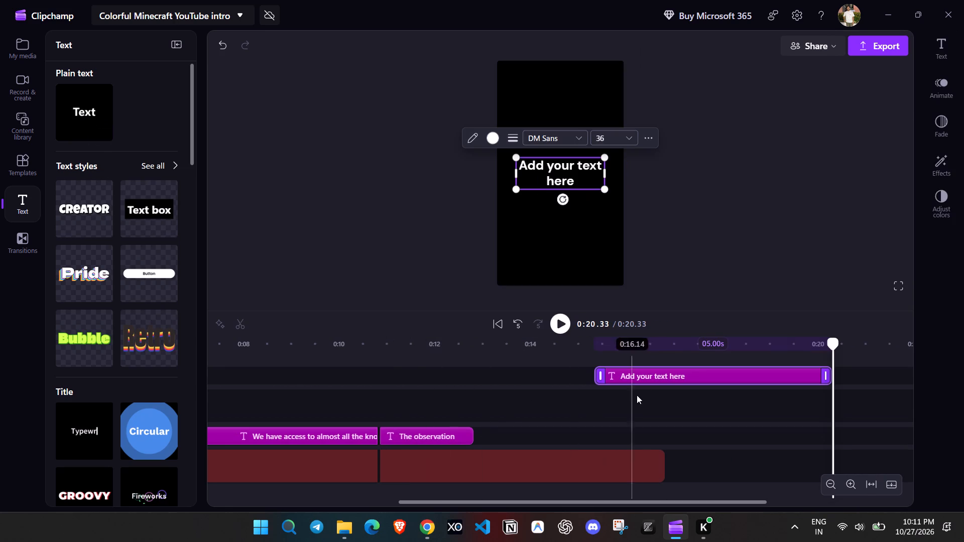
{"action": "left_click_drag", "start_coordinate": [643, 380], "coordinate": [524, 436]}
Preview the change from the "The observation" title to the new placeholder text.
{"action": "left_click", "coordinate": [449, 385]}
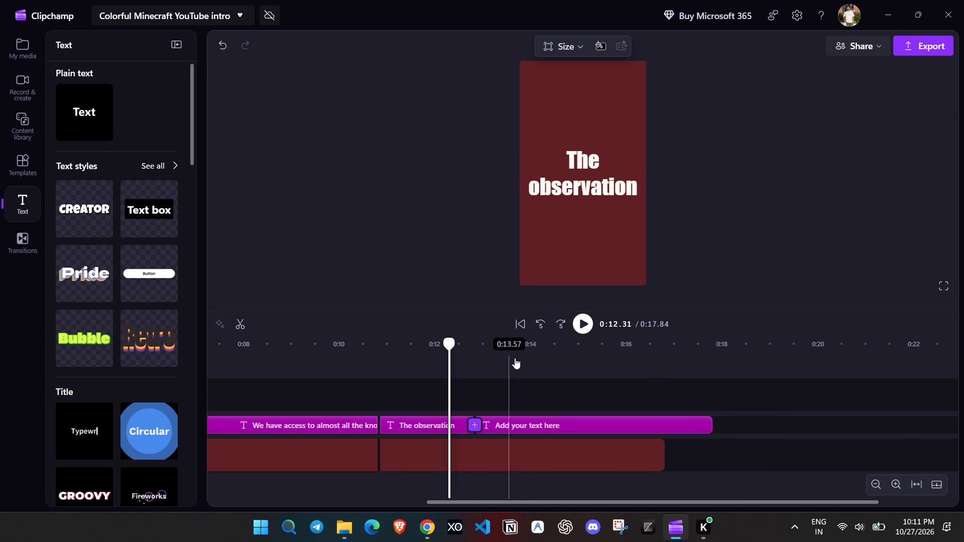
{"action": "left_click", "coordinate": [587, 319]}
{"action": "left_click", "coordinate": [587, 319]}
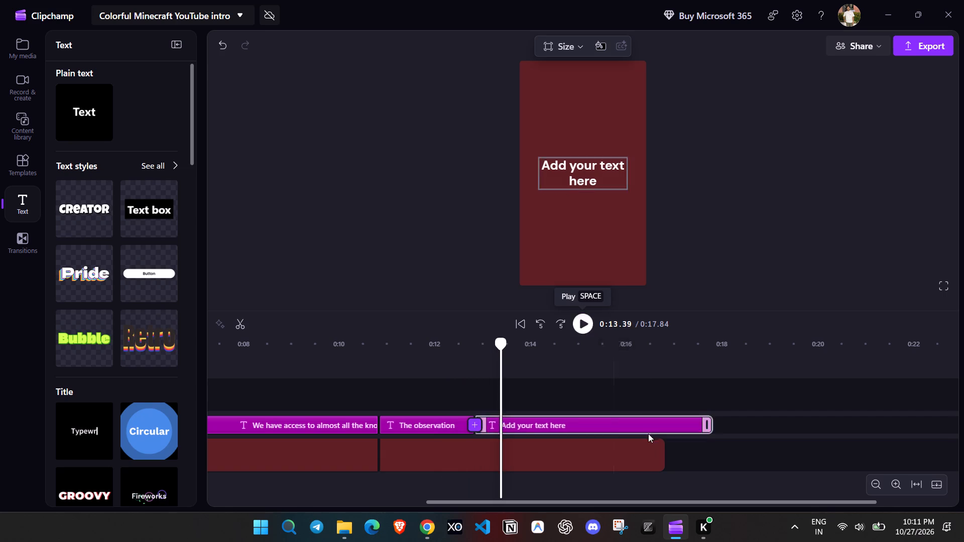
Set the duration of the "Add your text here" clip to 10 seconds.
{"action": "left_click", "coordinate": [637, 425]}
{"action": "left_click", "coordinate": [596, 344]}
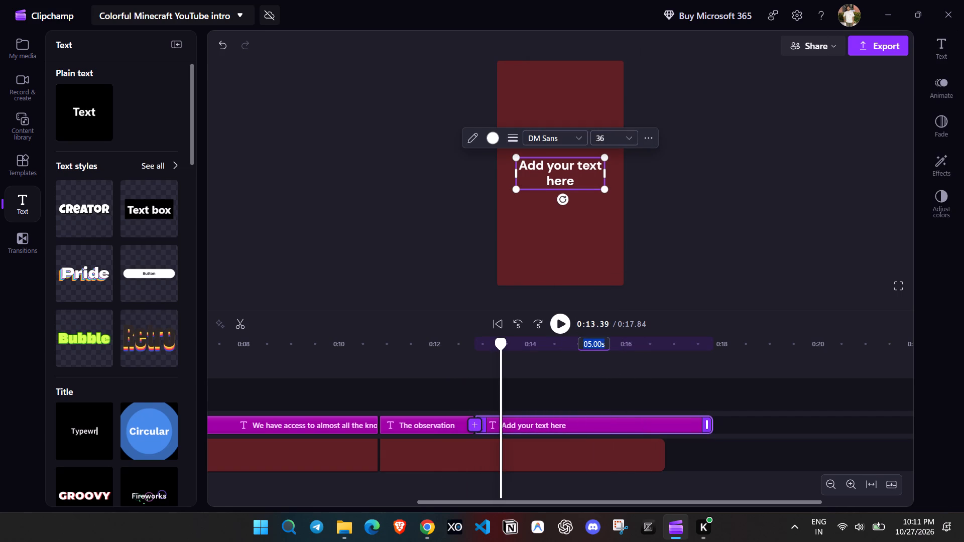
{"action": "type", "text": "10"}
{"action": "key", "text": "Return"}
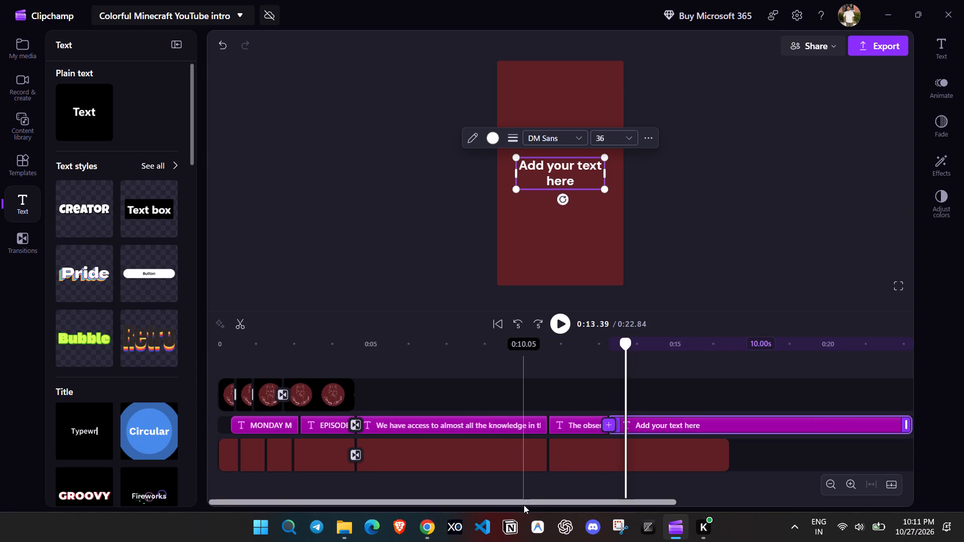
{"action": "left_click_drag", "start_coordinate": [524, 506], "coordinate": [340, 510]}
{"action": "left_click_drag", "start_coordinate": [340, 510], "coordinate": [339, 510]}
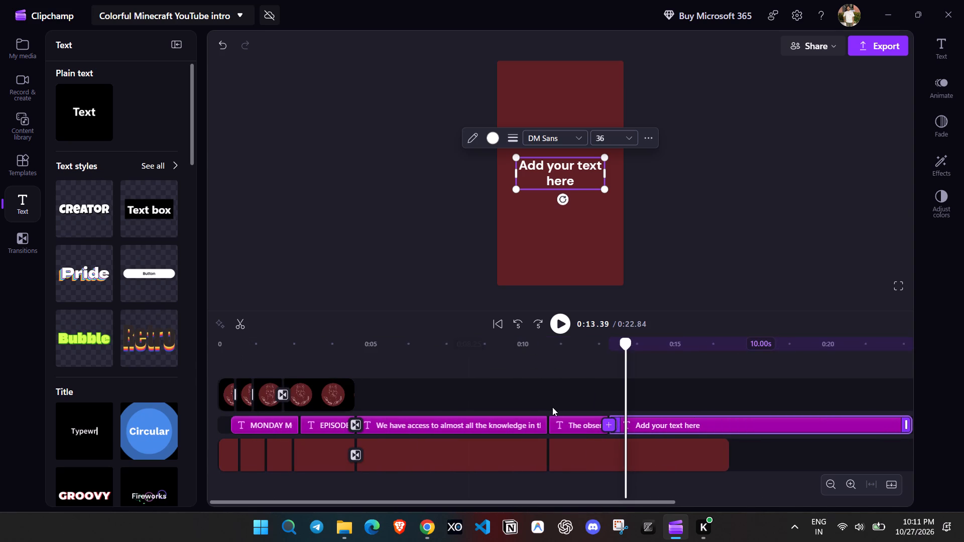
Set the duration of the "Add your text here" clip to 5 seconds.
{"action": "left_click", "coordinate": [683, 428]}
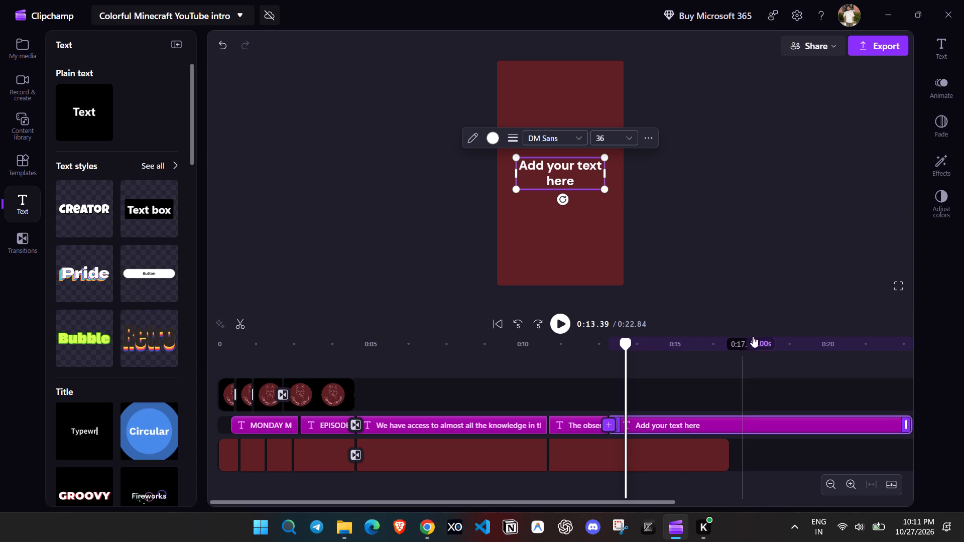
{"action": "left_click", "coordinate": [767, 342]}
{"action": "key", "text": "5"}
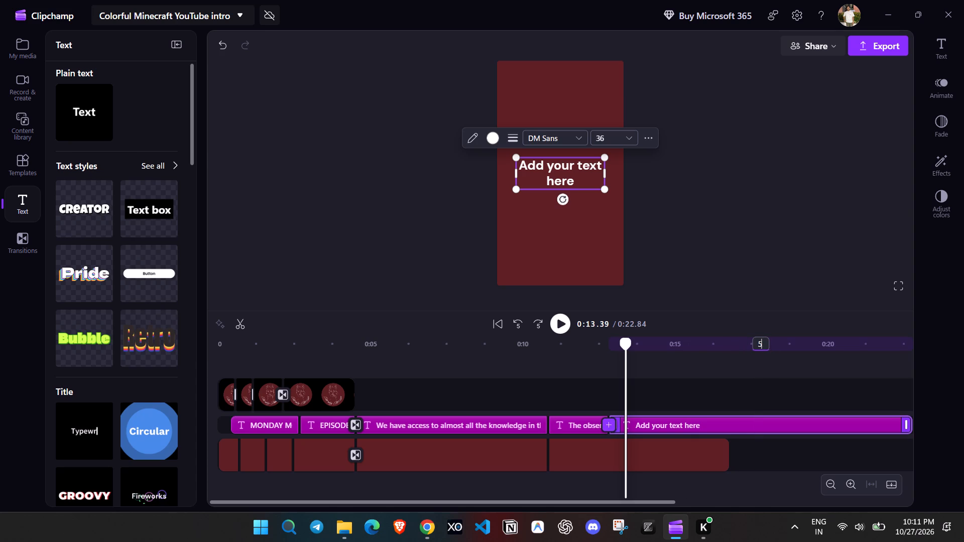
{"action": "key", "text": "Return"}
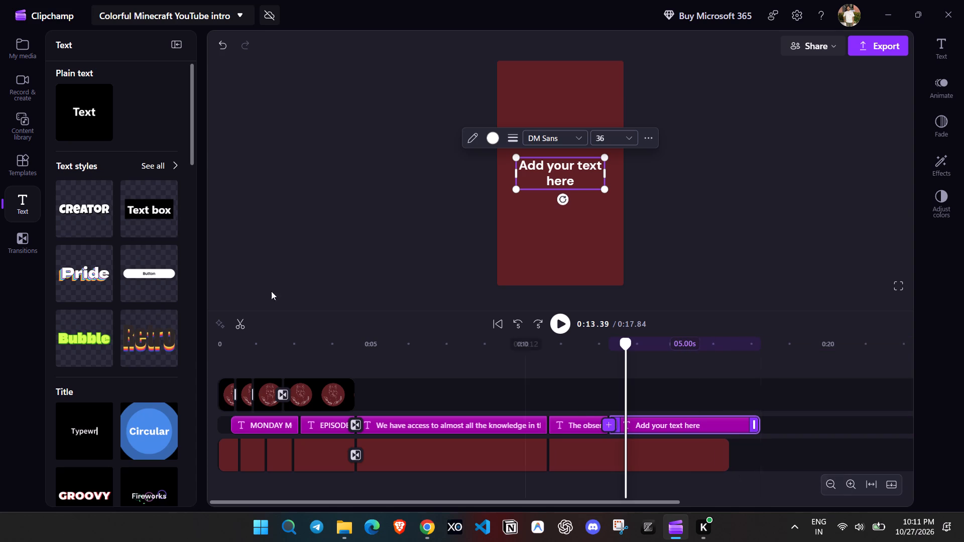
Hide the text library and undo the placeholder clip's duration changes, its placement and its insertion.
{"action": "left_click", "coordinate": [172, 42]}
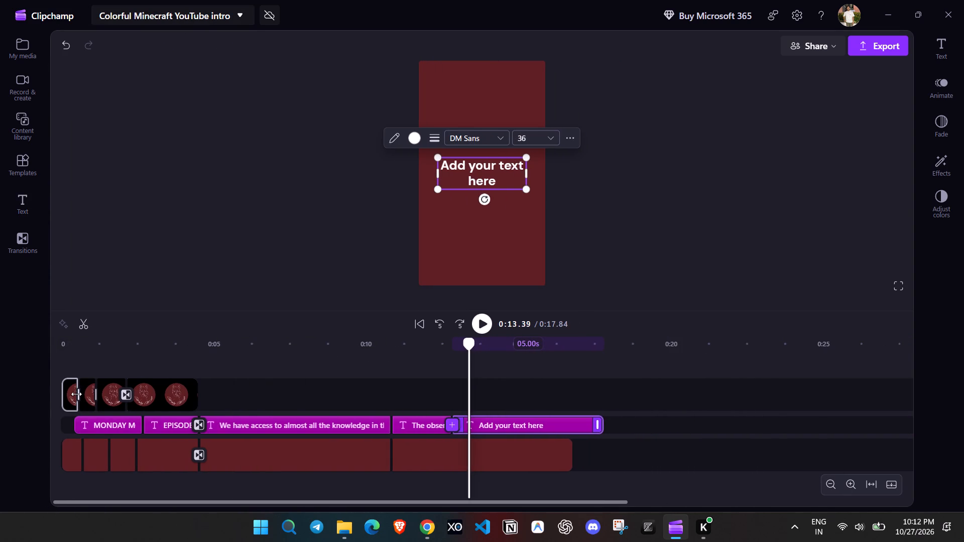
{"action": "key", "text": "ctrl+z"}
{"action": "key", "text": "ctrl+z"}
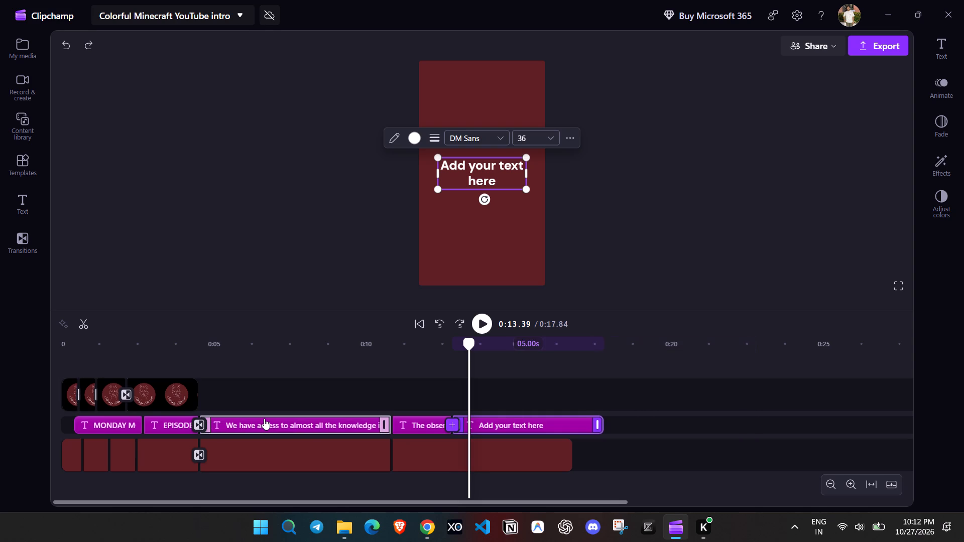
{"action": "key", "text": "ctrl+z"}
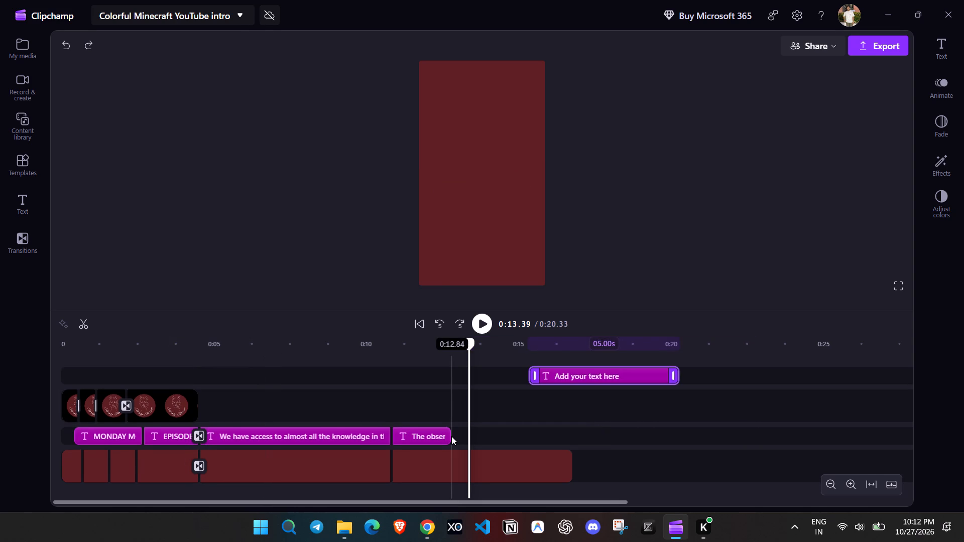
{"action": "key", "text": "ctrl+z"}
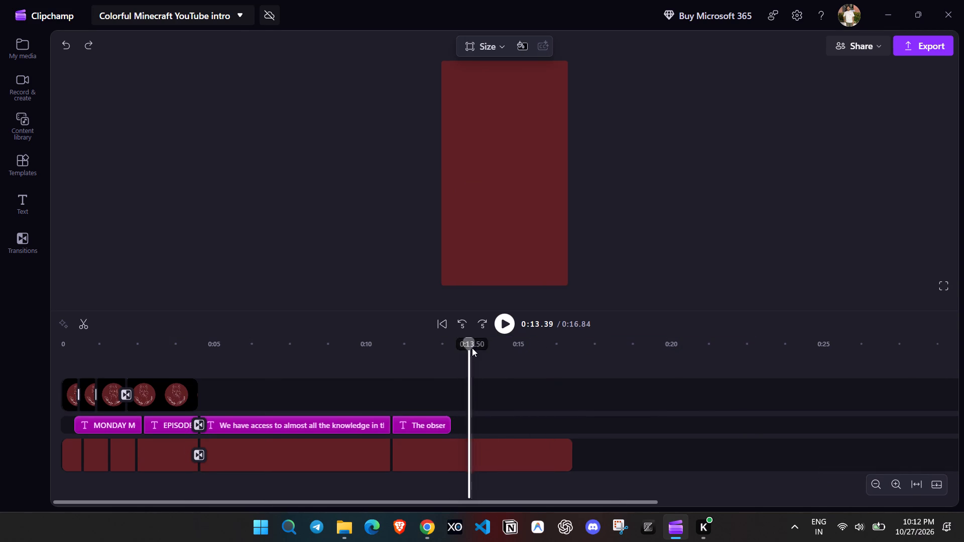
Play the preview from about 10 seconds into the "The observation" title.
{"action": "left_click_drag", "start_coordinate": [471, 345], "coordinate": [376, 344]}
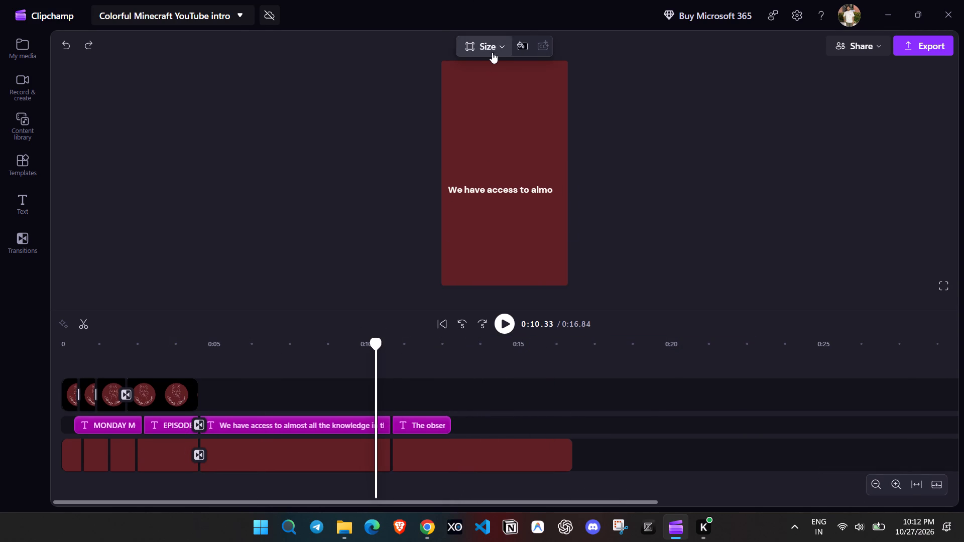
{"action": "left_click", "coordinate": [513, 318]}
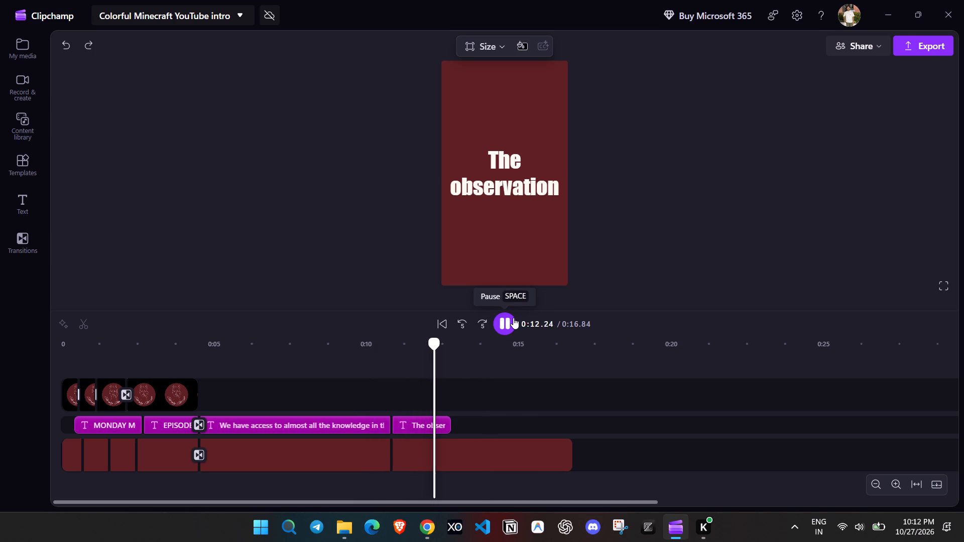
{"action": "left_click", "coordinate": [513, 318]}
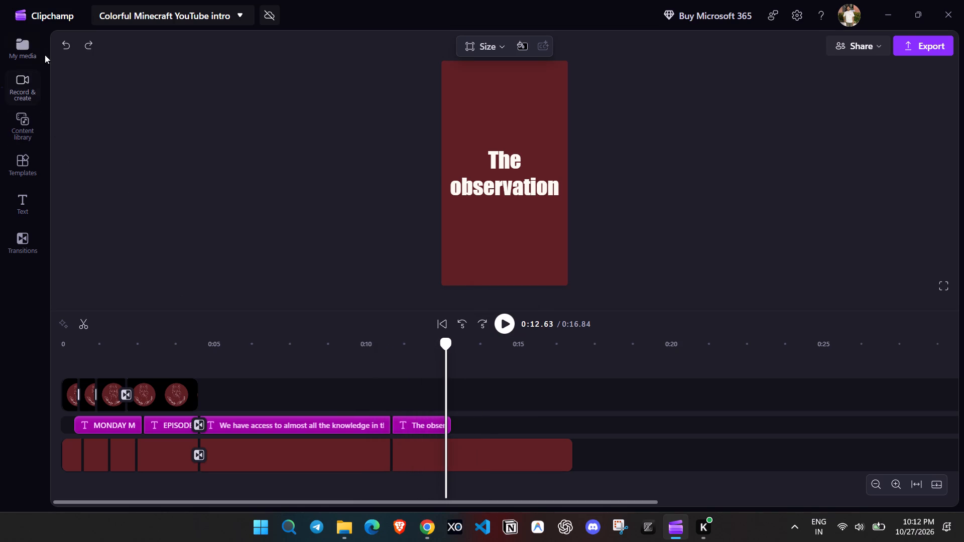
Add a plain text clip near the end of "The observation" and place it directly after that clip on the text track.
{"action": "left_click", "coordinate": [482, 419]}
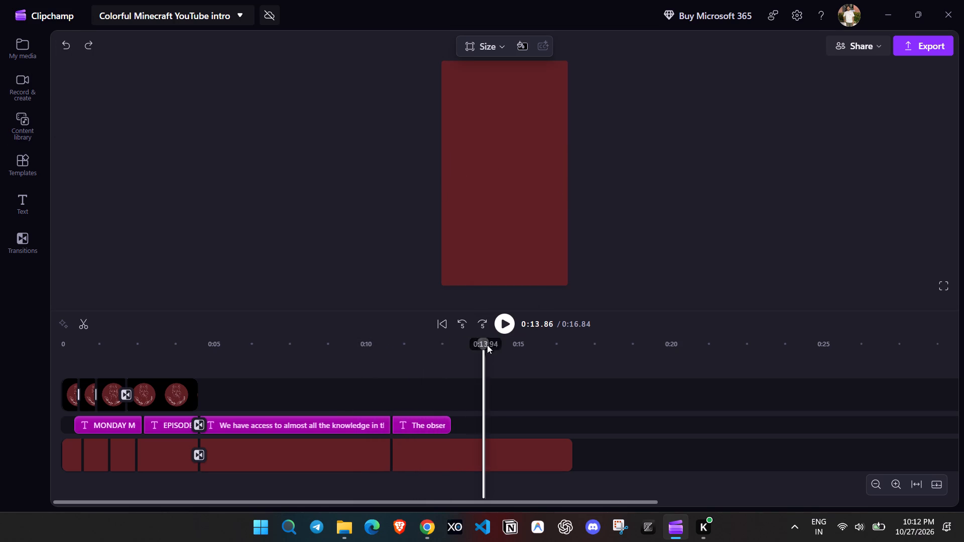
{"action": "left_click_drag", "start_coordinate": [486, 341], "coordinate": [440, 341]}
{"action": "left_click", "coordinate": [20, 206]}
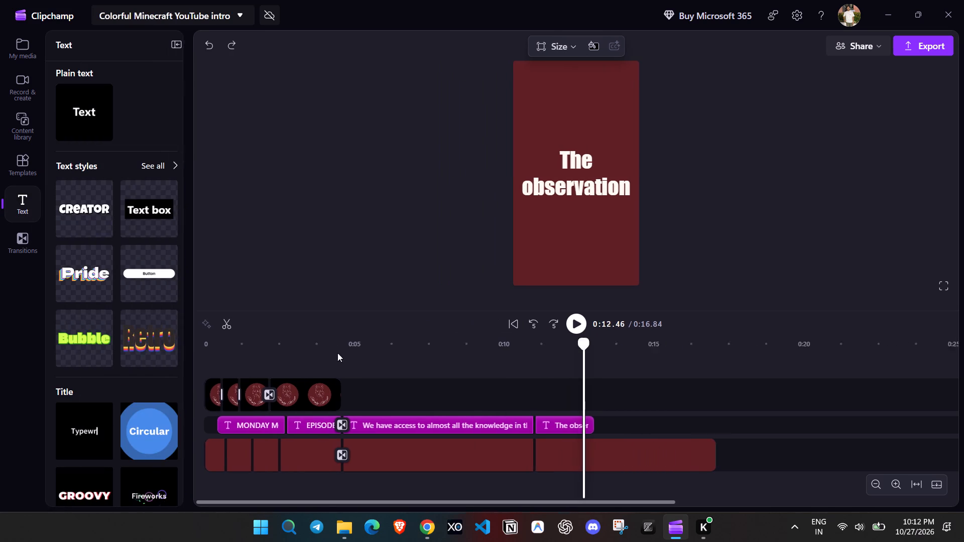
{"action": "left_click", "coordinate": [101, 132]}
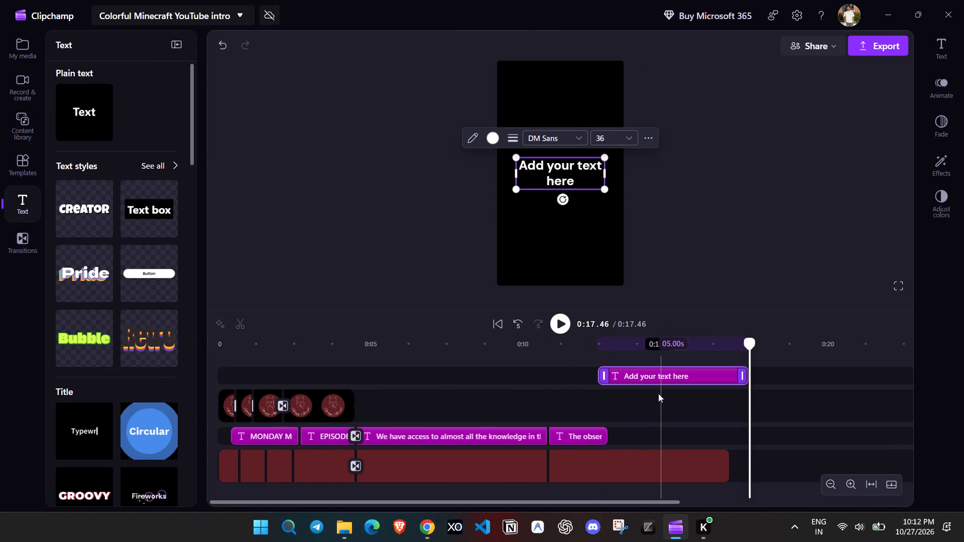
{"action": "left_click_drag", "start_coordinate": [643, 373], "coordinate": [653, 426]}
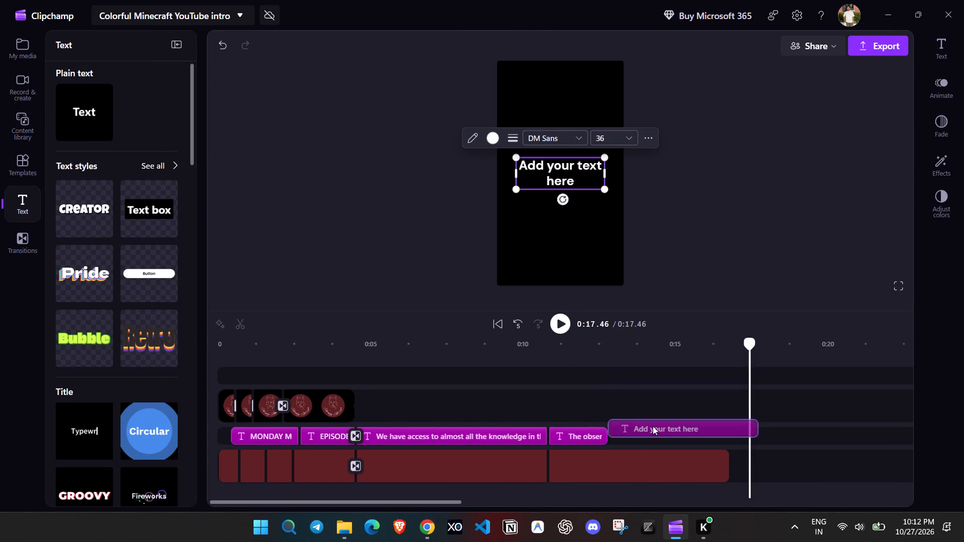
{"action": "left_click_drag", "start_coordinate": [653, 426], "coordinate": [648, 435]}
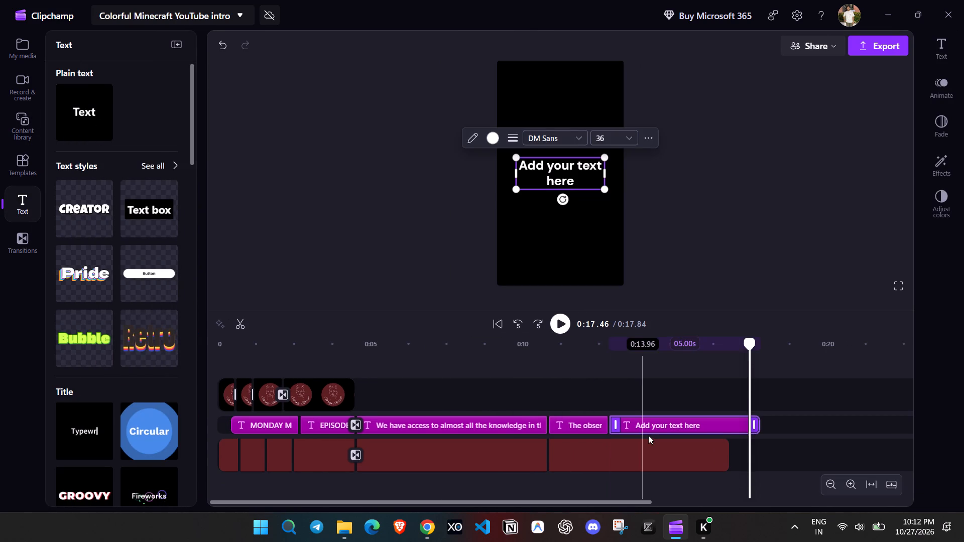
Lengthen the new text clip after "The observation" to about 6 seconds.
{"action": "left_click_drag", "start_coordinate": [750, 341], "coordinate": [600, 354]}
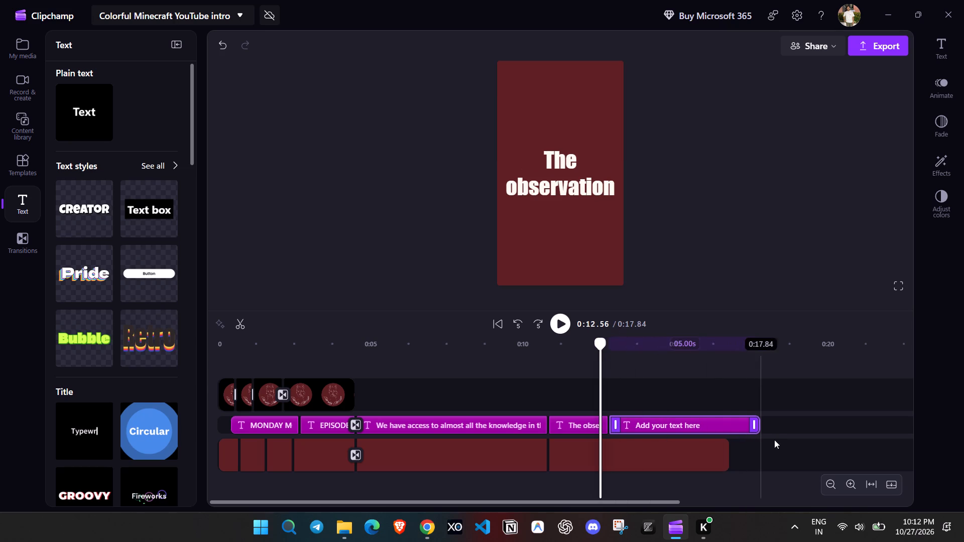
{"action": "left_click_drag", "start_coordinate": [754, 420], "coordinate": [768, 422]}
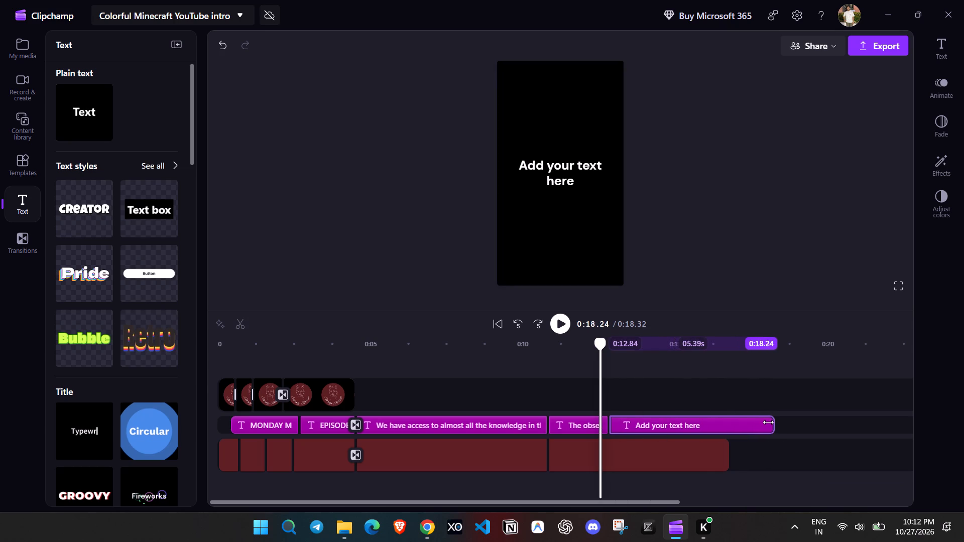
Lengthen the placeholder text clip after "The observation" to about 6.05 seconds.
{"action": "left_click_drag", "start_coordinate": [768, 422], "coordinate": [774, 422]}
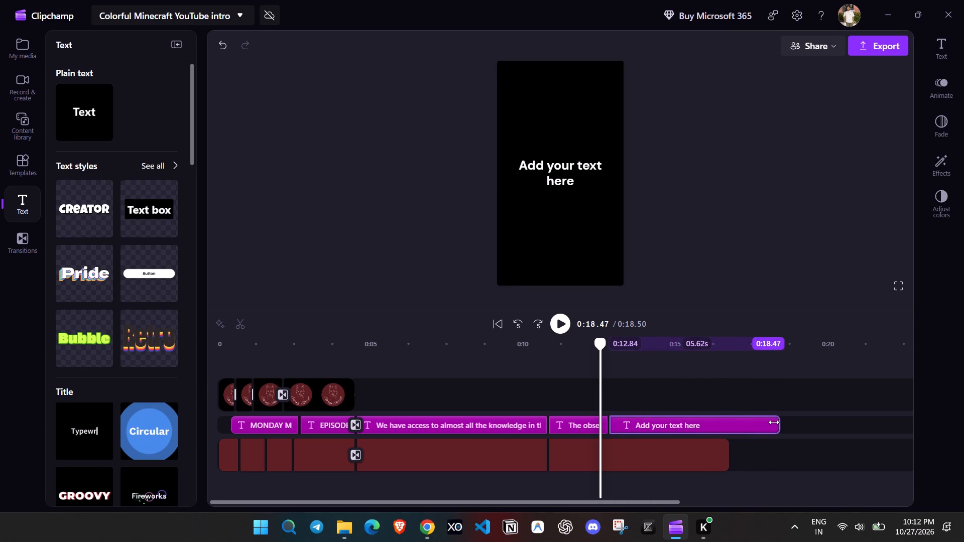
{"action": "left_click_drag", "start_coordinate": [774, 422], "coordinate": [788, 426]}
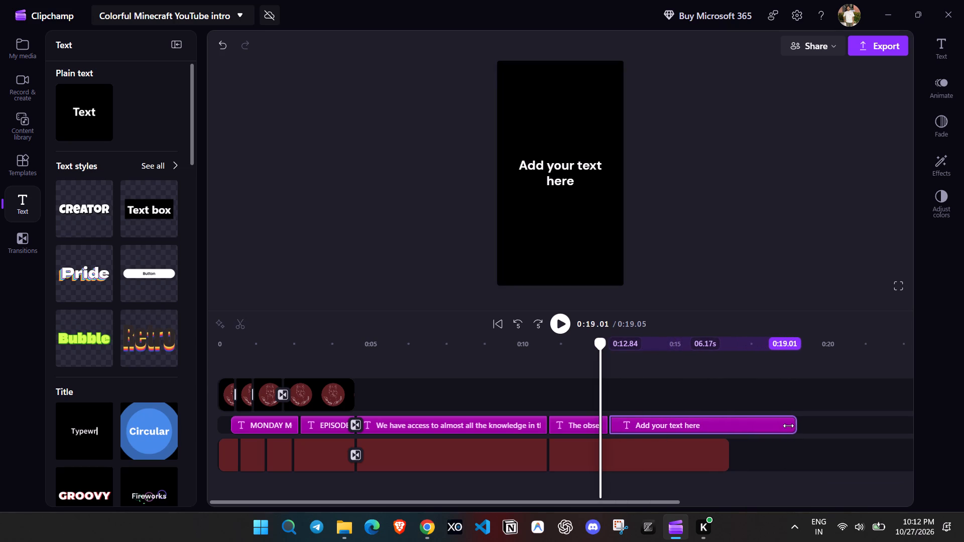
{"action": "left_click_drag", "start_coordinate": [788, 426], "coordinate": [786, 424]}
Extend the last dark red background clip to end level with the placeholder text clip, at about 18.9 seconds.
{"action": "left_click_drag", "start_coordinate": [726, 452], "coordinate": [783, 460]}
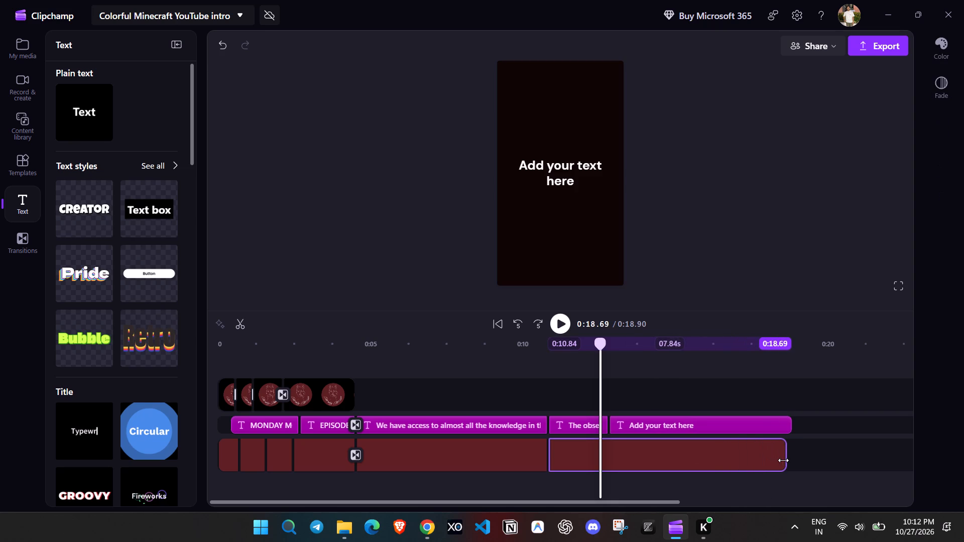
{"action": "left_click_drag", "start_coordinate": [783, 460], "coordinate": [788, 461]}
Replace the last clip's placeholder with "We ask AI for answers. We scroll for opinions. We watch short videos that tell us what to think about the world.".
{"action": "left_click", "coordinate": [674, 421]}
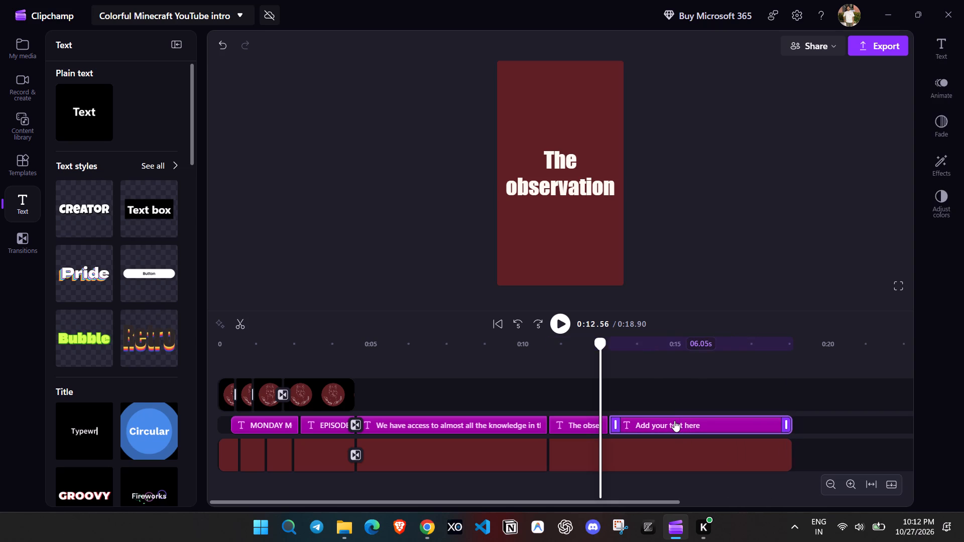
{"action": "left_click", "coordinate": [567, 325]}
{"action": "left_click", "coordinate": [567, 325]}
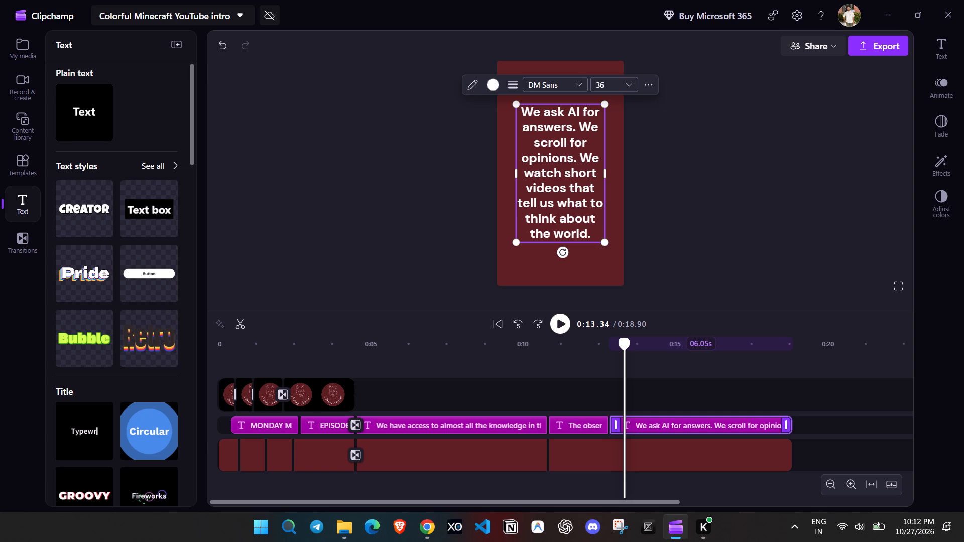
Widen the "We ask AI for answers" caption's text box beyond the video frame's right edge so it wraps onto five lines.
{"action": "left_click_drag", "start_coordinate": [606, 171], "coordinate": [654, 178]}
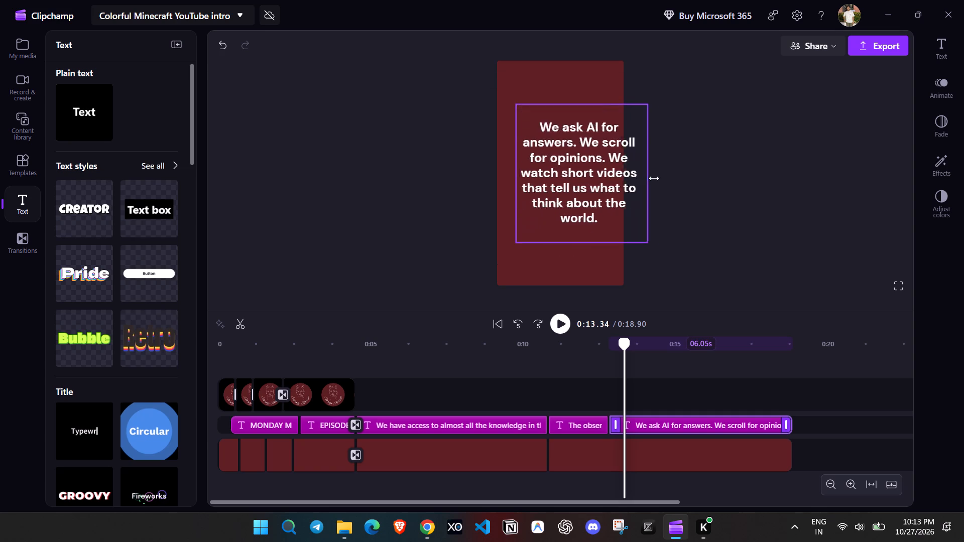
{"action": "left_click_drag", "start_coordinate": [654, 178], "coordinate": [676, 179]}
{"action": "left_click", "coordinate": [573, 160]}
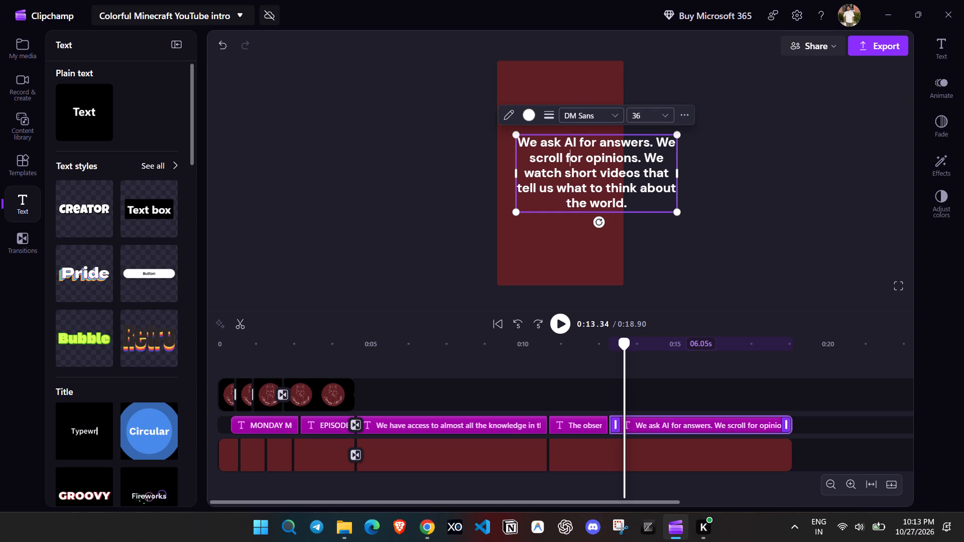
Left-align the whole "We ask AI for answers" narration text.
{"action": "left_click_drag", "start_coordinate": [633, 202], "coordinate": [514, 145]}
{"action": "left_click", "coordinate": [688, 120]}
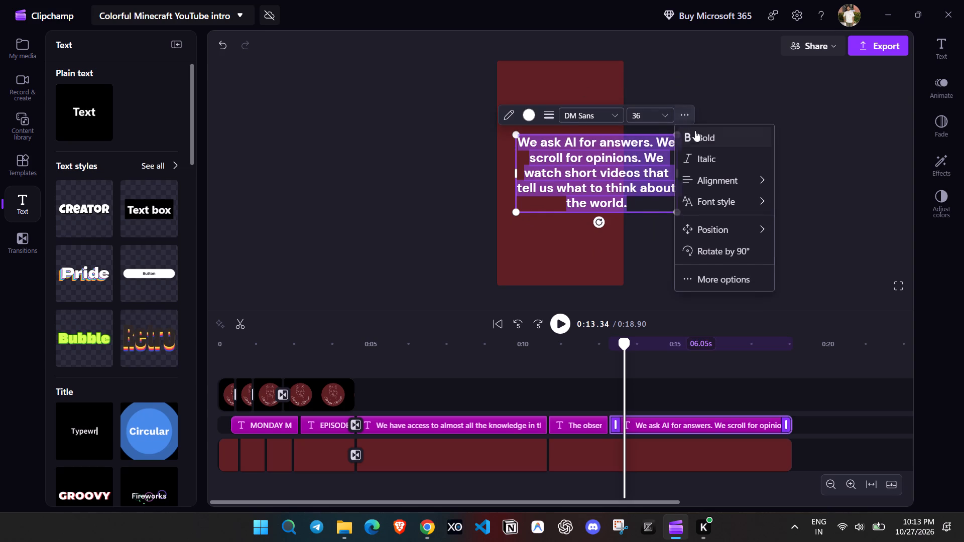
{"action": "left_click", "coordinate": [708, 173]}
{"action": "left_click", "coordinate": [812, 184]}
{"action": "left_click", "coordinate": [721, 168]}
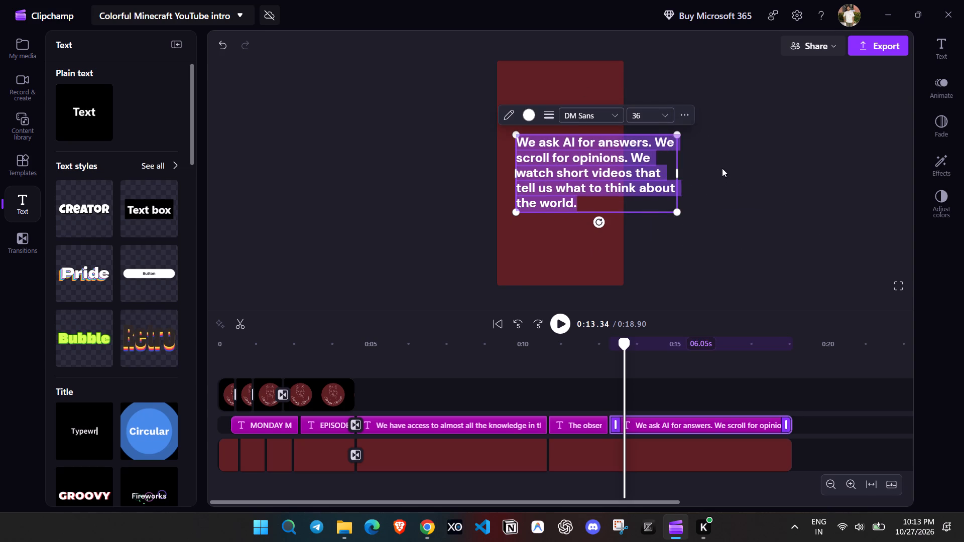
Move the narration text lower against the frame's left edge and narrow its text box to fit the frame width.
{"action": "left_click_drag", "start_coordinate": [634, 161], "coordinate": [595, 194]}
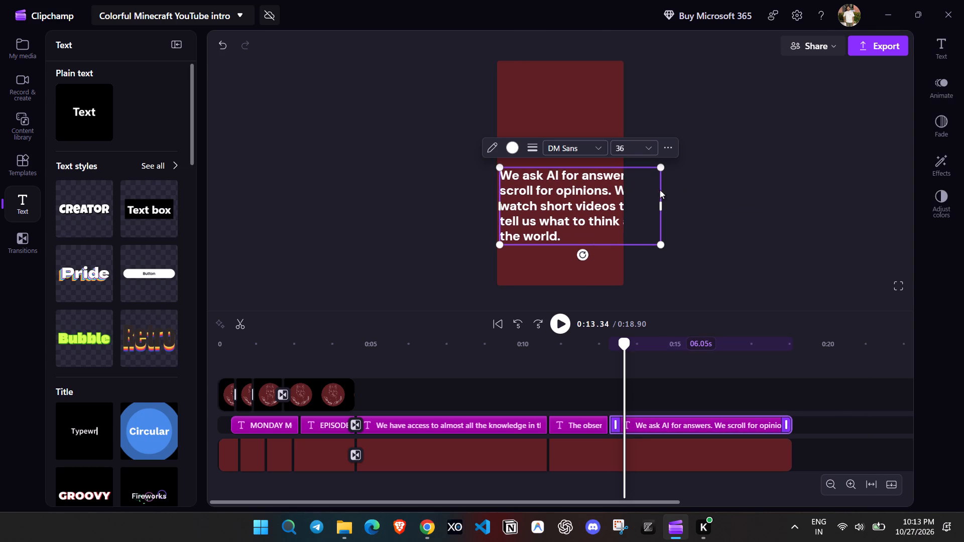
{"action": "left_click_drag", "start_coordinate": [660, 206], "coordinate": [621, 206]}
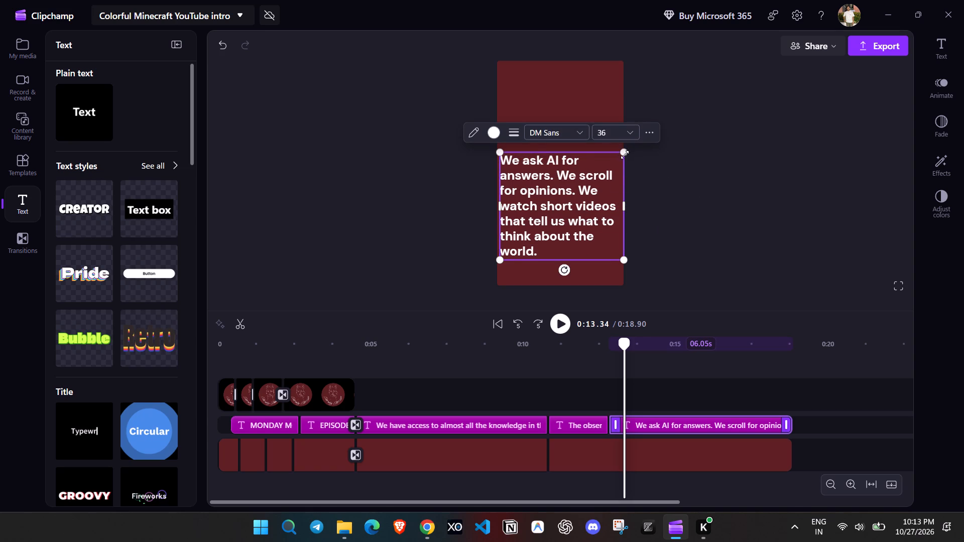
{"action": "left_click_drag", "start_coordinate": [608, 173], "coordinate": [605, 169]}
{"action": "left_click", "coordinate": [679, 174]}
{"action": "left_click", "coordinate": [589, 178]}
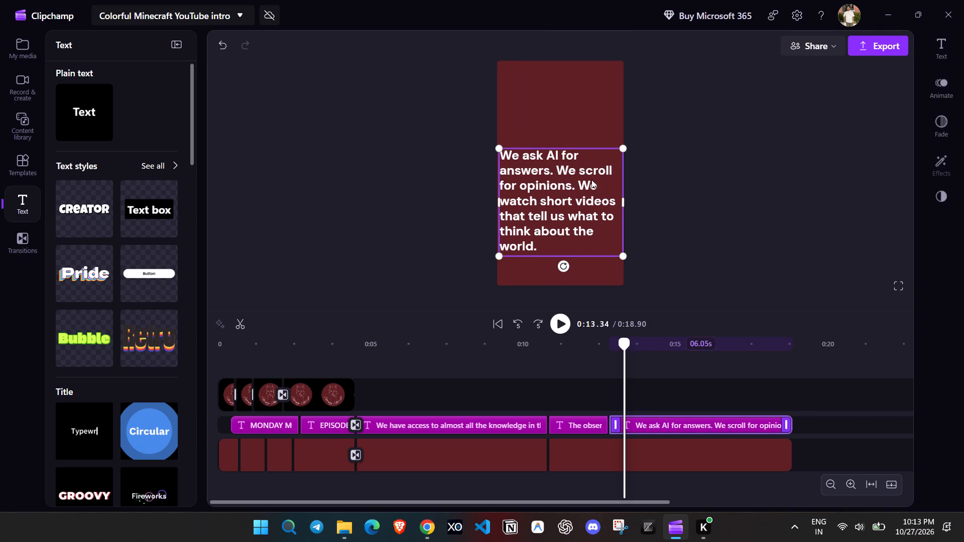
{"action": "left_click", "coordinate": [702, 177]}
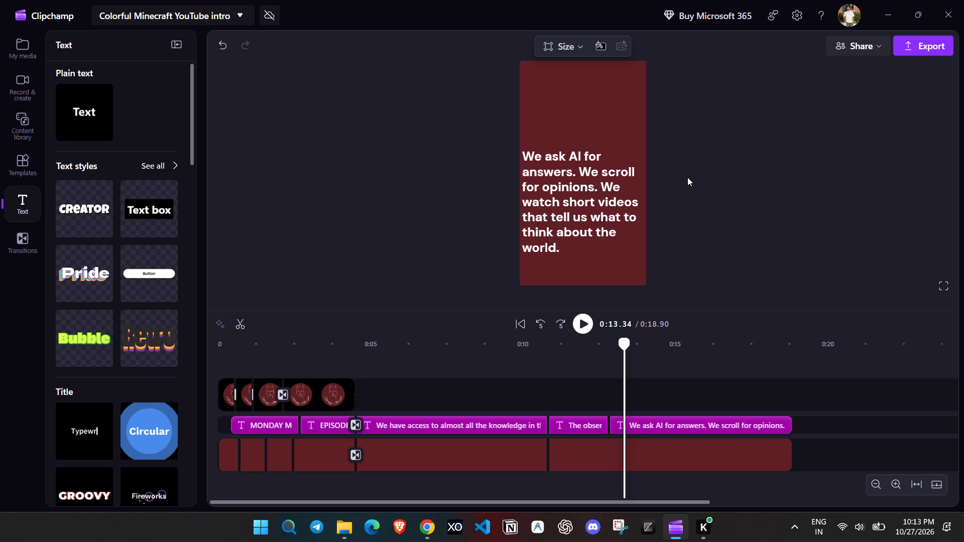
Centre-align the "We ask AI for answers" narration text.
{"action": "left_click", "coordinate": [641, 196]}
{"action": "left_click", "coordinate": [654, 129]}
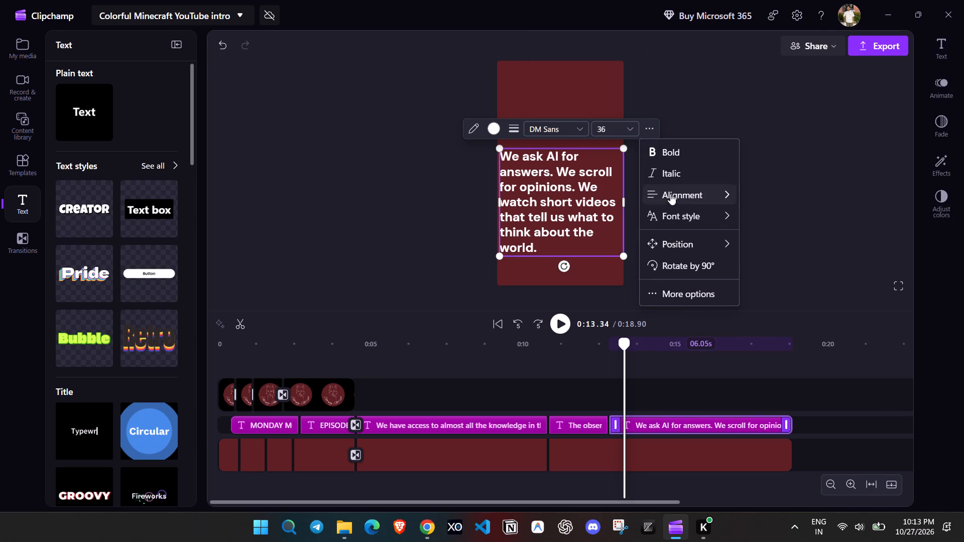
{"action": "left_click", "coordinate": [677, 198]}
{"action": "left_click", "coordinate": [792, 228]}
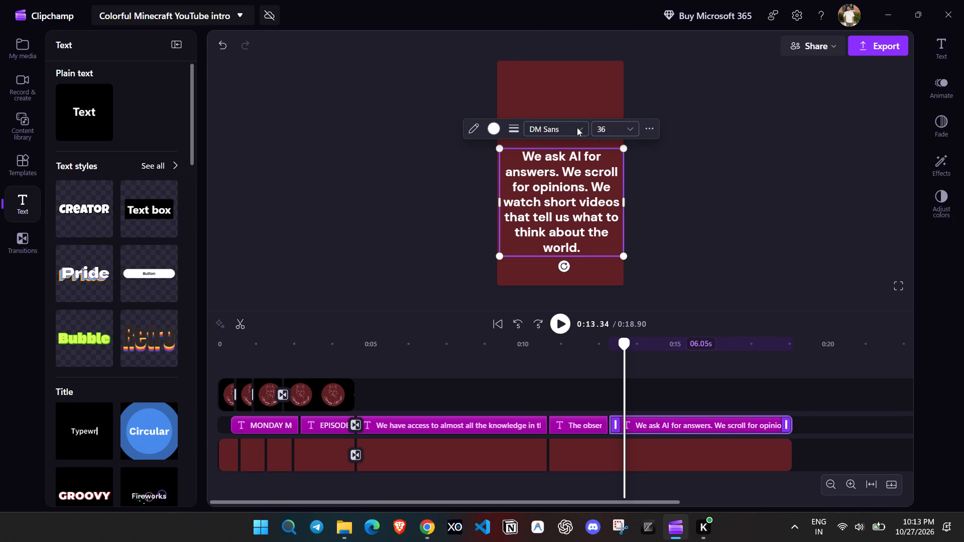
Left-align the "We ask AI for answers" narration text.
{"action": "left_click", "coordinate": [646, 130]}
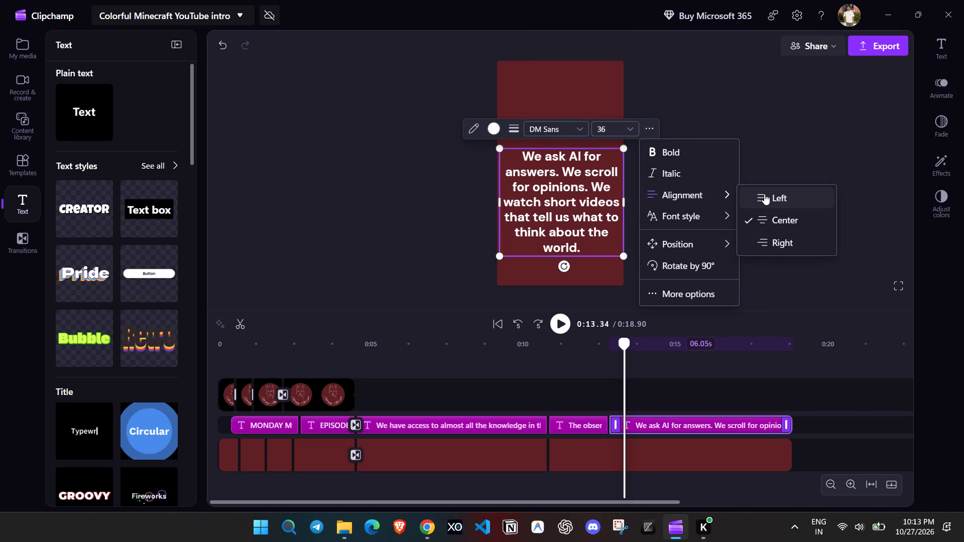
{"action": "left_click", "coordinate": [767, 195]}
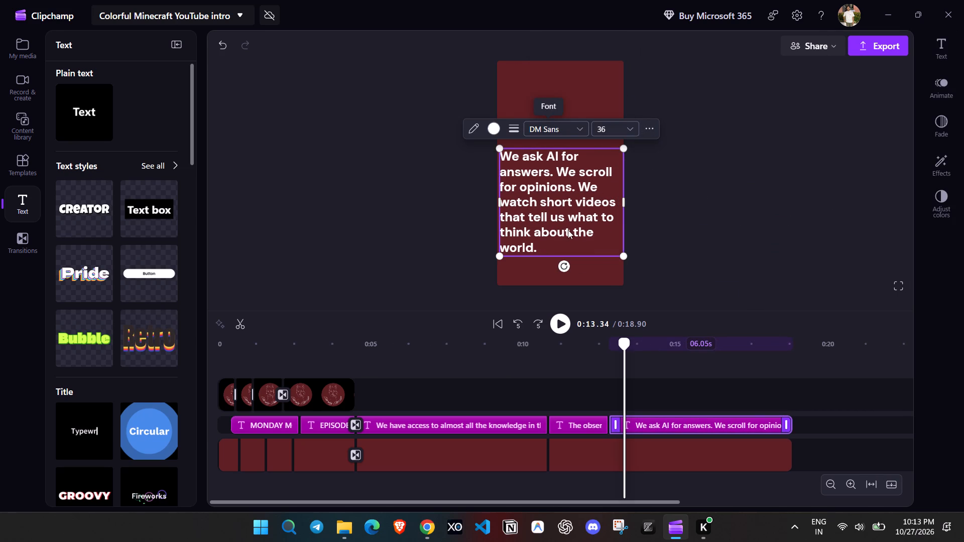
Compare the "We ask AI for answers" text with the earlier narration clip and play the change from "The observation" into it.
{"action": "left_click", "coordinate": [410, 422]}
{"action": "left_click", "coordinate": [516, 400]}
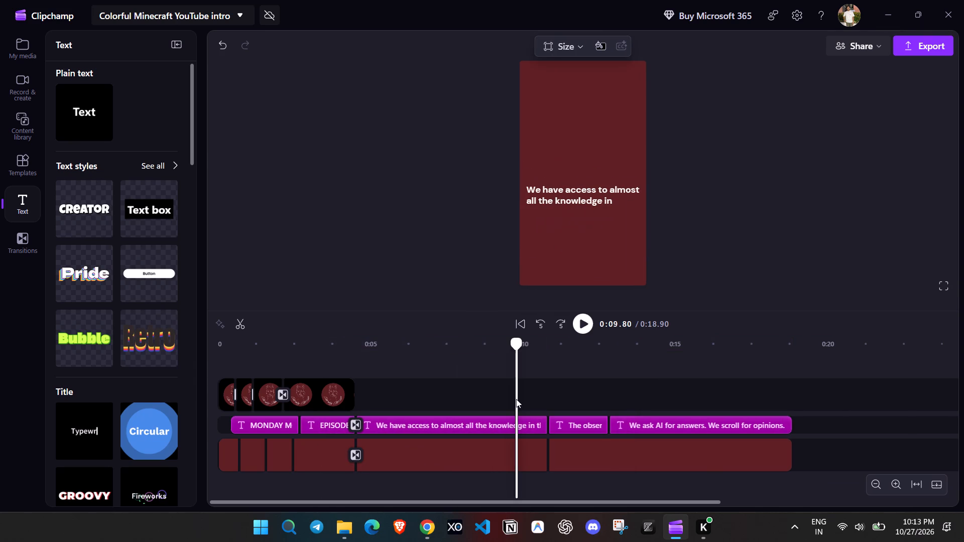
{"action": "left_click", "coordinate": [570, 189]}
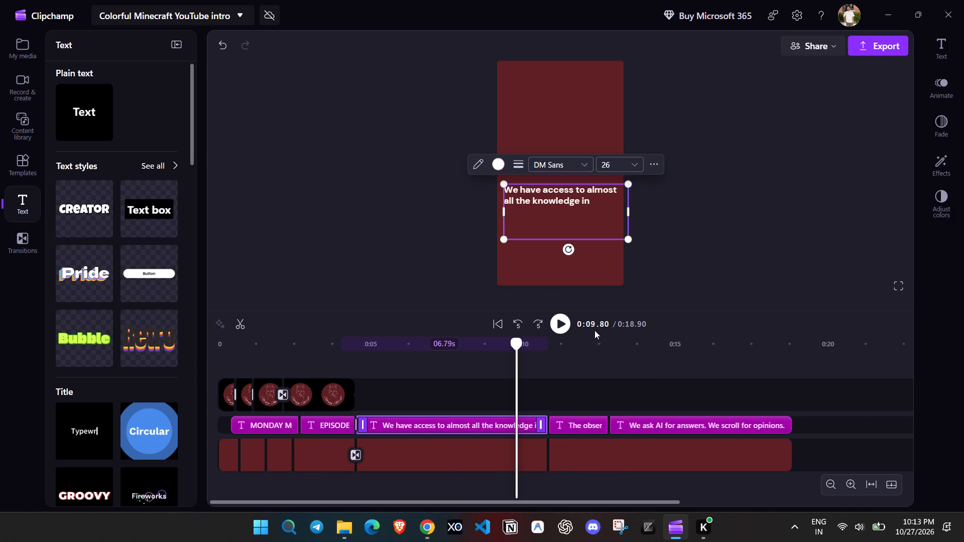
{"action": "left_click", "coordinate": [566, 399]}
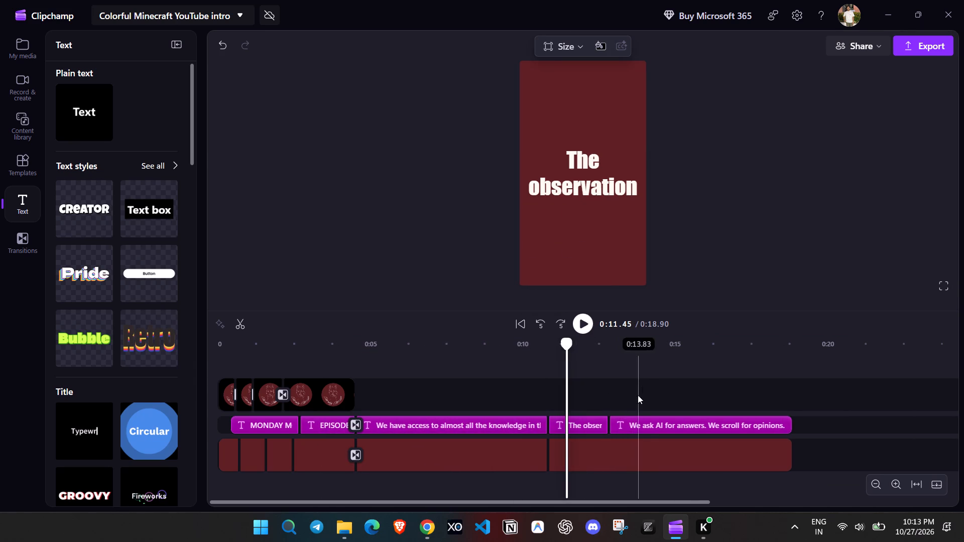
{"action": "left_click", "coordinate": [638, 395]}
{"action": "left_click", "coordinate": [582, 176]}
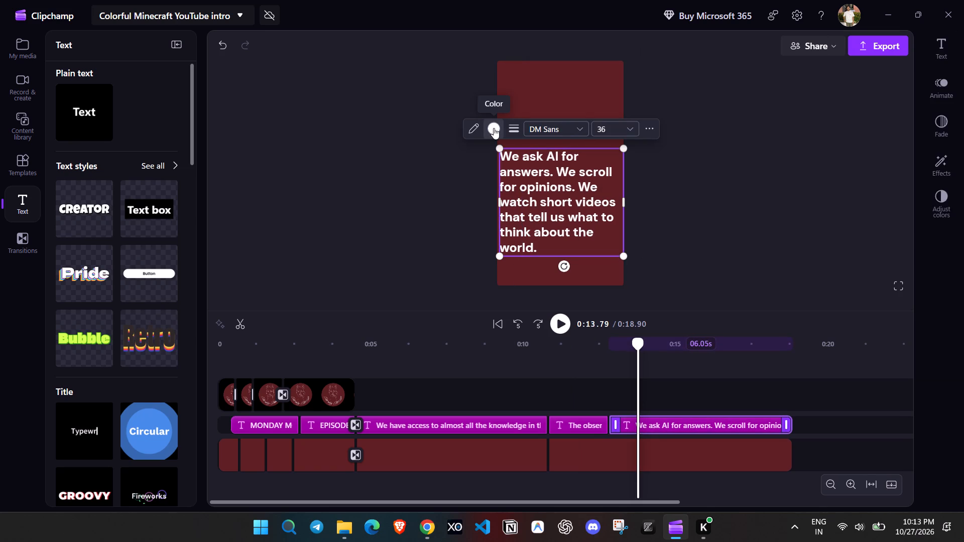
{"action": "left_click", "coordinate": [494, 128]}
{"action": "double_click", "coordinate": [650, 171]}
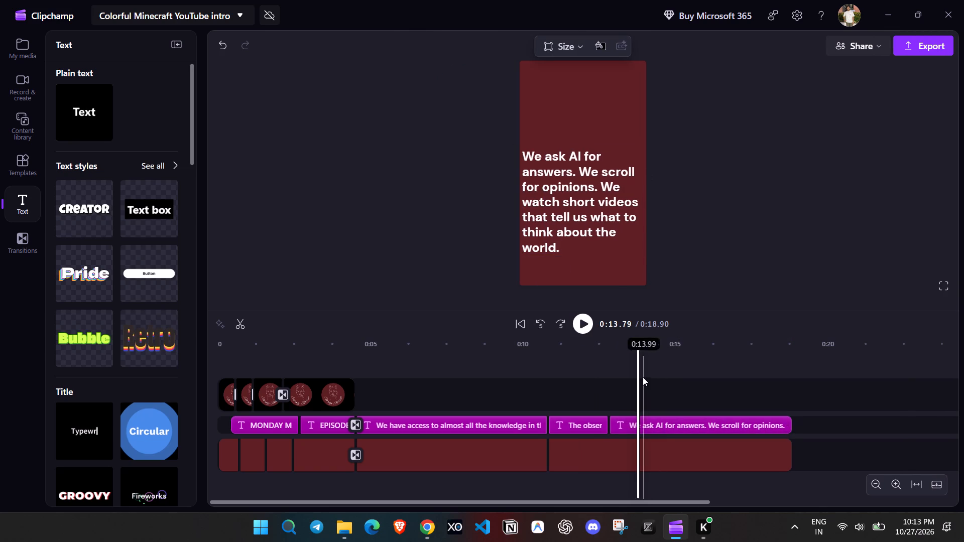
{"action": "left_click_drag", "start_coordinate": [637, 347], "coordinate": [565, 350]}
{"action": "left_click", "coordinate": [583, 321]}
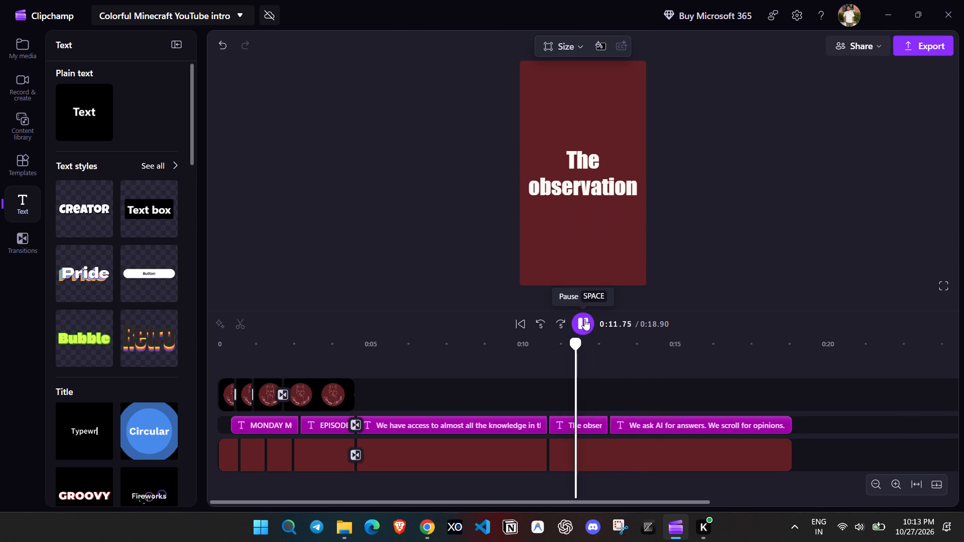
{"action": "left_click", "coordinate": [584, 319]}
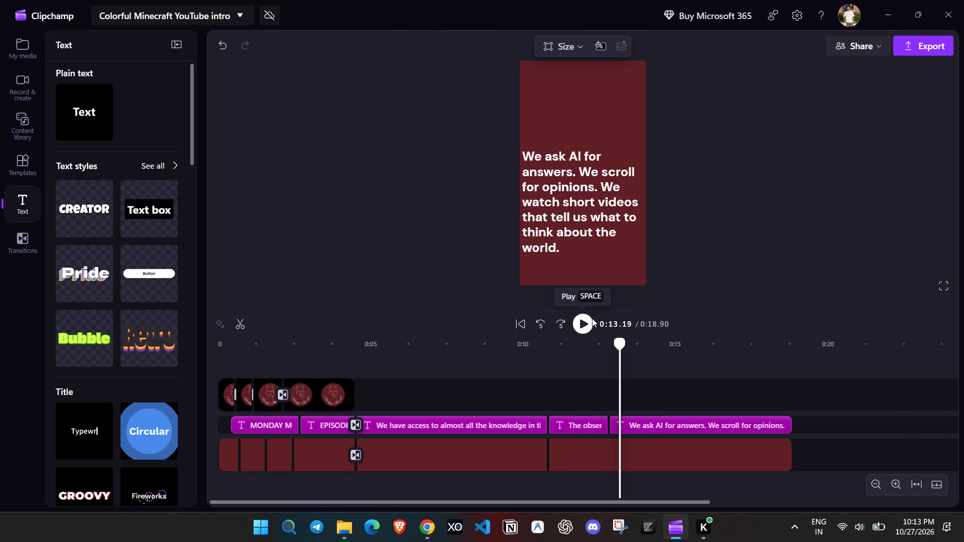
Apply the Typewriter animation to the "We ask AI for answers" text clip and preview it.
{"action": "left_click_drag", "start_coordinate": [615, 341], "coordinate": [625, 348]}
{"action": "left_click", "coordinate": [573, 142]}
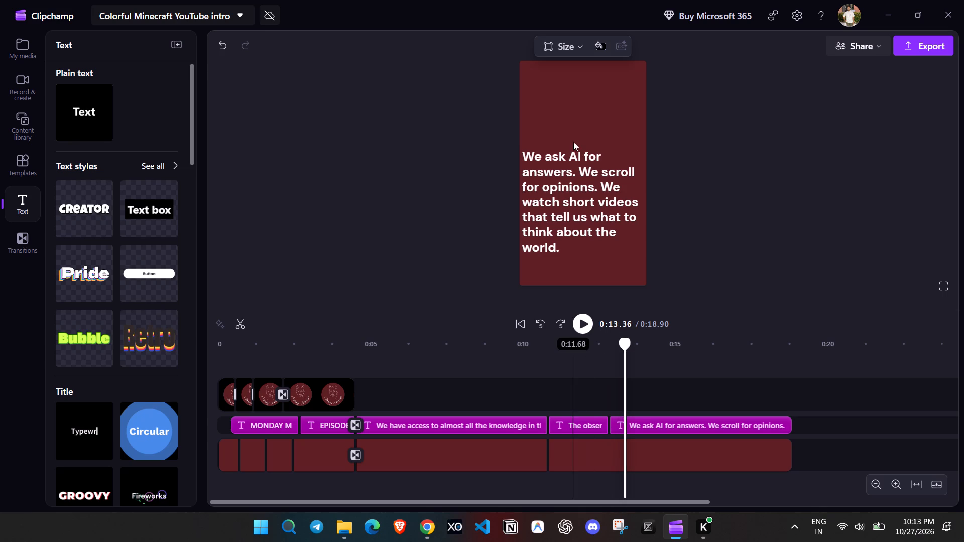
{"action": "left_click", "coordinate": [575, 196]}
{"action": "left_click", "coordinate": [941, 50]}
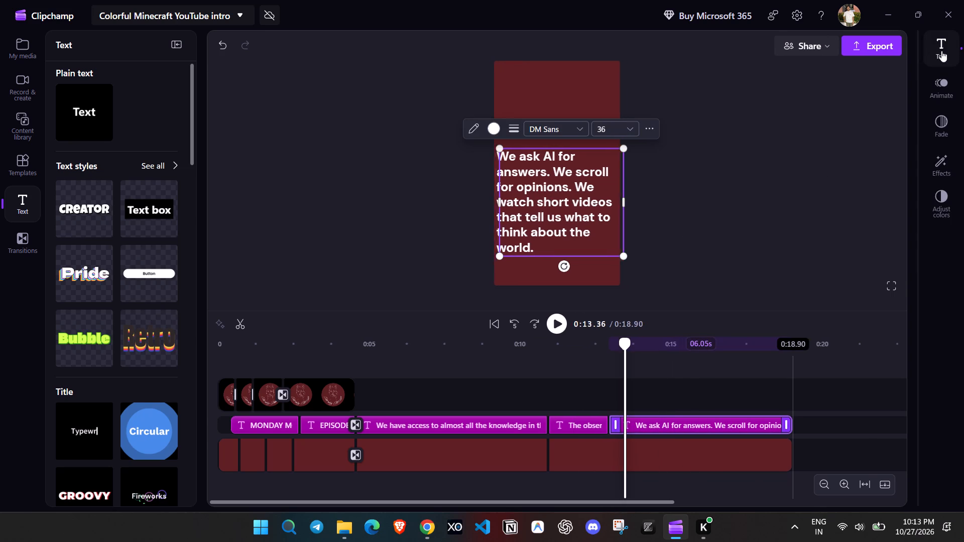
{"action": "left_click", "coordinate": [939, 93]}
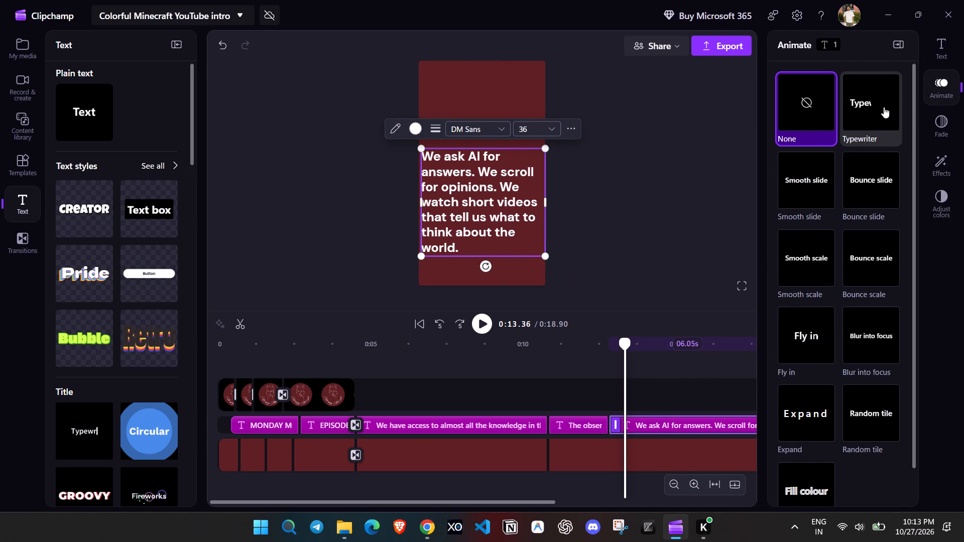
{"action": "left_click", "coordinate": [884, 107]}
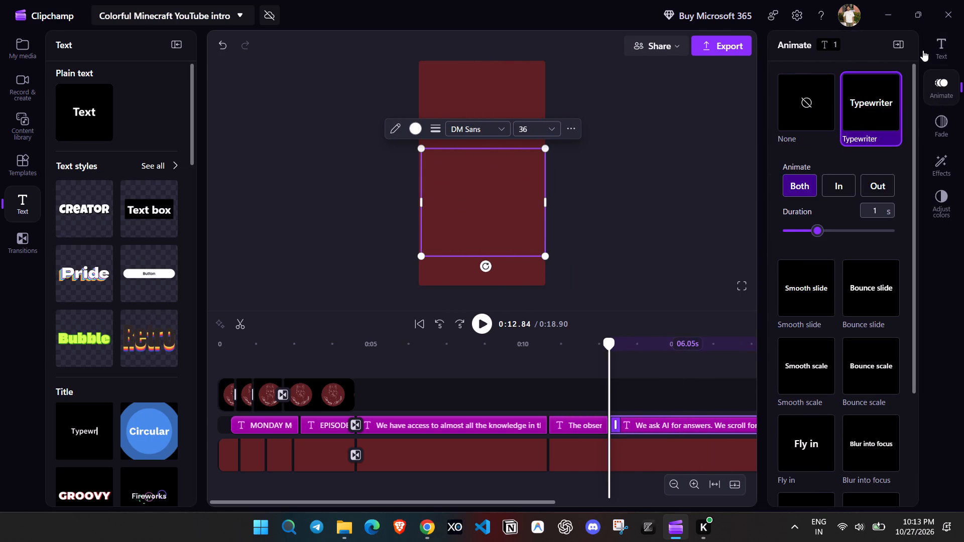
{"action": "left_click", "coordinate": [897, 47]}
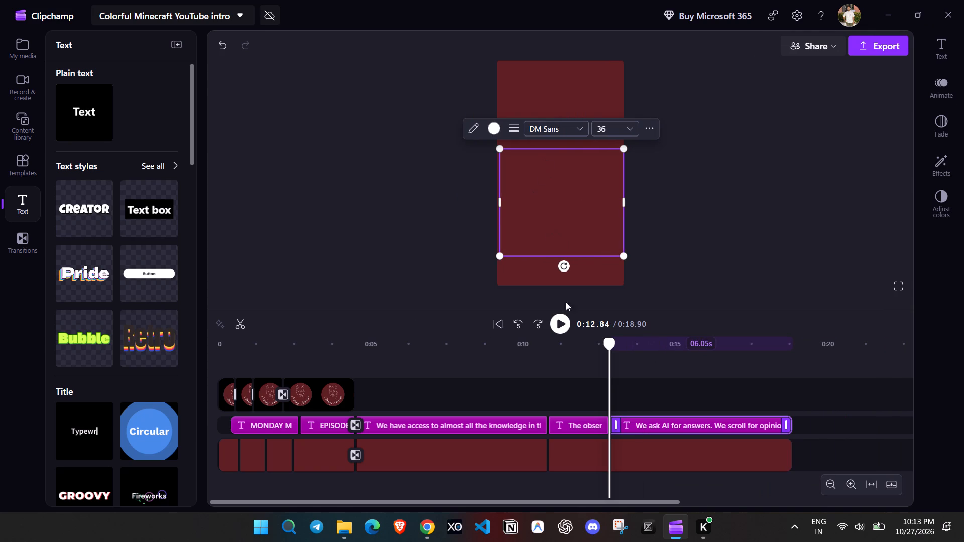
{"action": "left_click", "coordinate": [560, 319]}
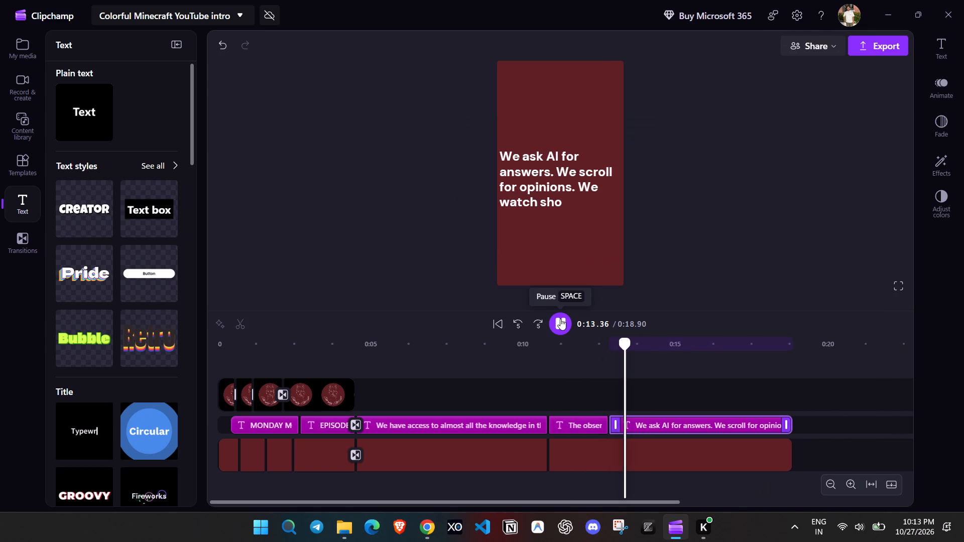
{"action": "left_click", "coordinate": [560, 319]}
Set the Typewriter animation duration of the "We ask AI for answers" text to 3 seconds.
{"action": "left_click", "coordinate": [932, 54]}
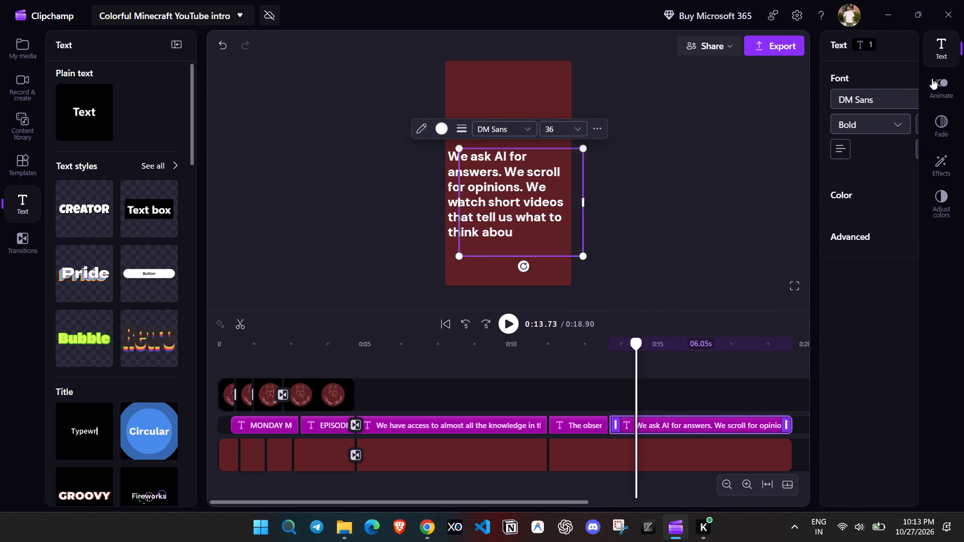
{"action": "left_click", "coordinate": [935, 92]}
{"action": "left_click_drag", "start_coordinate": [824, 229], "coordinate": [912, 235]}
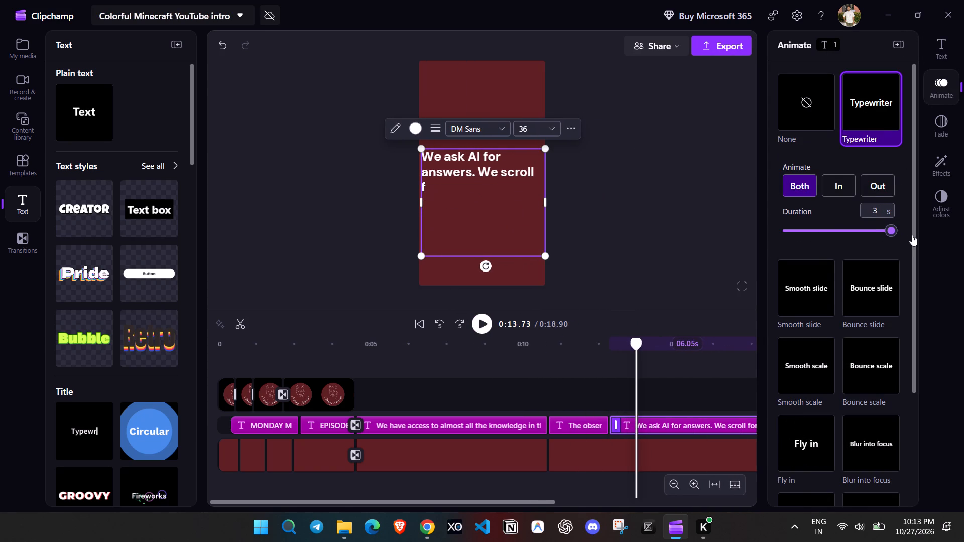
{"action": "left_click_drag", "start_coordinate": [912, 235], "coordinate": [922, 235]}
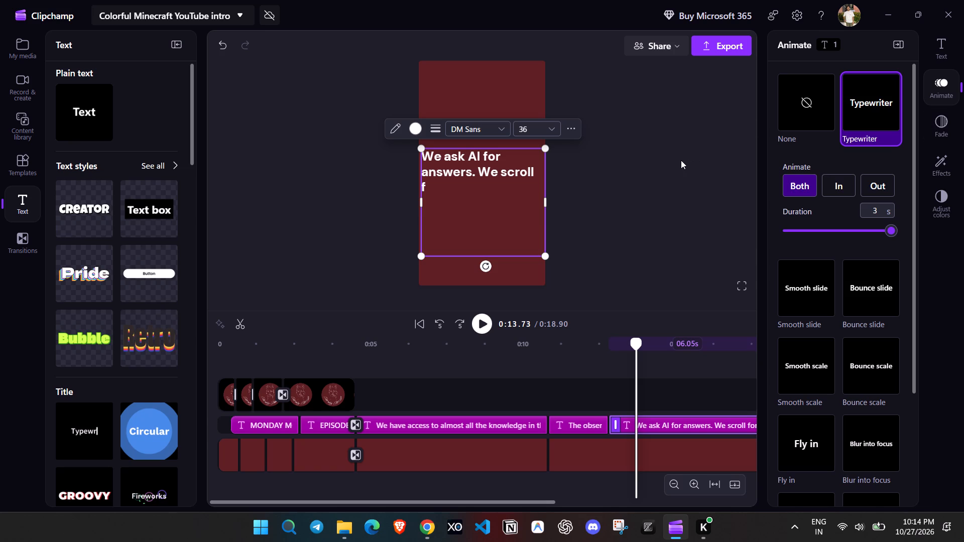
{"action": "left_click", "coordinate": [681, 160]}
Play back the "We ask AI for answers" clip to check its typewriter timing through to the end.
{"action": "left_click_drag", "start_coordinate": [637, 348], "coordinate": [636, 348]}
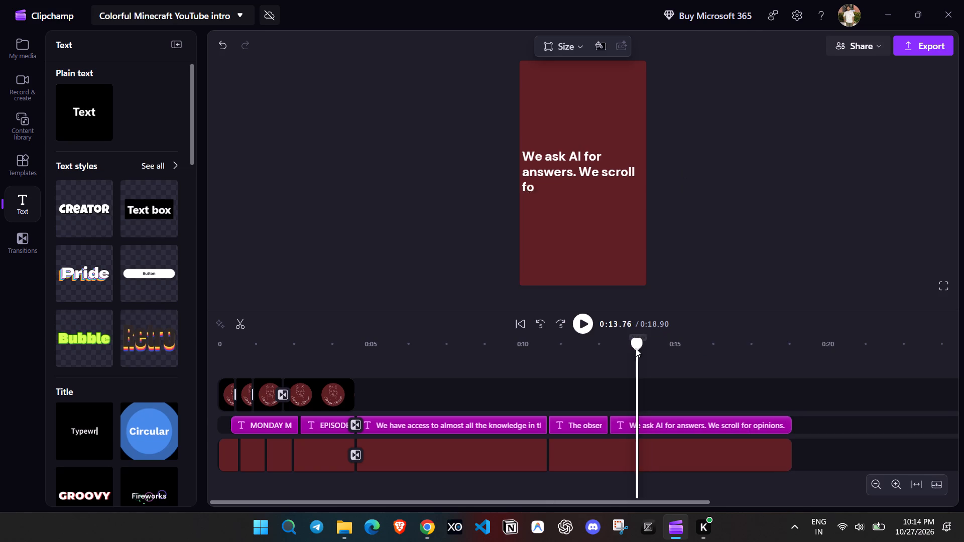
{"action": "left_click_drag", "start_coordinate": [636, 348], "coordinate": [602, 348]}
{"action": "left_click", "coordinate": [585, 319]}
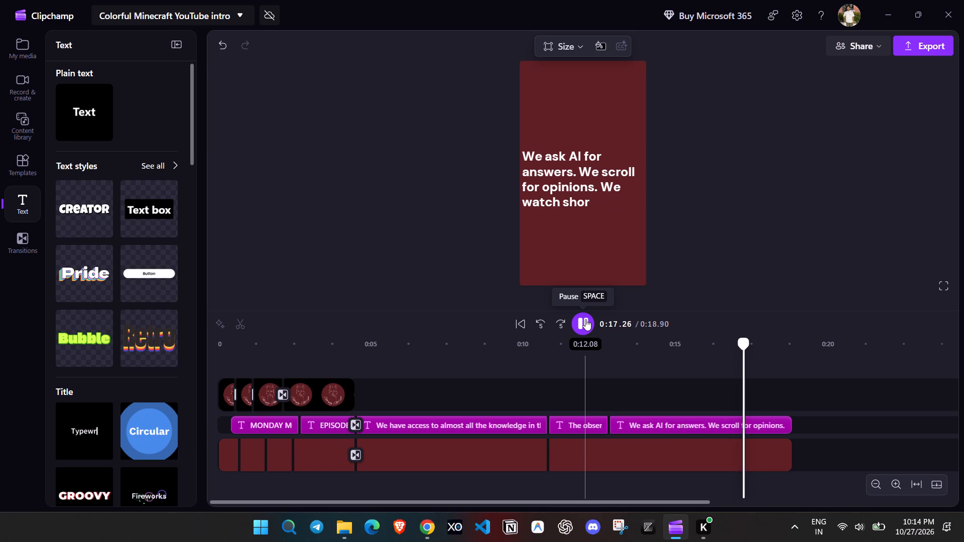
{"action": "left_click", "coordinate": [585, 319]}
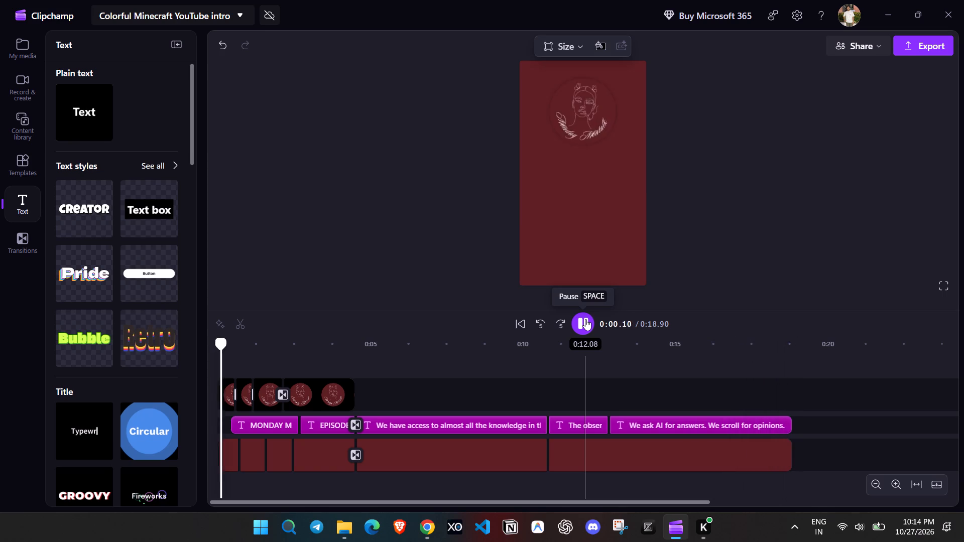
{"action": "left_click", "coordinate": [758, 396]}
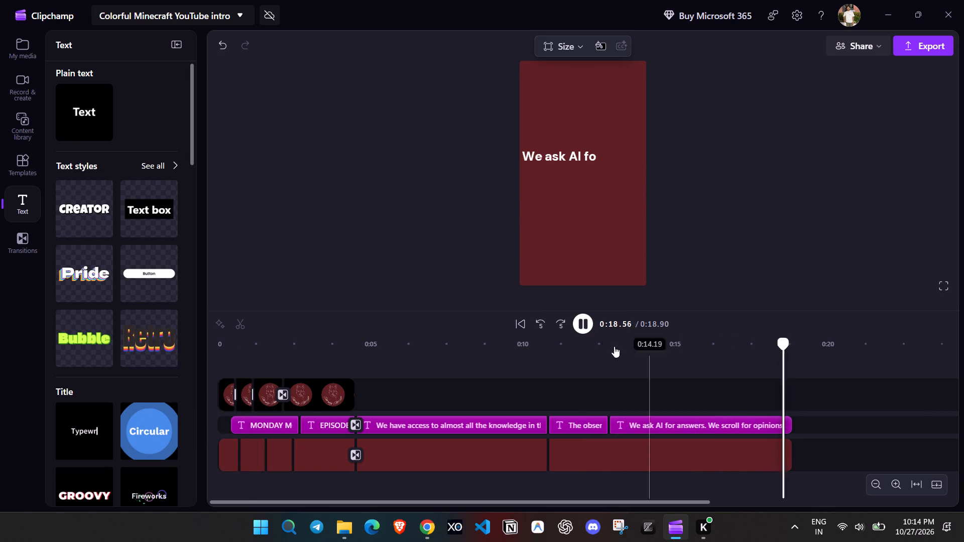
{"action": "left_click", "coordinate": [584, 316]}
{"action": "left_click", "coordinate": [587, 325]}
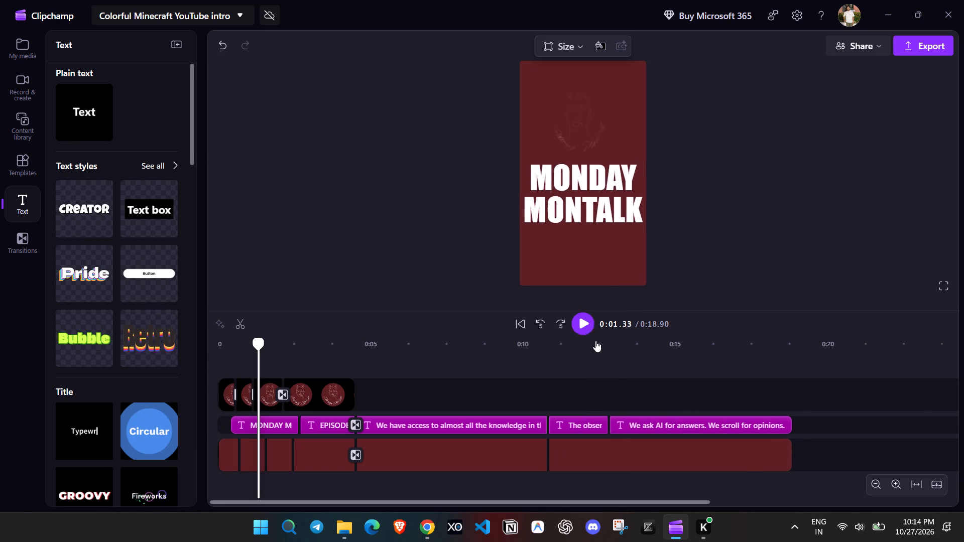
{"action": "left_click", "coordinate": [753, 404]}
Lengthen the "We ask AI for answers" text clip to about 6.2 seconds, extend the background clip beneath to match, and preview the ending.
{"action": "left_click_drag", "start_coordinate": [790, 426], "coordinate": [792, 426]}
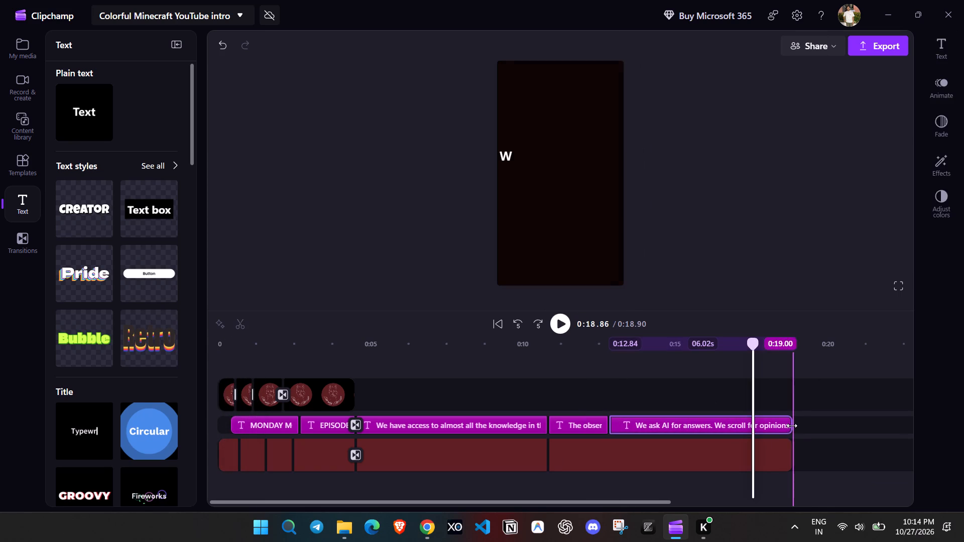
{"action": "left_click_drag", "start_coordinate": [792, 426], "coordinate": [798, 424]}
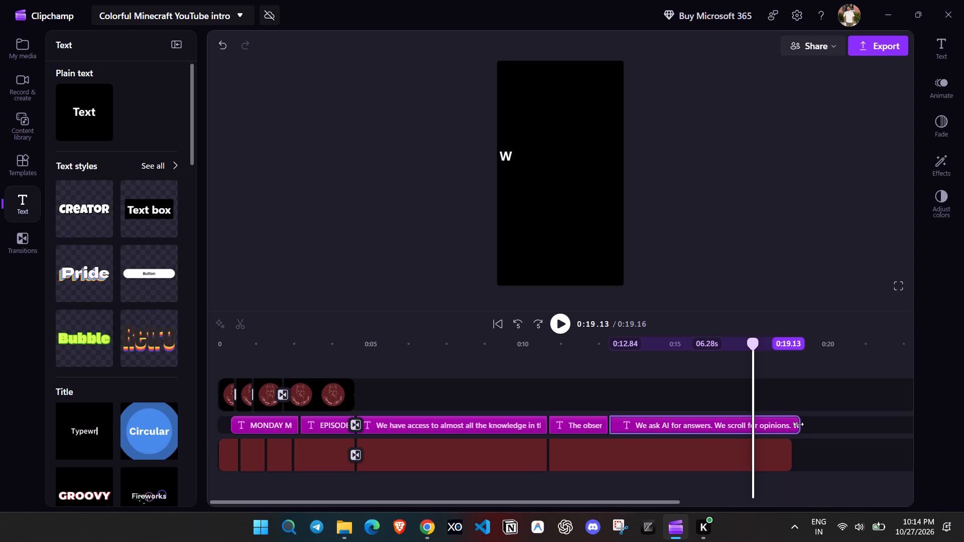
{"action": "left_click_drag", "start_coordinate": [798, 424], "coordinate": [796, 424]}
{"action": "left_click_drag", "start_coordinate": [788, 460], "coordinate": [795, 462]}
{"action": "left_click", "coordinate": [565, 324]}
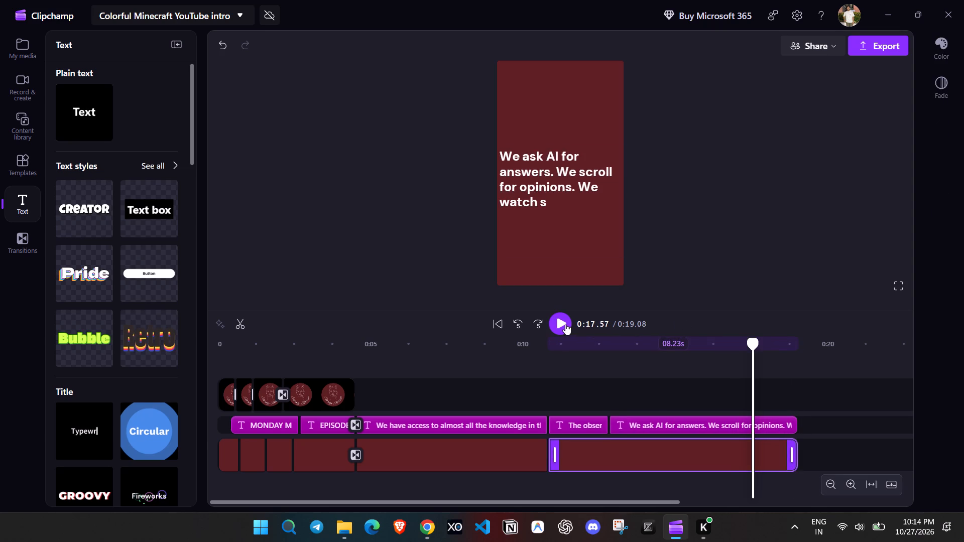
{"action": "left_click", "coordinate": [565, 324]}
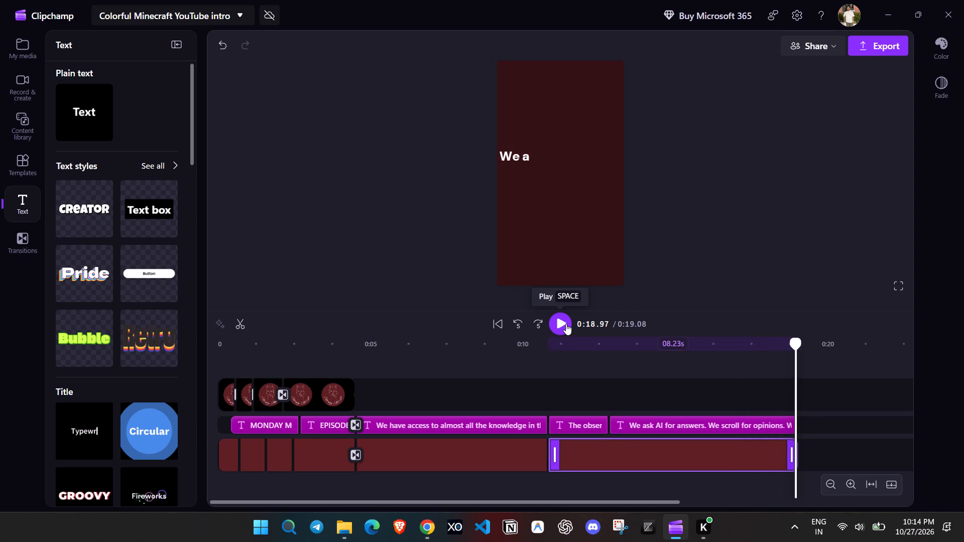
Set the duration of the "We ask AI for answers" text clip to 6.5 seconds.
{"action": "left_click", "coordinate": [785, 421]}
{"action": "left_click", "coordinate": [708, 341]}
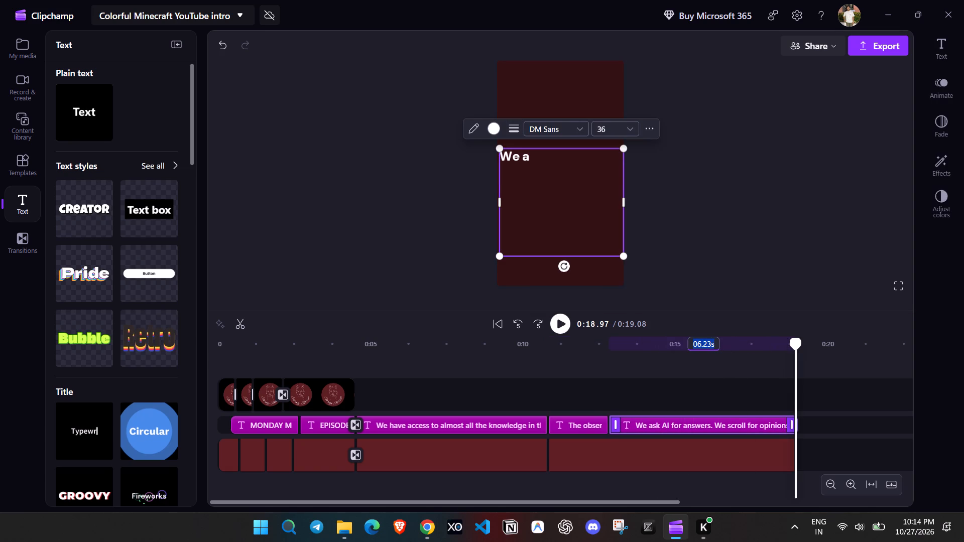
{"action": "type", "text": "6.5"}
{"action": "key", "text": "Return"}
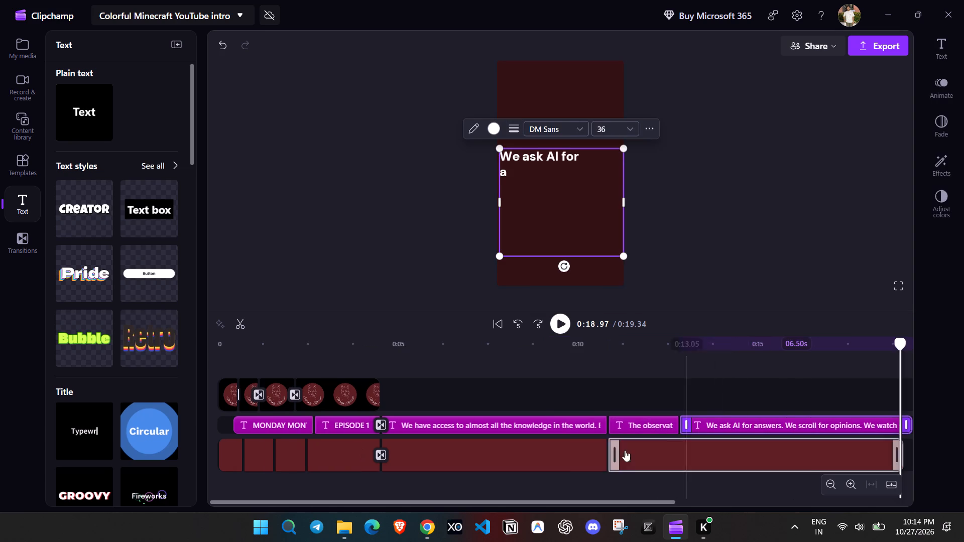
Extend the last red background clip to end level with the "We ask AI for answers" text clip, at about 19.3 seconds.
{"action": "left_click_drag", "start_coordinate": [571, 503], "coordinate": [752, 515]}
{"action": "left_click", "coordinate": [616, 452]}
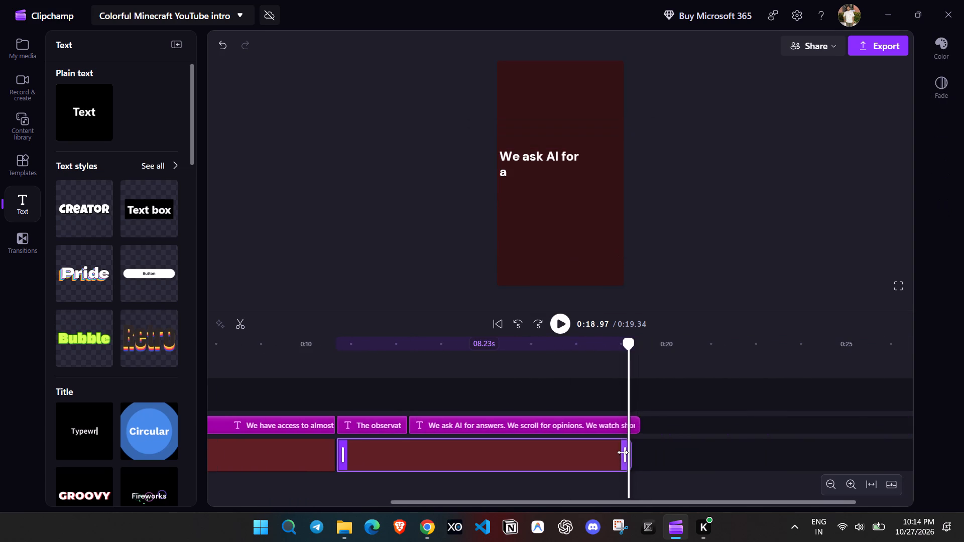
{"action": "left_click_drag", "start_coordinate": [624, 452], "coordinate": [632, 453]}
Play back the lengthened "We ask AI for answers" section to check its text timing.
{"action": "left_click_drag", "start_coordinate": [625, 346], "coordinate": [616, 346]}
{"action": "left_click", "coordinate": [566, 323]}
{"action": "left_click", "coordinate": [566, 323]}
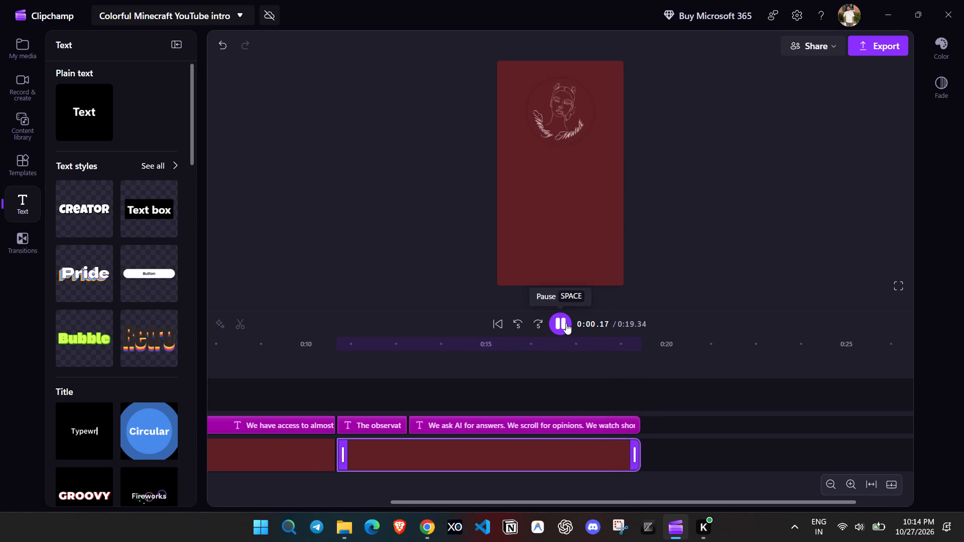
{"action": "left_click", "coordinate": [512, 400]}
{"action": "left_click", "coordinate": [581, 319]}
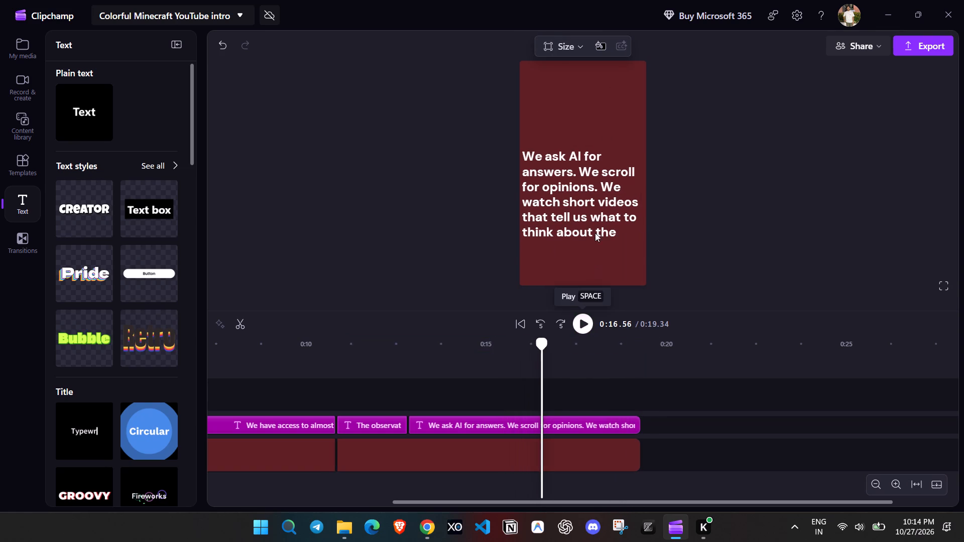
Move the "We ask AI for answers" text slightly lower, keeping it near the frame's left edge.
{"action": "left_click_drag", "start_coordinate": [586, 169], "coordinate": [562, 179]}
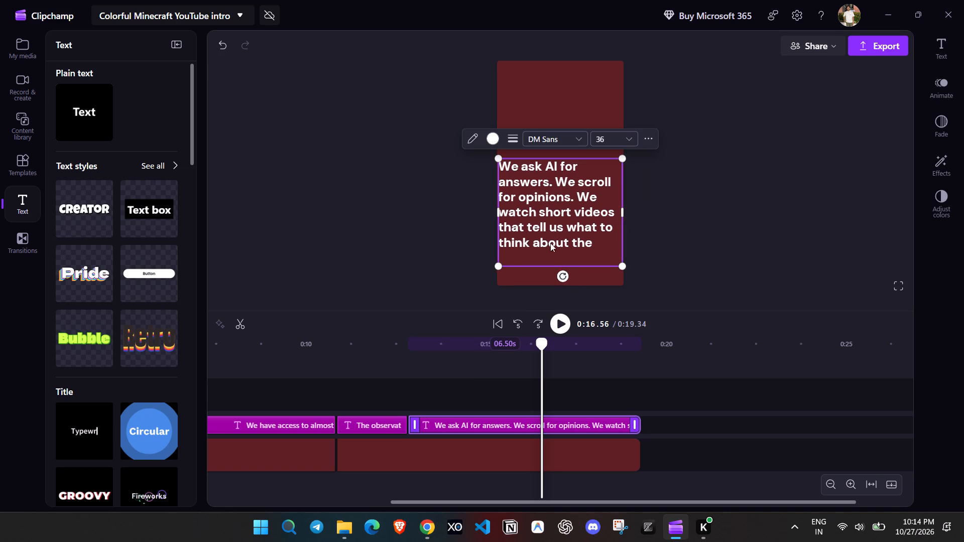
{"action": "left_click", "coordinate": [542, 261]}
{"action": "left_click", "coordinate": [663, 246]}
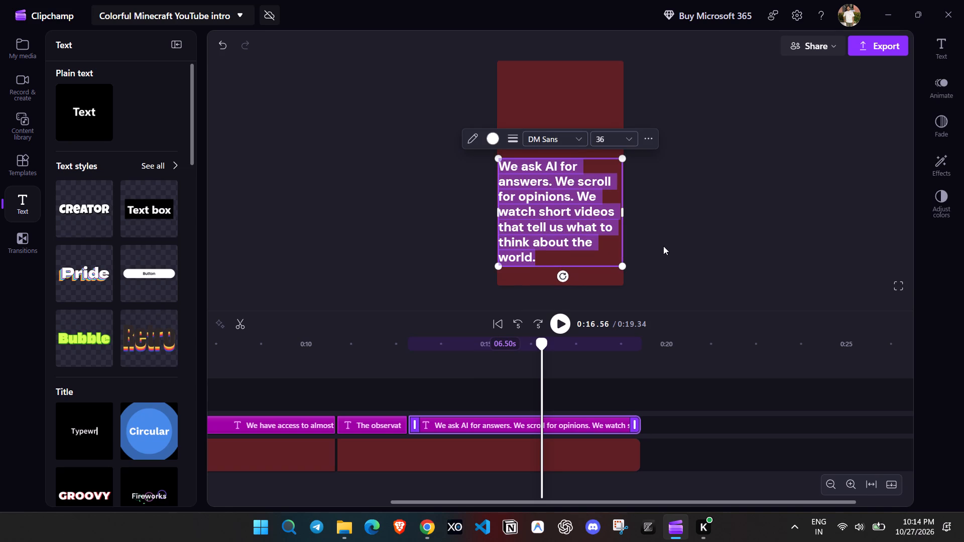
With the playhead at about 16.06 s, nudge the "We ask AI for answers" text slightly inward from the frame's left edge.
{"action": "left_click", "coordinate": [583, 324]}
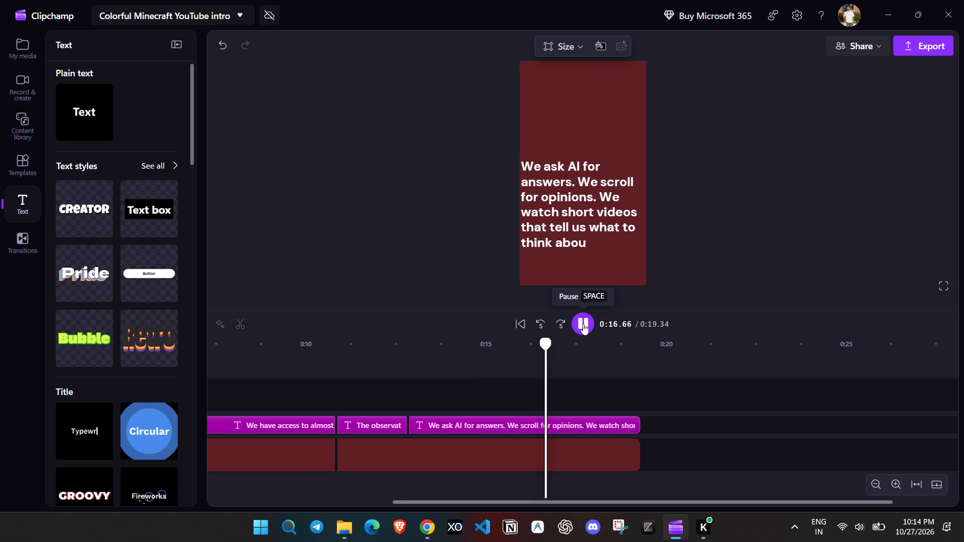
{"action": "left_click", "coordinate": [583, 324]}
{"action": "left_click", "coordinate": [540, 388]}
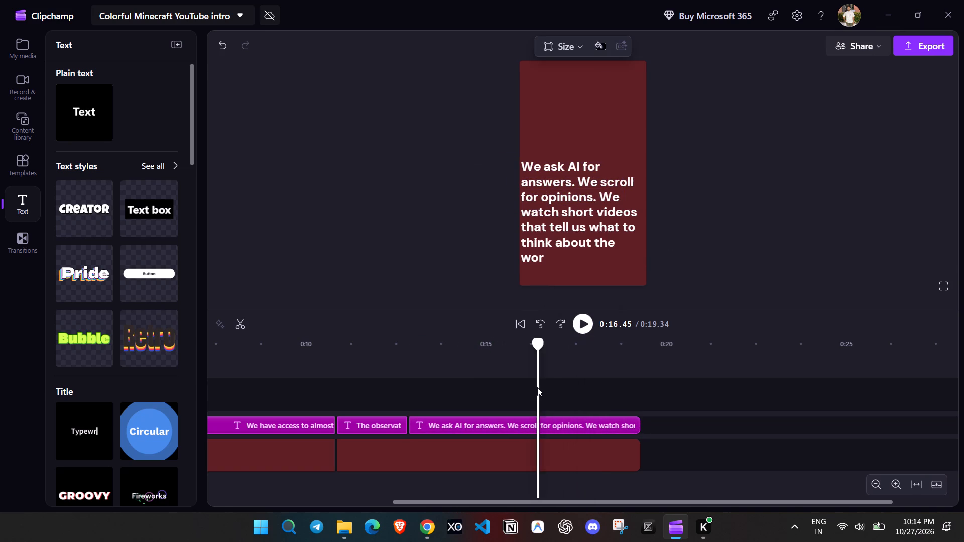
{"action": "left_click_drag", "start_coordinate": [535, 341], "coordinate": [525, 340]}
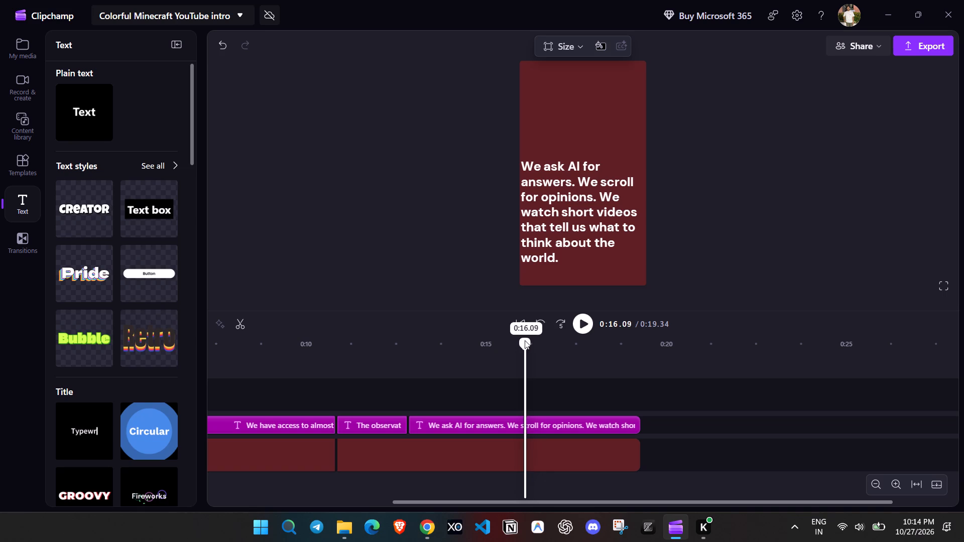
{"action": "left_click_drag", "start_coordinate": [525, 340], "coordinate": [524, 340]}
{"action": "left_click", "coordinate": [573, 185]}
{"action": "left_click", "coordinate": [572, 205]}
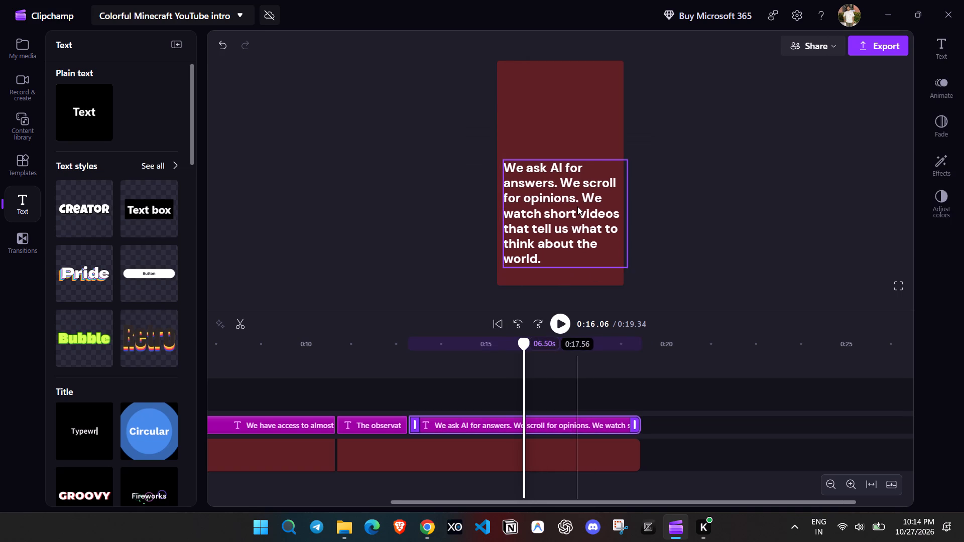
{"action": "left_click", "coordinate": [732, 198]}
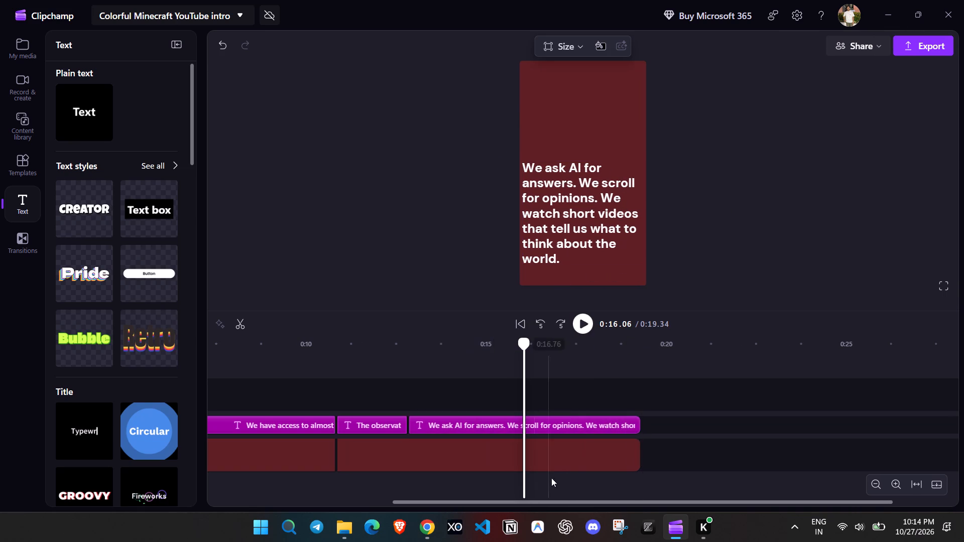
{"action": "left_click_drag", "start_coordinate": [549, 506], "coordinate": [363, 517]}
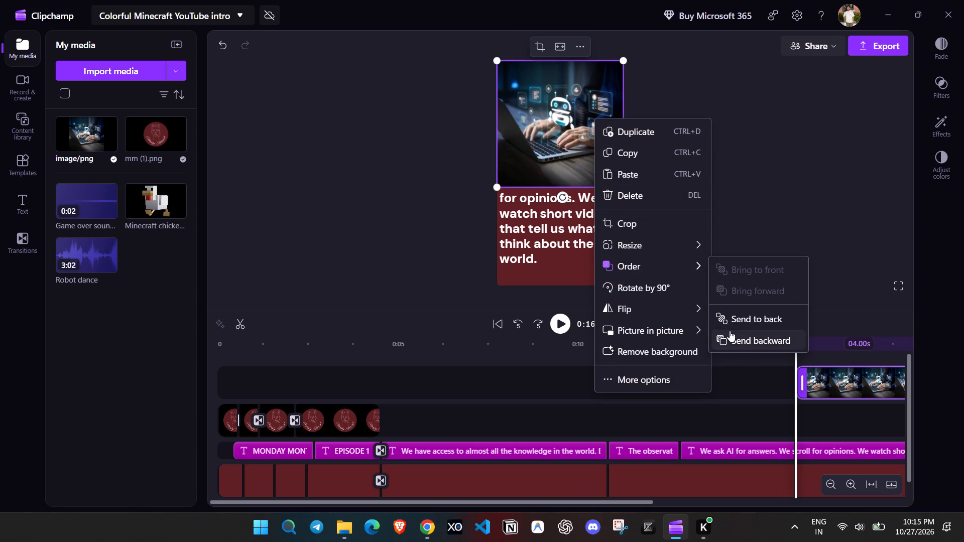
{"action": "left_click", "coordinate": [730, 332]}
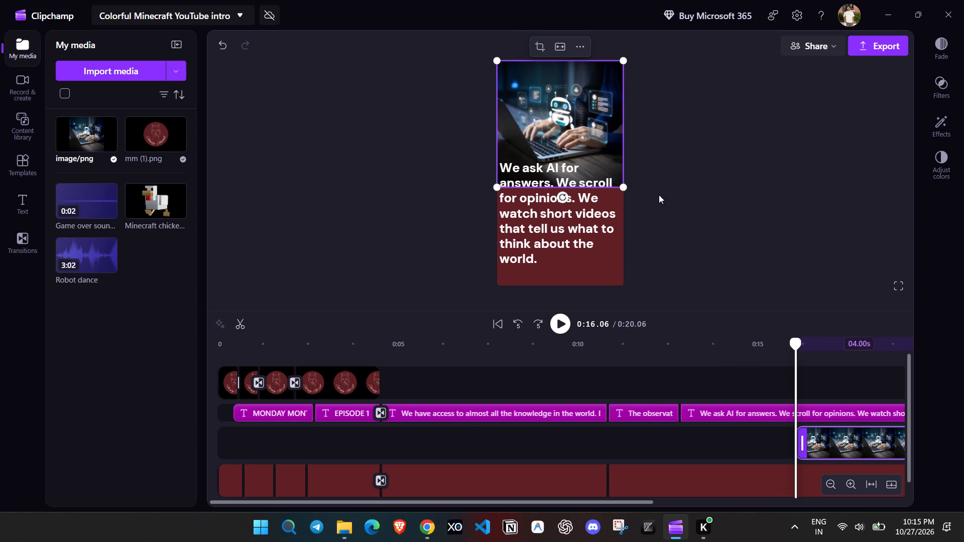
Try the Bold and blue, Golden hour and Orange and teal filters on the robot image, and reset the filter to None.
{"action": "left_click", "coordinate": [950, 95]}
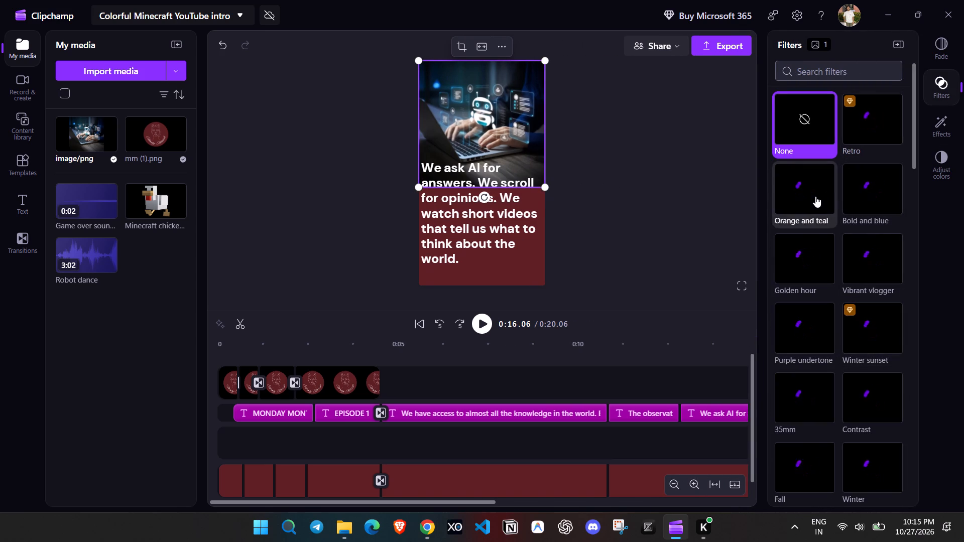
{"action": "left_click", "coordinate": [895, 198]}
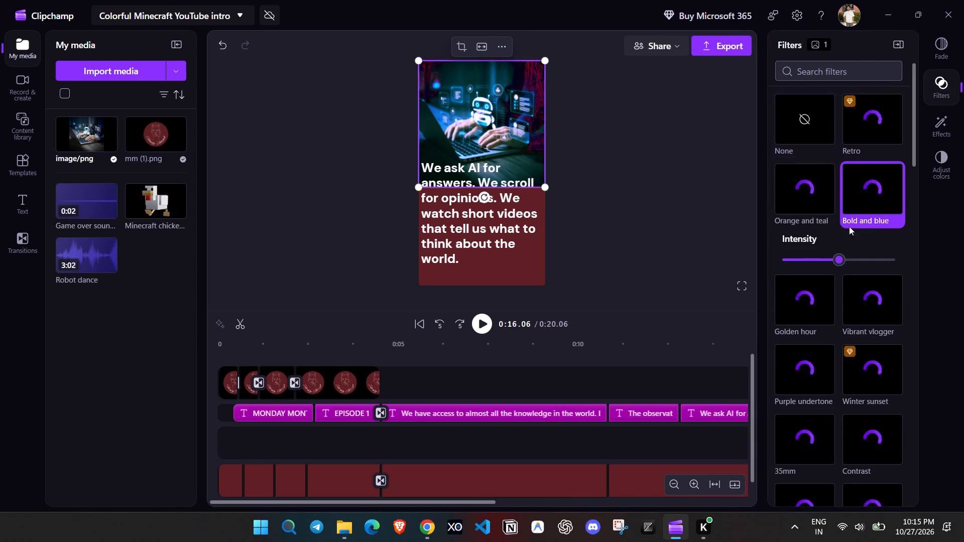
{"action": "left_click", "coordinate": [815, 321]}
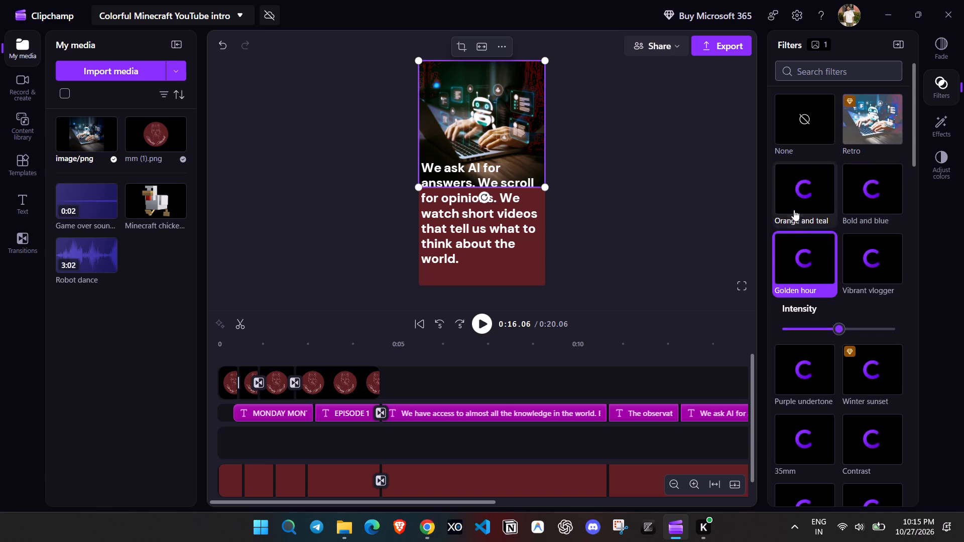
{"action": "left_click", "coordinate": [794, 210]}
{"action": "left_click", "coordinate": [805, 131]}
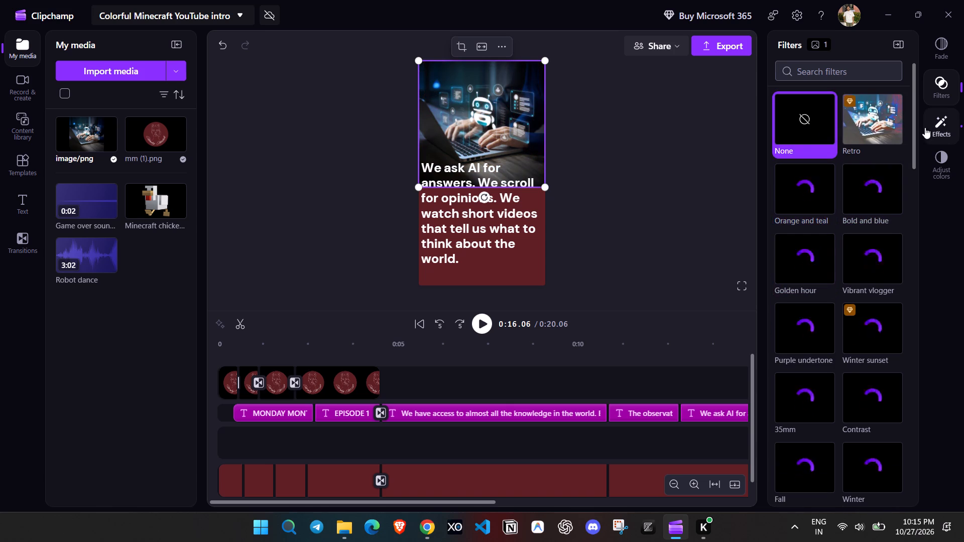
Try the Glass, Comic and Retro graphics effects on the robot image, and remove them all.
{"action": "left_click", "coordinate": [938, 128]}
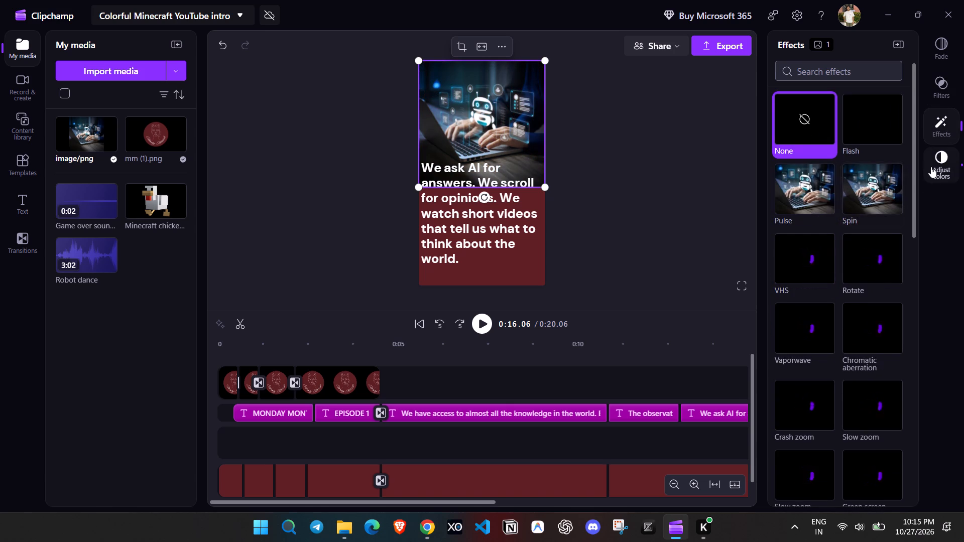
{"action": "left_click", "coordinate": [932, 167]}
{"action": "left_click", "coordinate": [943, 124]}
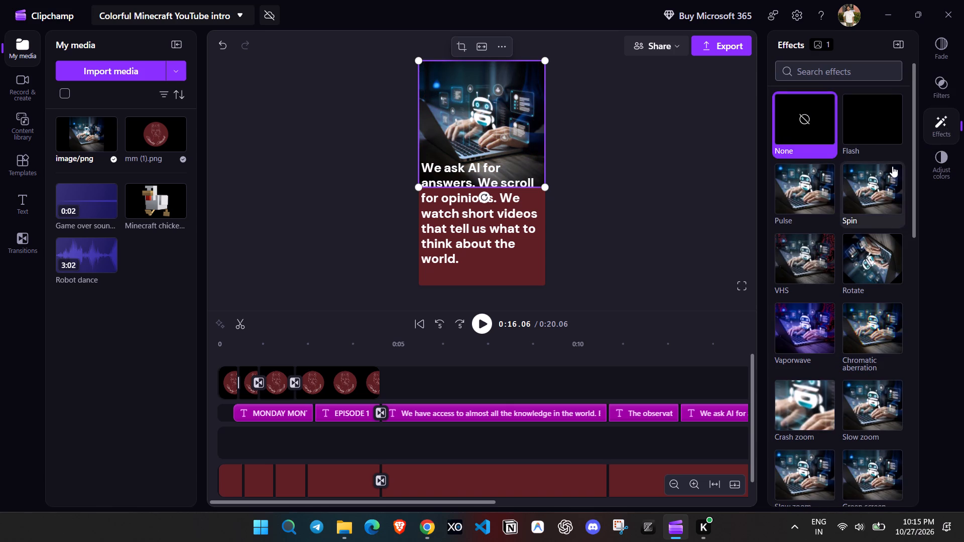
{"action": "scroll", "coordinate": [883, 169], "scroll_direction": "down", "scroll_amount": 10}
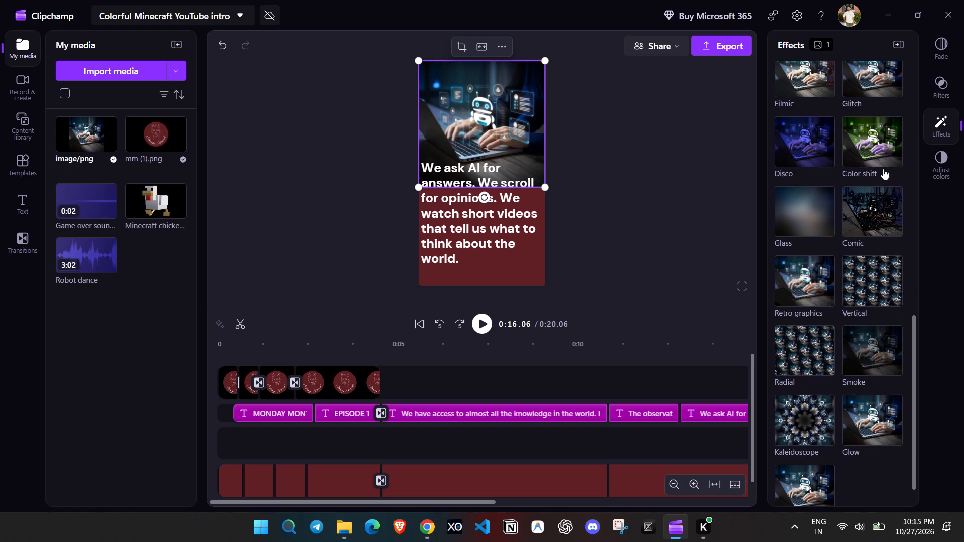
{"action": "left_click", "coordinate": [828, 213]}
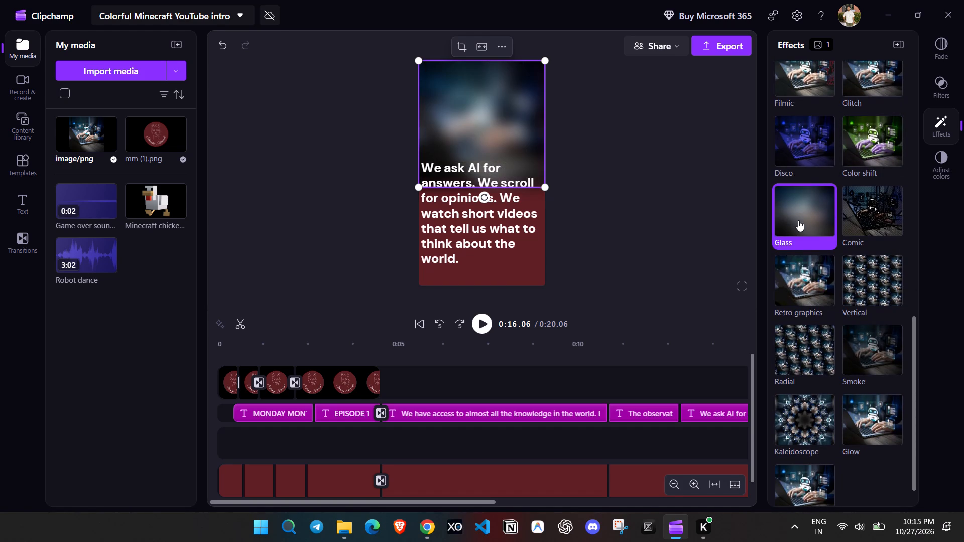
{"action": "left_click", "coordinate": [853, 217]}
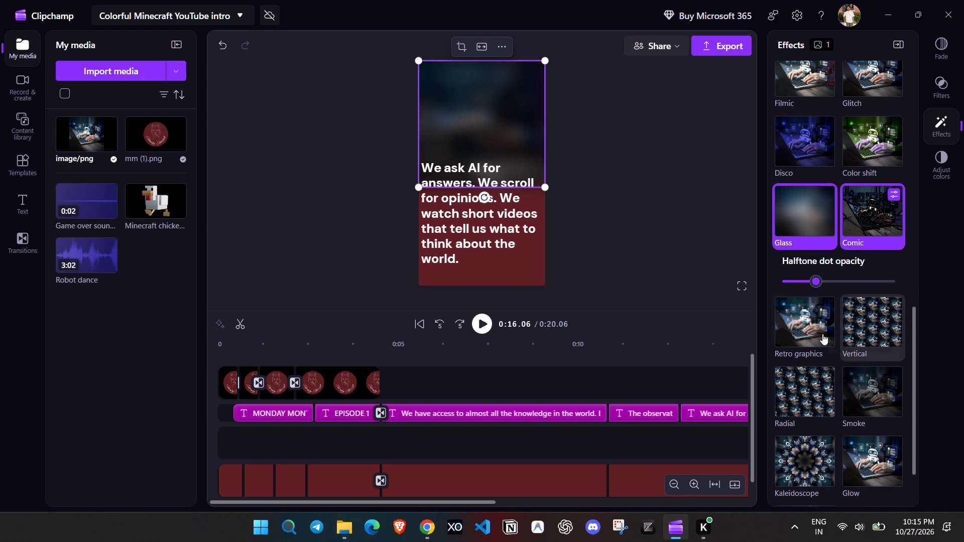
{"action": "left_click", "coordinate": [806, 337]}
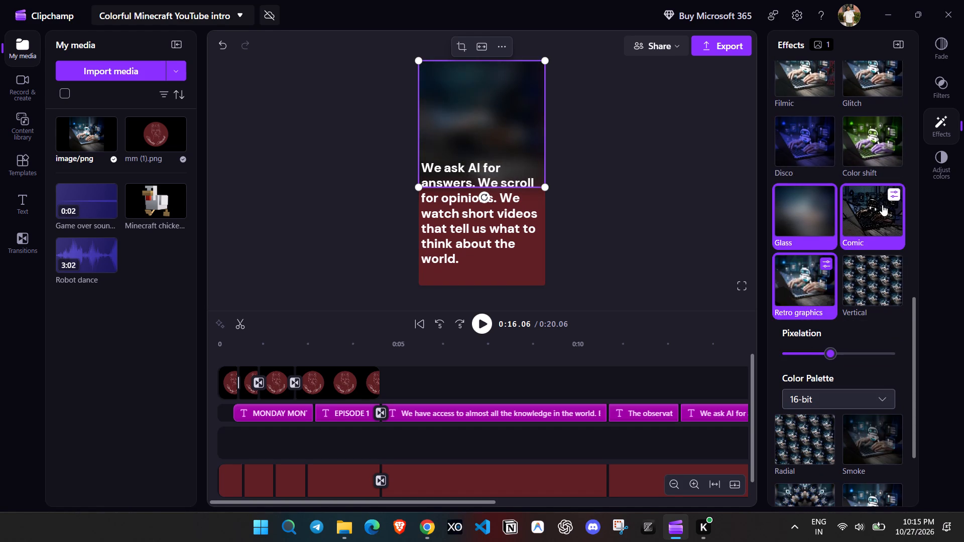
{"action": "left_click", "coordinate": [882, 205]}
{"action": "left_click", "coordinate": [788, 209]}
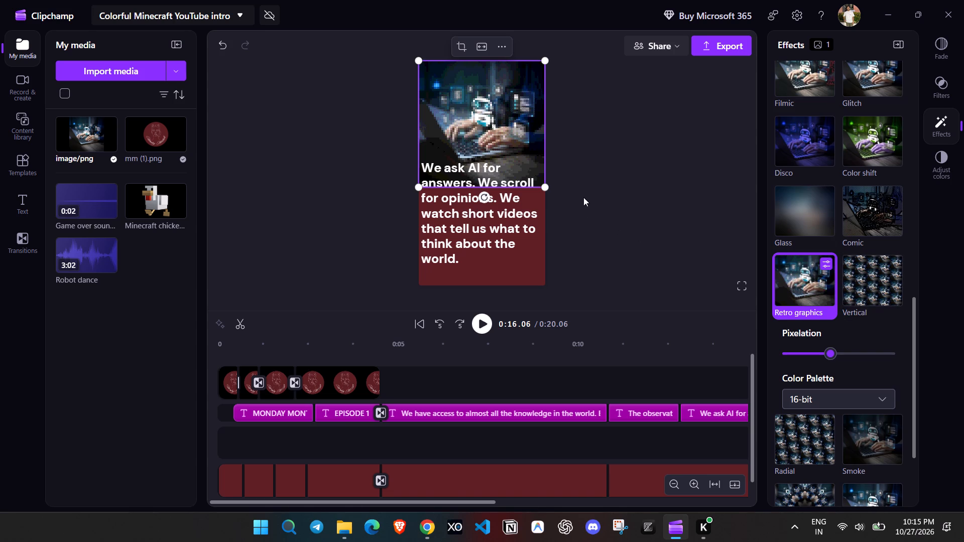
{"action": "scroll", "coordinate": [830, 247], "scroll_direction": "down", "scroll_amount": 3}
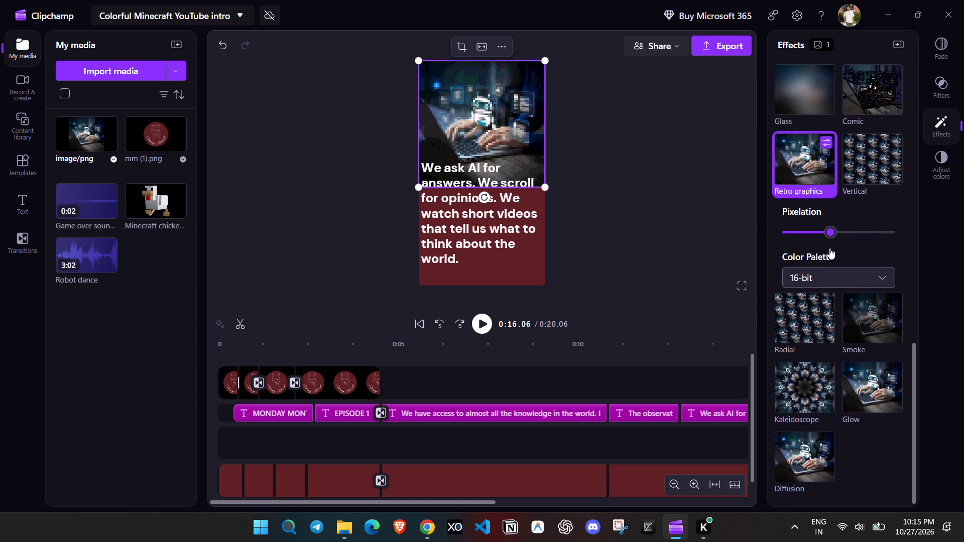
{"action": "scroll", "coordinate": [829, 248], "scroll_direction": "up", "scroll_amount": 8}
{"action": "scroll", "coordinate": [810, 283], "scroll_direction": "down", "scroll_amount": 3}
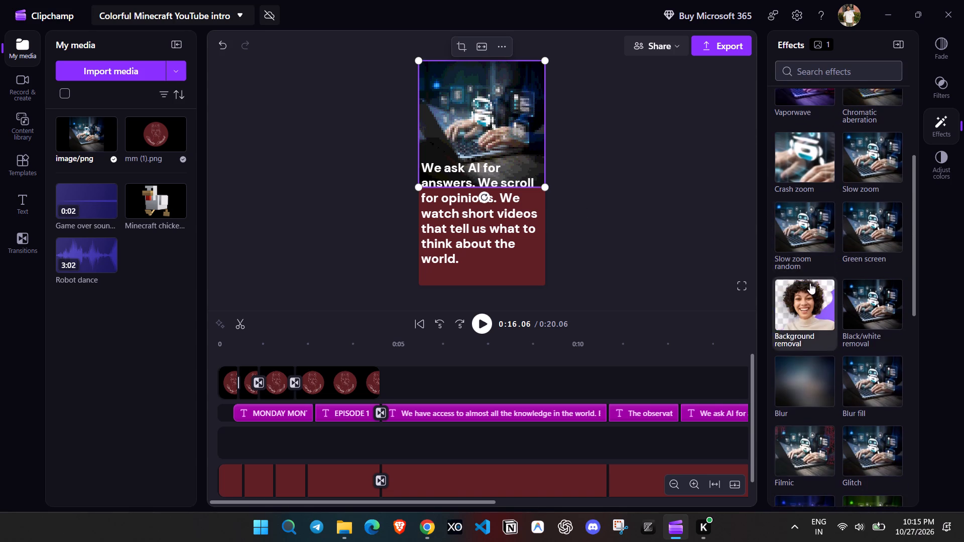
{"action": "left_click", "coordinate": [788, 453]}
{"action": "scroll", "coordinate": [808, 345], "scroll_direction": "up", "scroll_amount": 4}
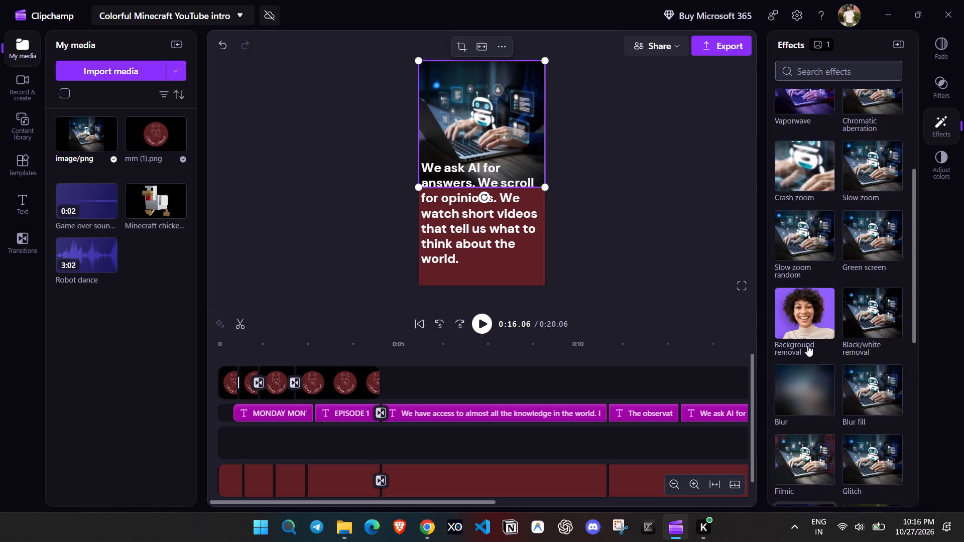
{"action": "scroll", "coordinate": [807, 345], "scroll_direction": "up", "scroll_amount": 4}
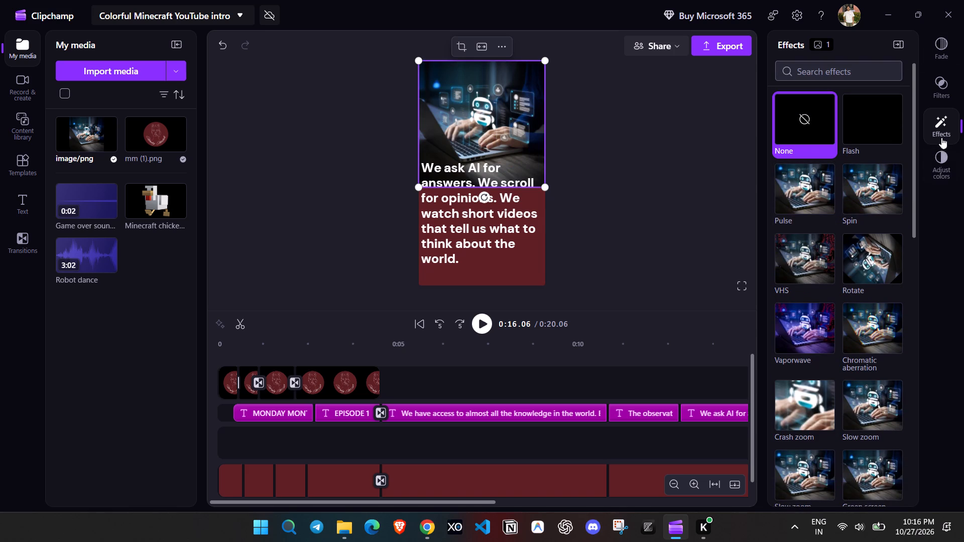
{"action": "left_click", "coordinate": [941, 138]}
Remove the background from the robot image.
{"action": "right_click", "coordinate": [593, 128]}
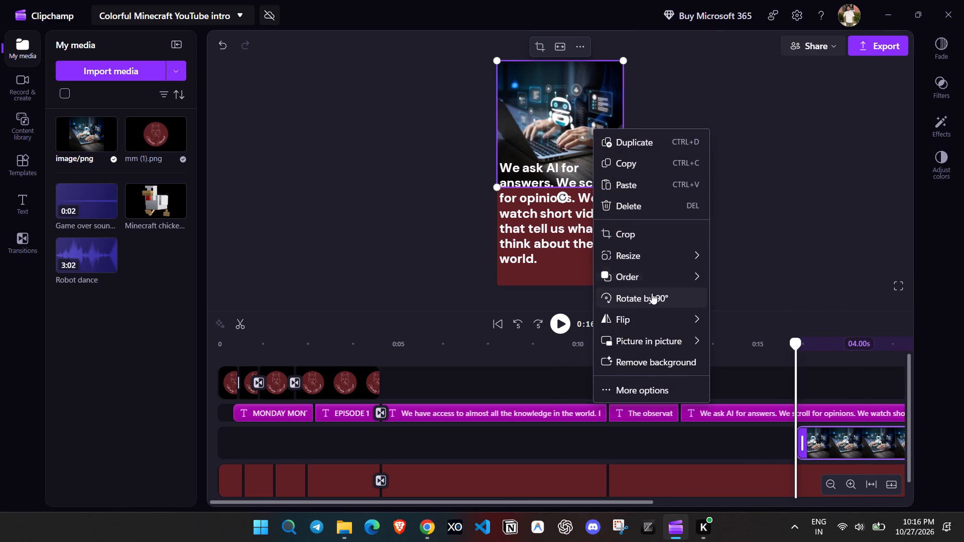
{"action": "left_click", "coordinate": [658, 364]}
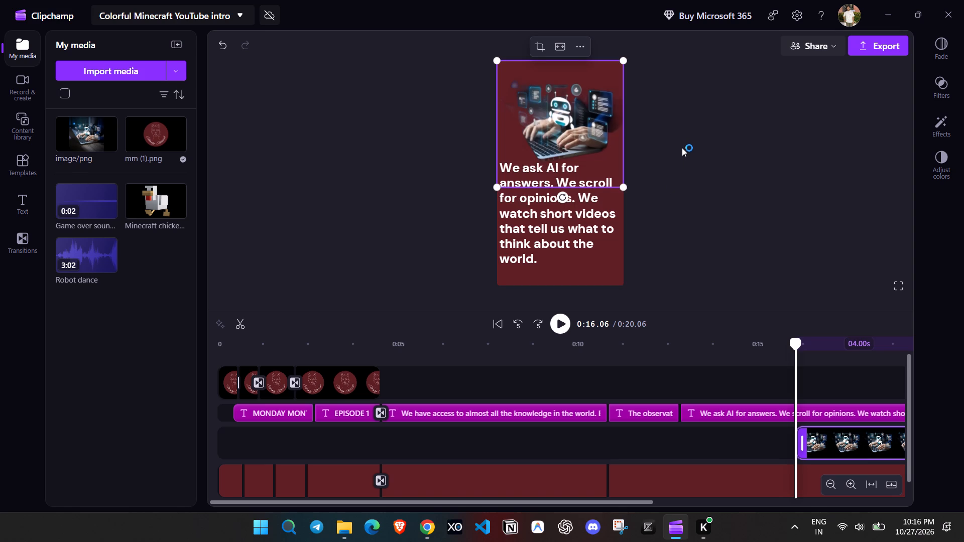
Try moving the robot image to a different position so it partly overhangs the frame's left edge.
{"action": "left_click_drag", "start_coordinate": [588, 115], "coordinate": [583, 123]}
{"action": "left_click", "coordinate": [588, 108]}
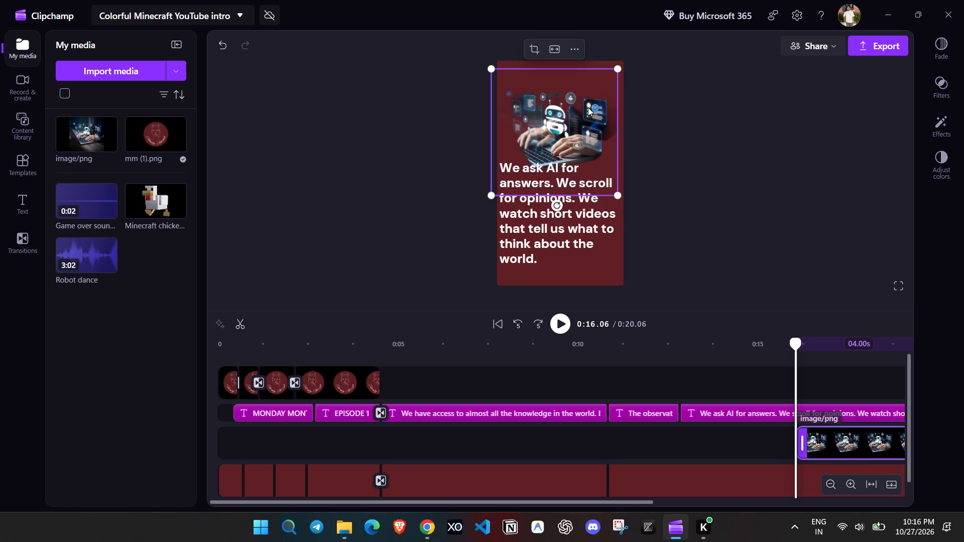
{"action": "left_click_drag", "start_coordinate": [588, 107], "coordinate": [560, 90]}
Delete the robot image from the "We ask AI for answers" section.
{"action": "right_click", "coordinate": [559, 95]}
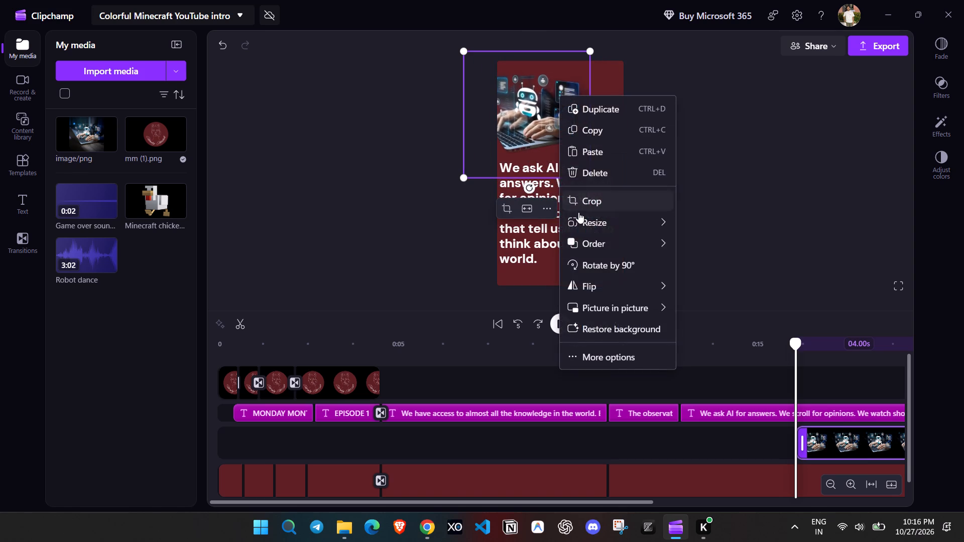
{"action": "left_click", "coordinate": [599, 171]}
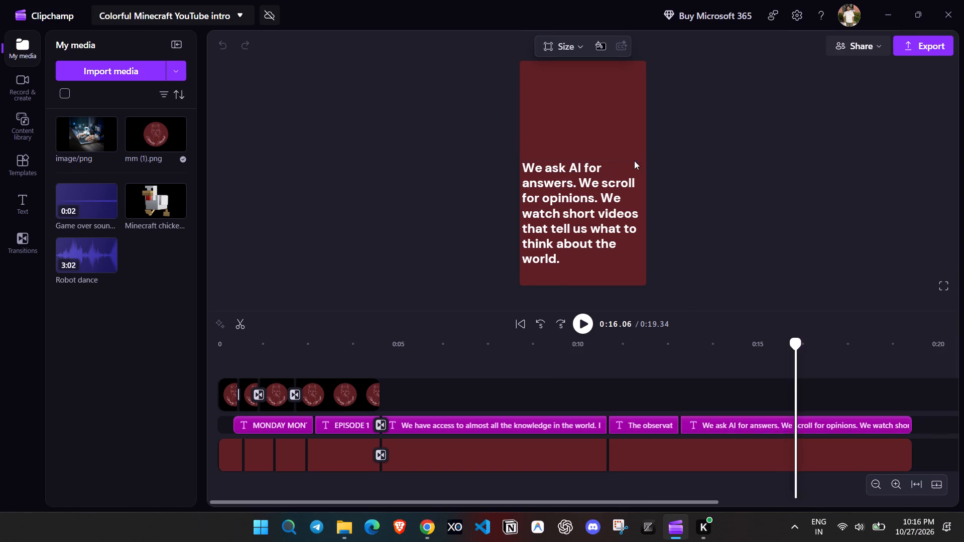
{"action": "left_click", "coordinate": [694, 158]}
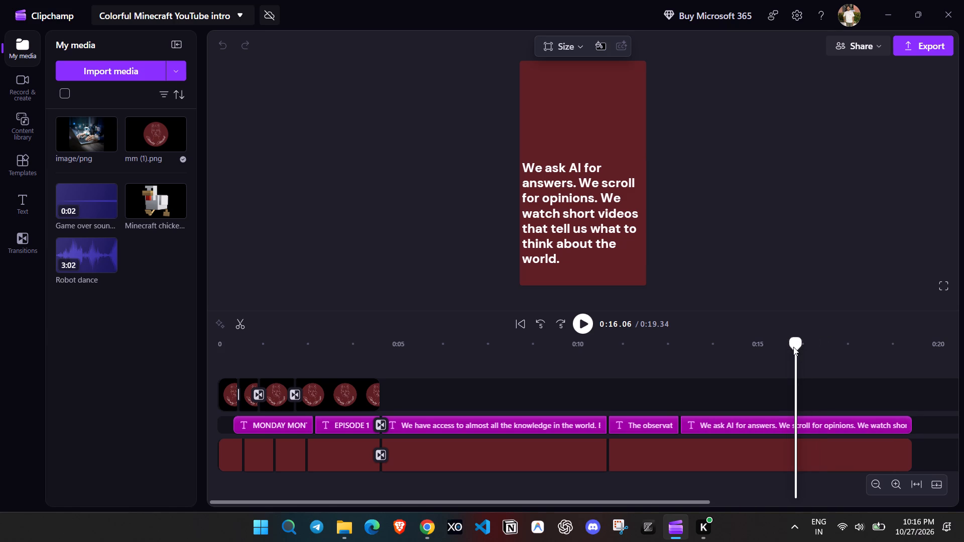
Switch to Chrome and open Pinterest in a new tab.
{"action": "left_click", "coordinate": [424, 531]}
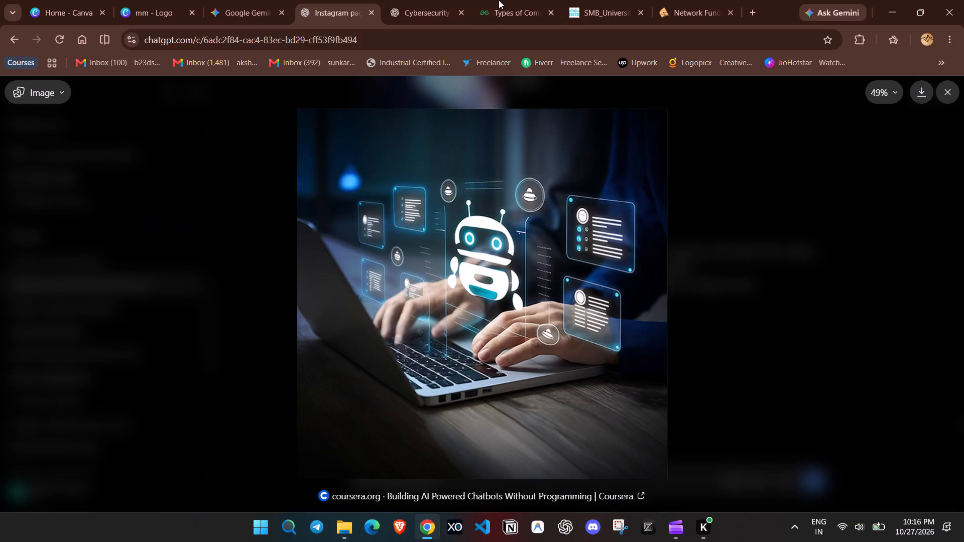
{"action": "left_click", "coordinate": [751, 14]}
{"action": "type", "text": "oub"}
{"action": "key", "text": "BackSpace"}
{"action": "key", "text": "BackSpace"}
{"action": "key", "text": "BackSpace"}
{"action": "key", "text": "p"}
{"action": "key", "text": "BackSpace"}
{"action": "key", "text": "BackSpace"}
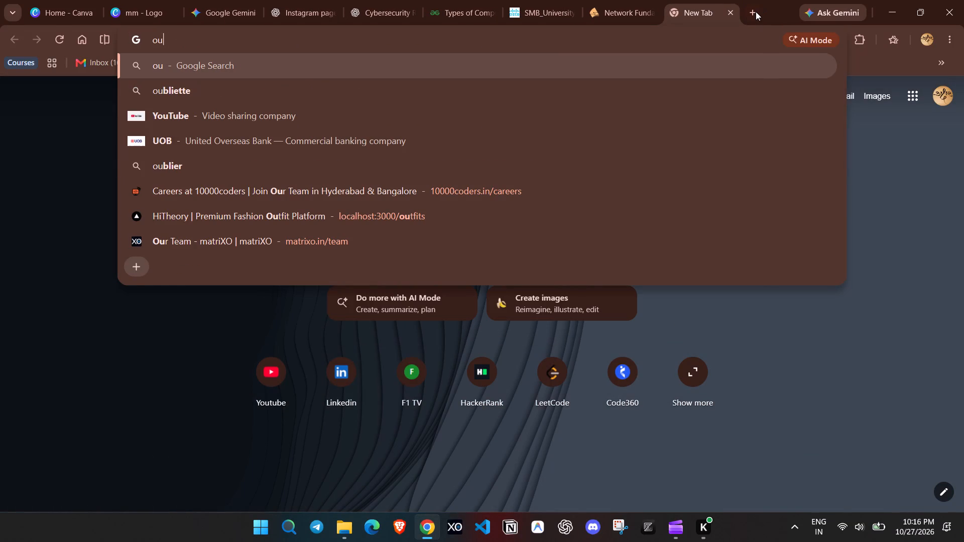
{"action": "key", "text": "BackSpace"}
{"action": "key", "text": "BackSpace"}
{"action": "key", "text": "BackSpace"}
{"action": "left_click", "coordinate": [660, 34]}
{"action": "key", "text": "BackSpace"}
{"action": "key", "text": "BackSpace"}
{"action": "key", "text": "BackSpace"}
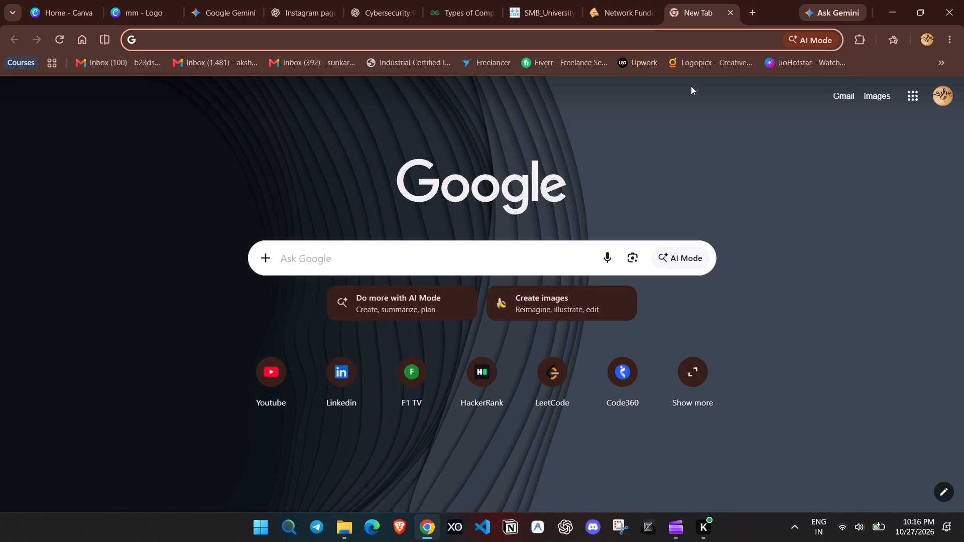
{"action": "type", "text": "pint"}
{"action": "key", "text": "Return"}
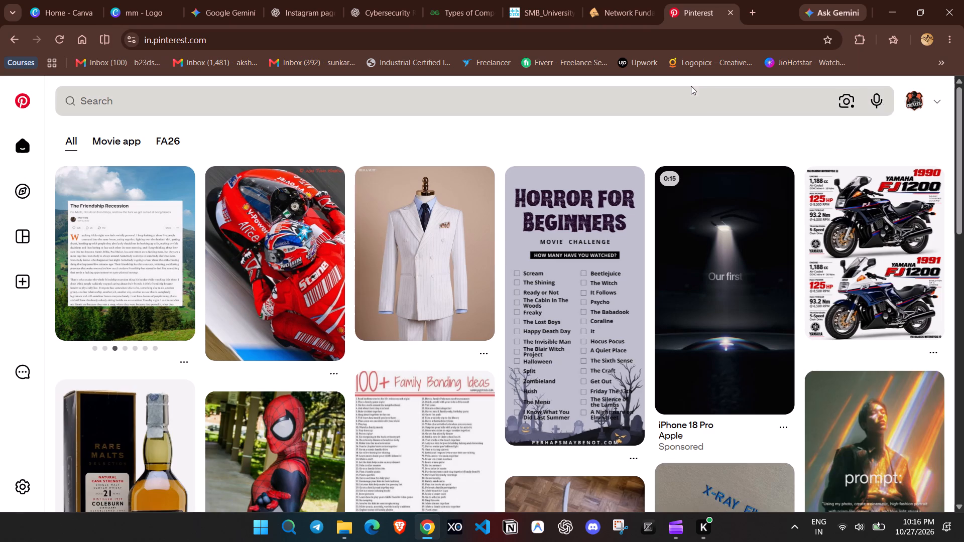
{"action": "left_click", "coordinate": [168, 193]}
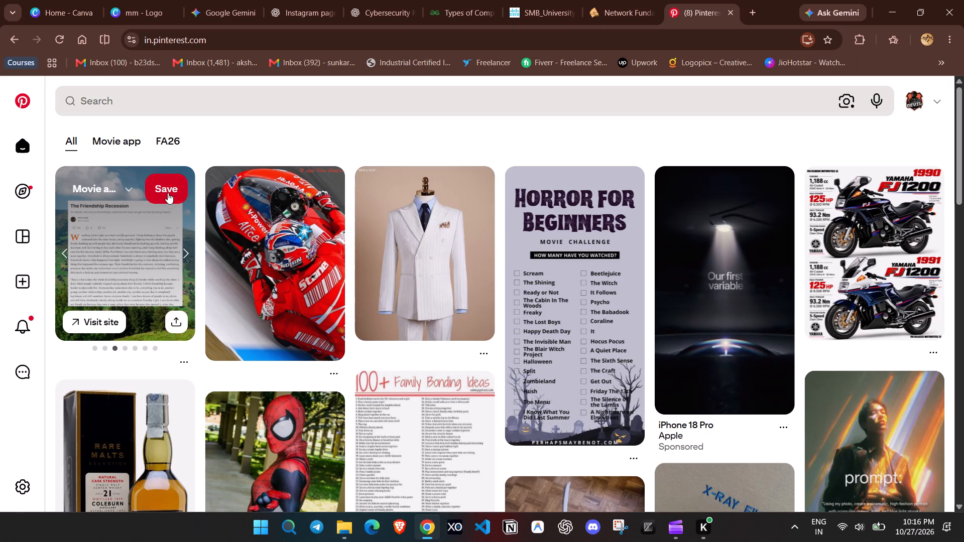
Search Pinterest for "AI retro images".
{"action": "left_click", "coordinate": [244, 107]}
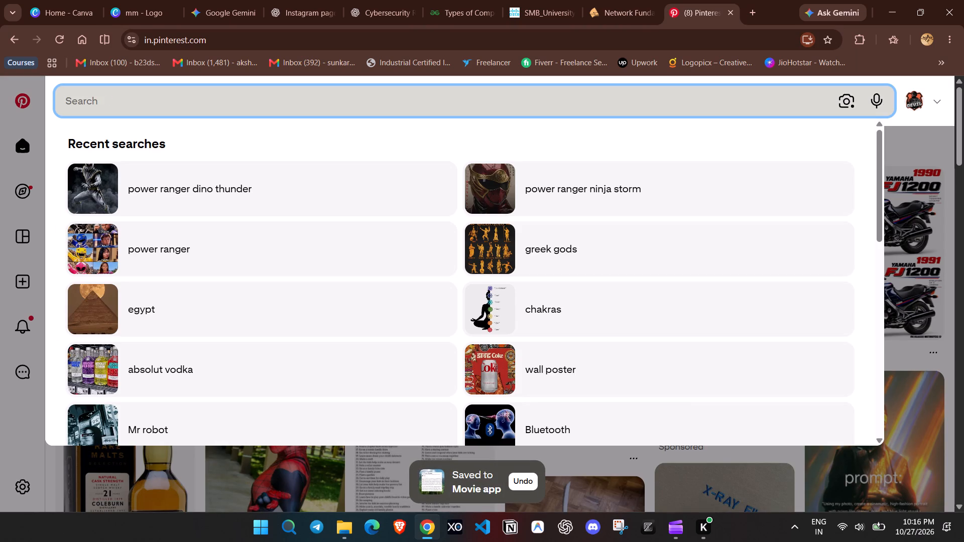
{"action": "type", "text": "AI retro images"}
{"action": "key", "text": "Return"}
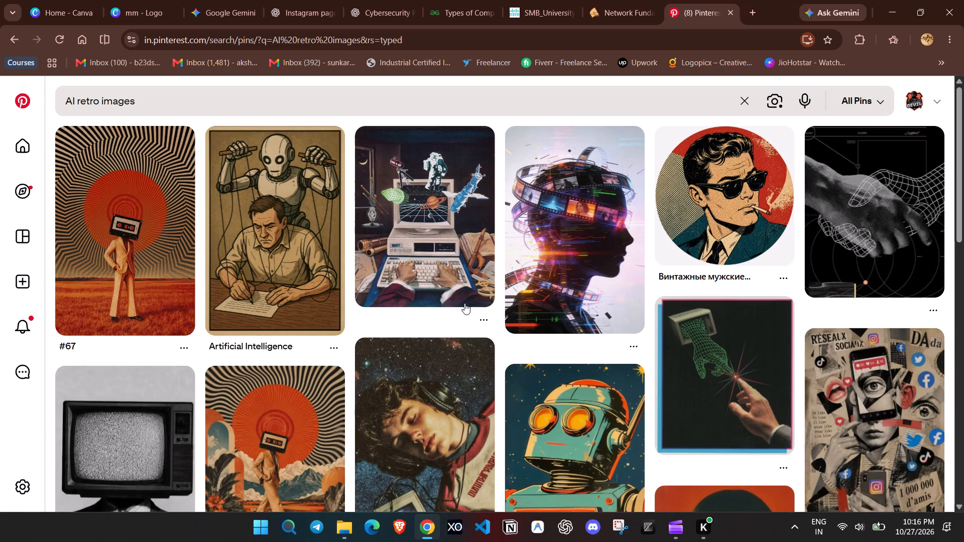
Open the pin of a green wireframe hand touching a human finger and copy its image.
{"action": "left_click", "coordinate": [731, 385]}
{"action": "right_click", "coordinate": [226, 247]}
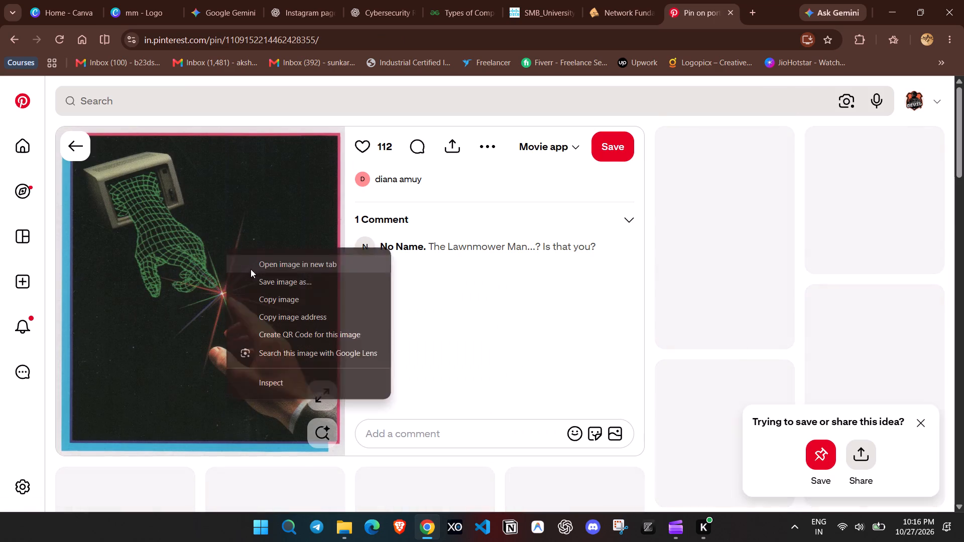
{"action": "left_click", "coordinate": [271, 293]}
Switch to Clipchamp and paste the copied hands image into the video at 0:16.06.
{"action": "left_click", "coordinate": [682, 533]}
{"action": "right_click", "coordinate": [557, 78]}
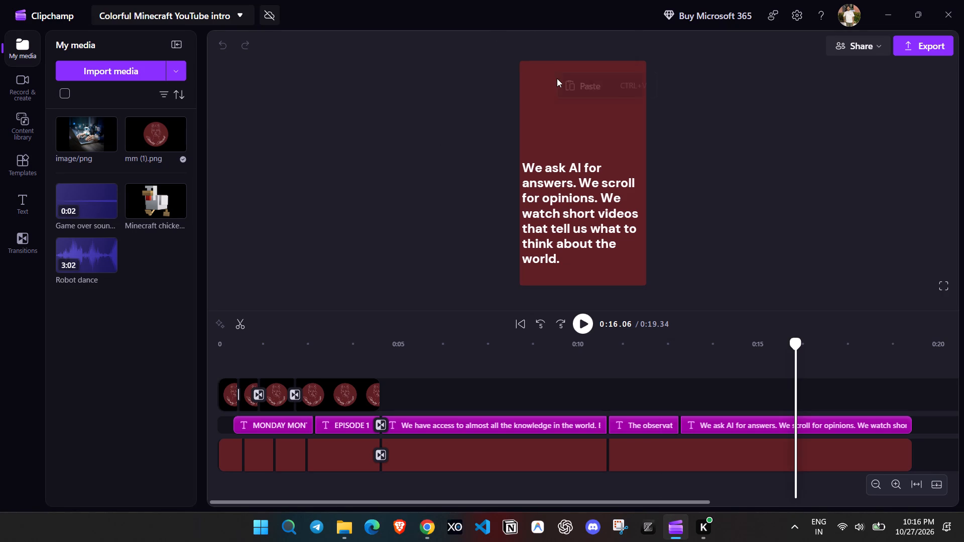
{"action": "left_click", "coordinate": [592, 99]}
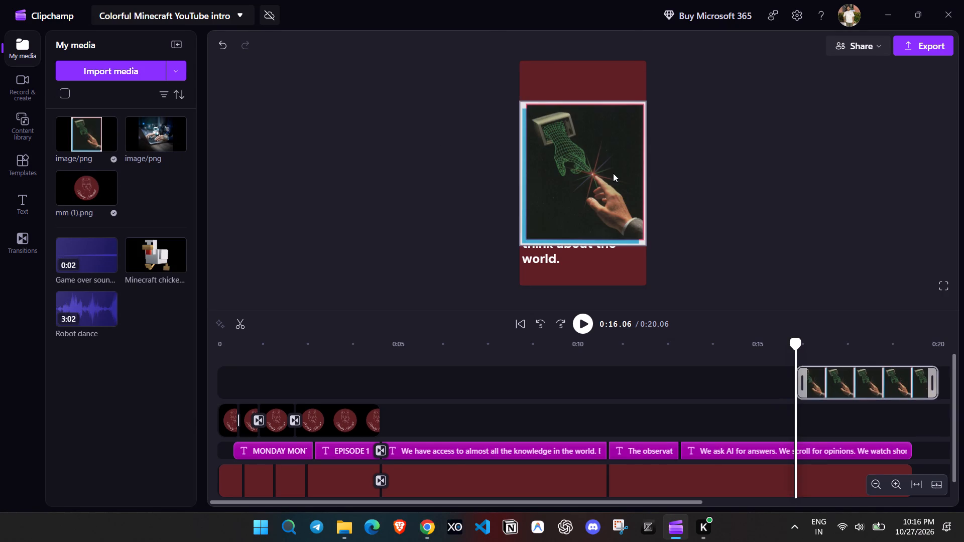
Crop the coloured border off all four sides of the hands image.
{"action": "left_click", "coordinate": [613, 173]}
{"action": "left_click", "coordinate": [537, 76]}
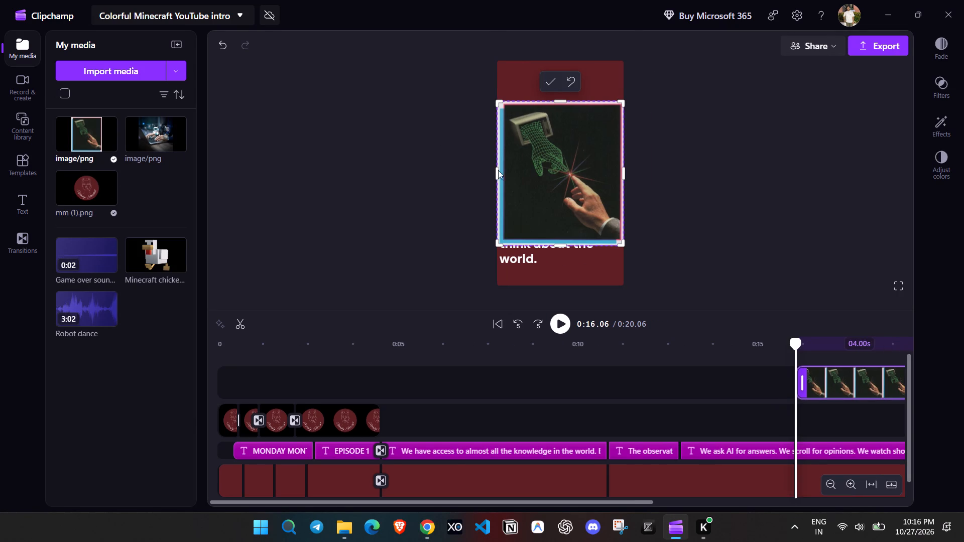
{"action": "left_click", "coordinate": [495, 176]}
{"action": "left_click", "coordinate": [502, 174]}
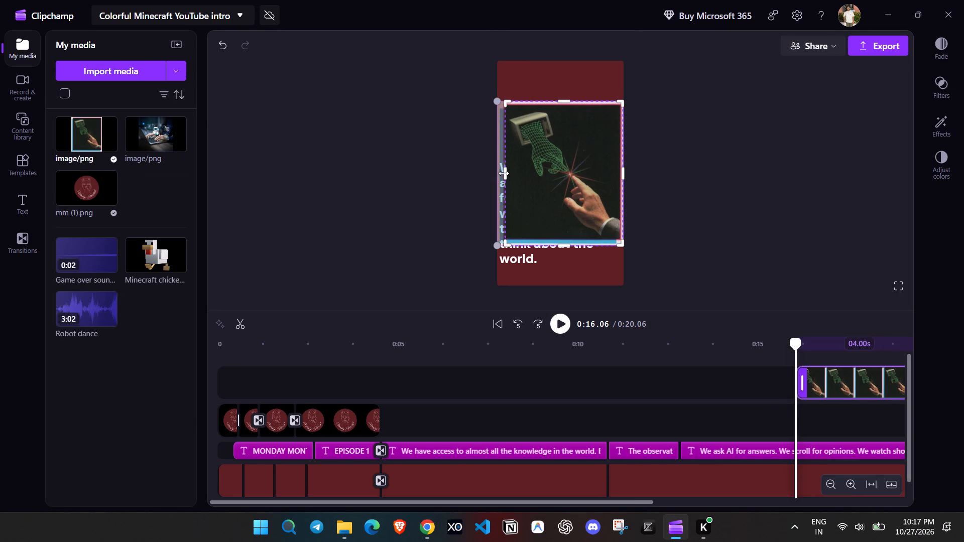
{"action": "left_click_drag", "start_coordinate": [625, 171], "coordinate": [620, 169]}
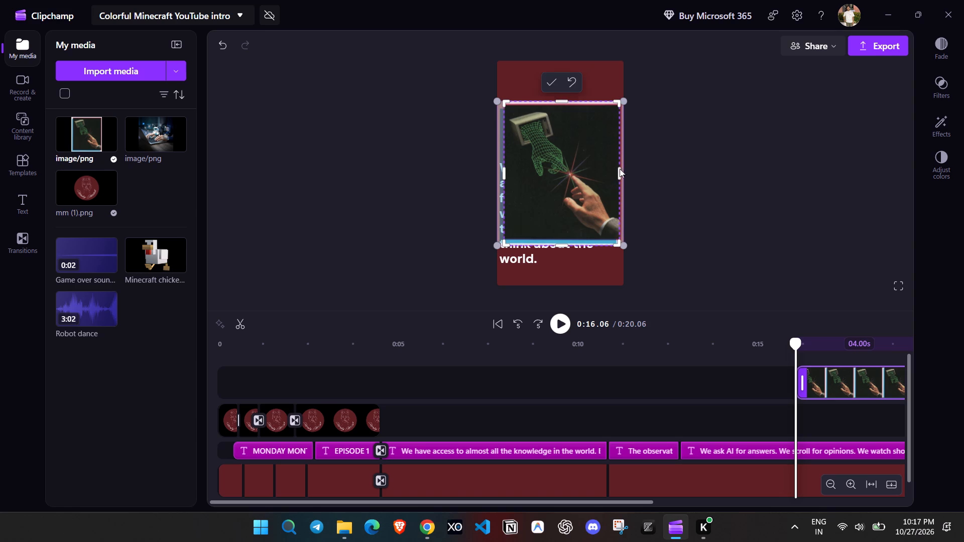
{"action": "left_click_drag", "start_coordinate": [562, 97], "coordinate": [564, 107]}
{"action": "left_click", "coordinate": [544, 81]}
{"action": "double_click", "coordinate": [560, 98]}
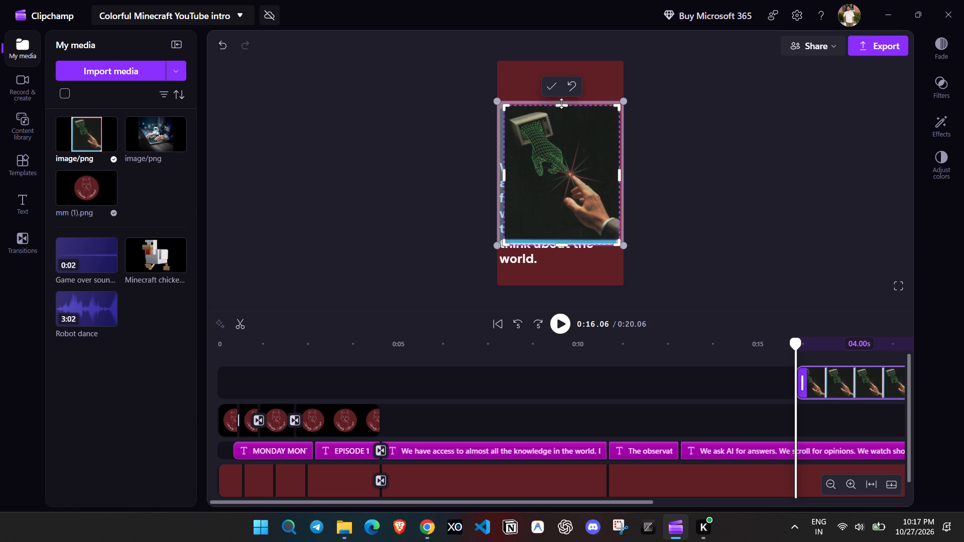
{"action": "left_click_drag", "start_coordinate": [562, 243], "coordinate": [562, 234]}
{"action": "left_click", "coordinate": [546, 87]}
Fit the cropped hands image to the frame's width, comparing it with Fill, and move it to the frame's upper edge.
{"action": "left_click_drag", "start_coordinate": [582, 170], "coordinate": [582, 156]}
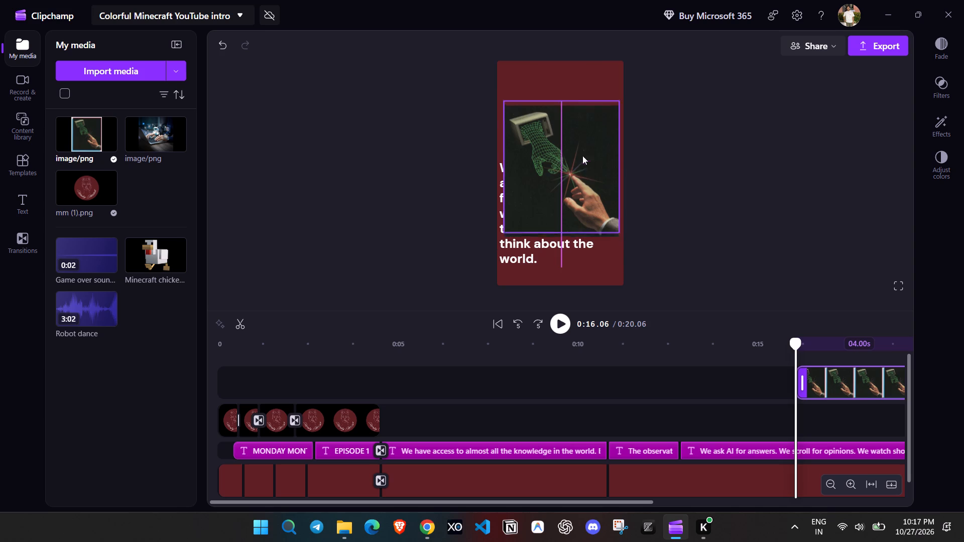
{"action": "left_click_drag", "start_coordinate": [582, 156], "coordinate": [583, 150]}
{"action": "left_click", "coordinate": [582, 63]}
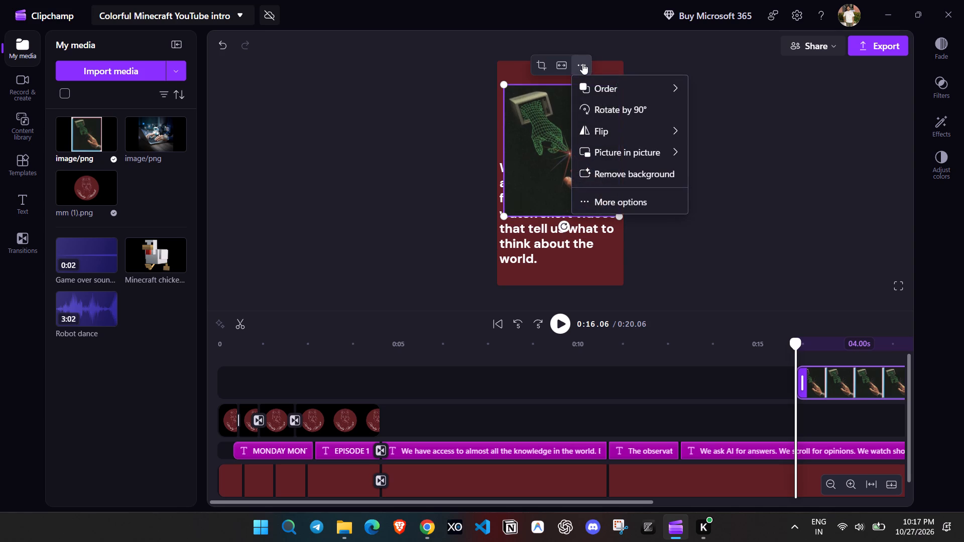
{"action": "left_click", "coordinate": [582, 63]}
{"action": "left_click", "coordinate": [545, 63]}
{"action": "left_click", "coordinate": [550, 63]}
{"action": "left_click", "coordinate": [567, 67]}
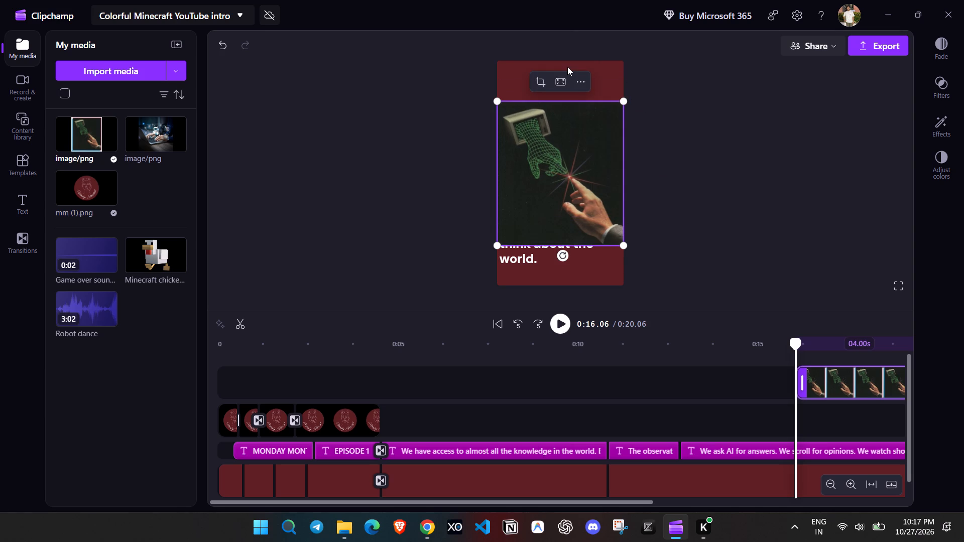
{"action": "left_click", "coordinate": [564, 83]}
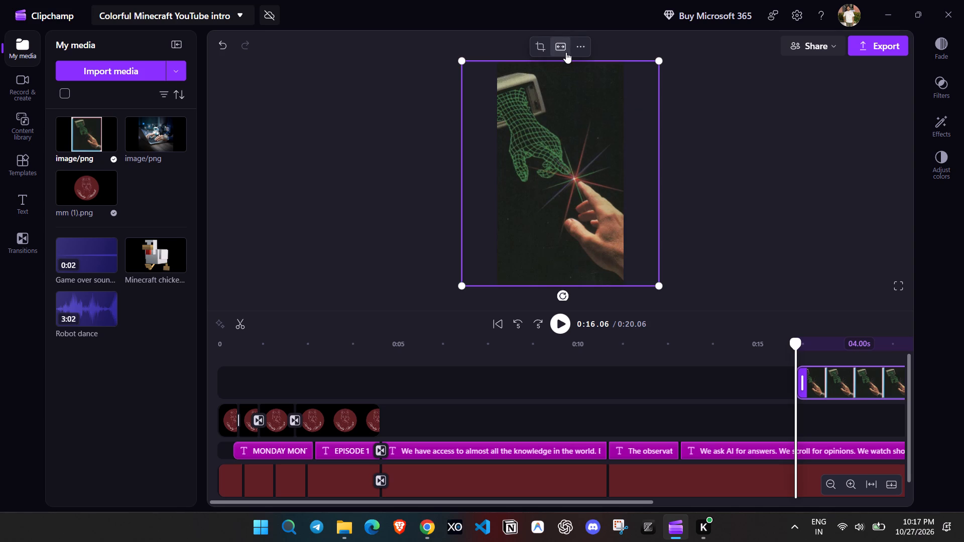
{"action": "left_click", "coordinate": [566, 50]}
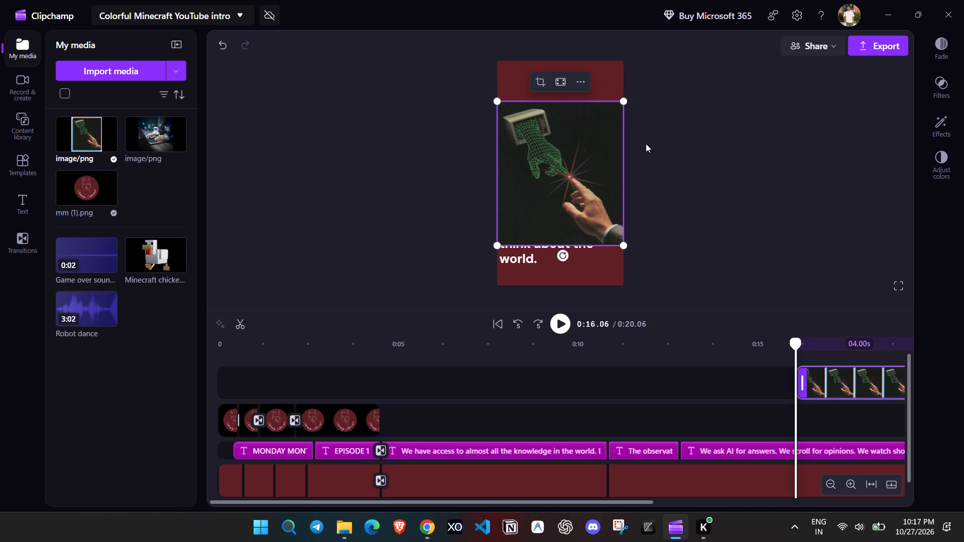
{"action": "left_click_drag", "start_coordinate": [583, 211], "coordinate": [581, 171]}
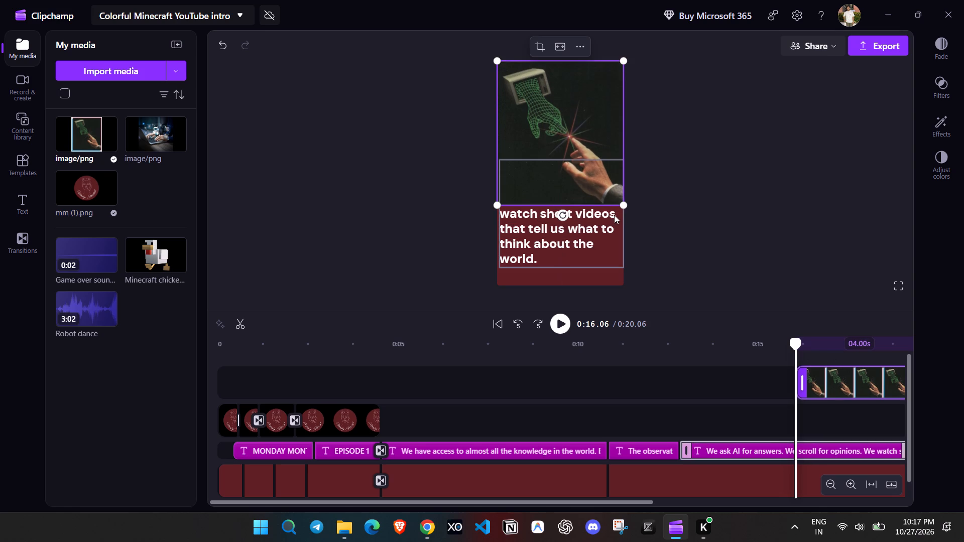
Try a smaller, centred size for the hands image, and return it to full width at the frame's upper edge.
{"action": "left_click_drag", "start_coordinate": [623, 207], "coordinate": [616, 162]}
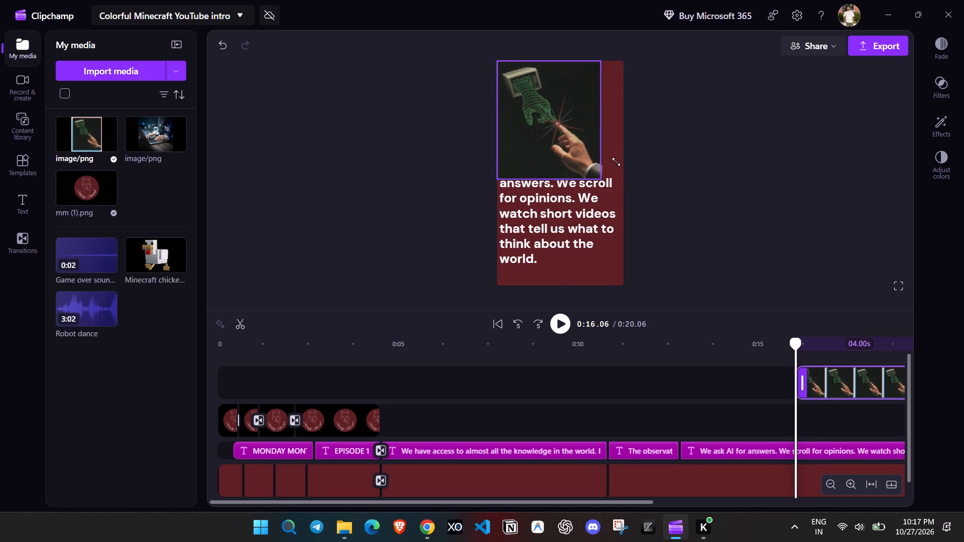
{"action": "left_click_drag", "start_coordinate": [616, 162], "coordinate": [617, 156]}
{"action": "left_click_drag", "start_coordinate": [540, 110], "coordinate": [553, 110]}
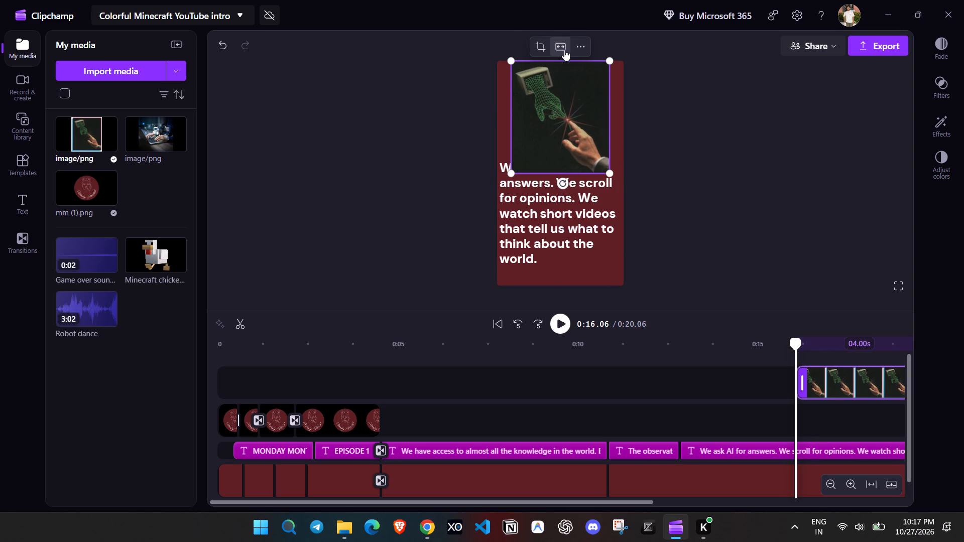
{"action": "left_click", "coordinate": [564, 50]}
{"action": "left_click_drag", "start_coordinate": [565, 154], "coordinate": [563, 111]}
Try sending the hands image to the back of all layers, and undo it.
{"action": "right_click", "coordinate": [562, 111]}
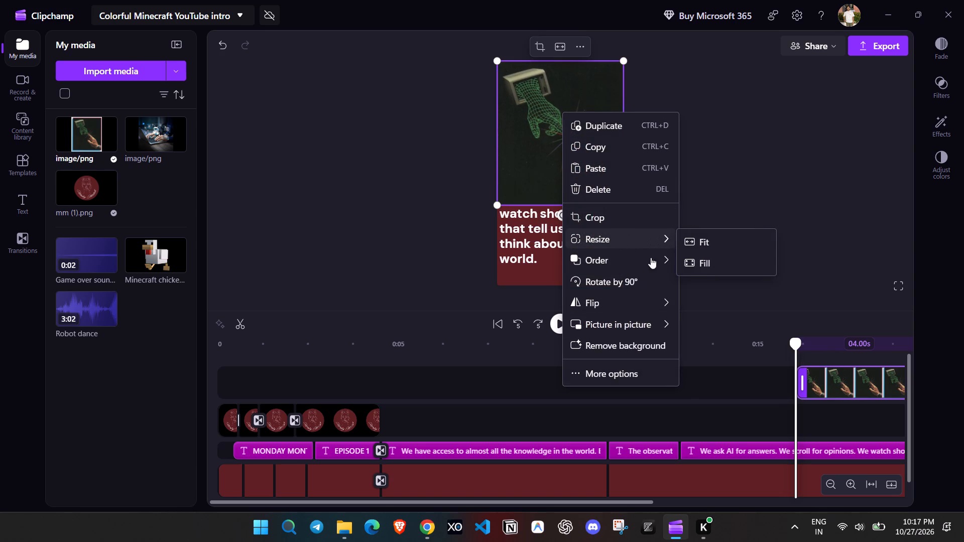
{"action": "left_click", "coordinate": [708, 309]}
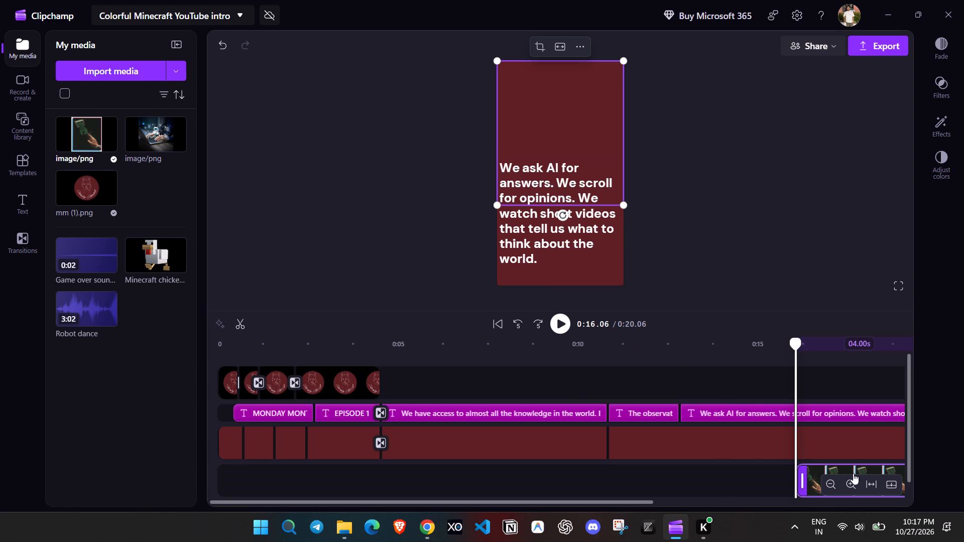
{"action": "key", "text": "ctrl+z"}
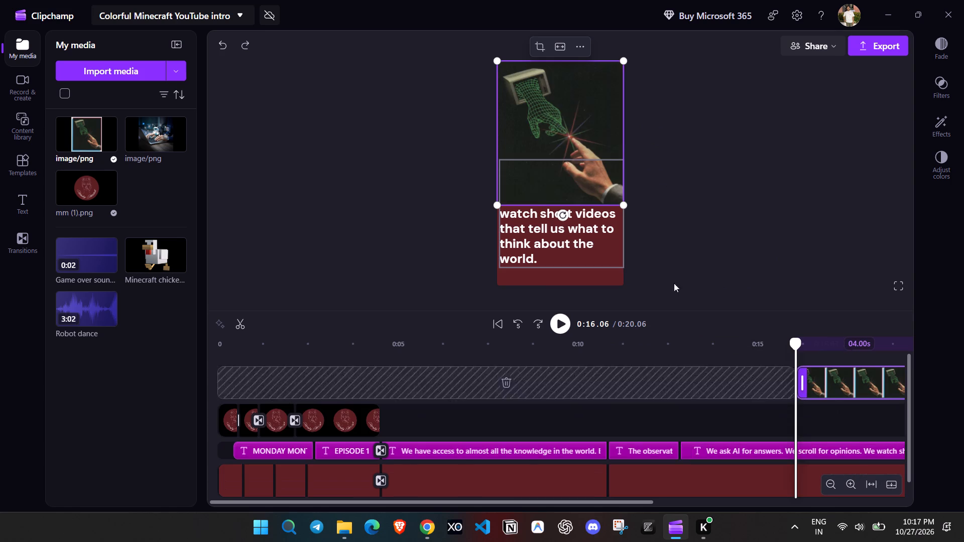
Send the hands image backward so it sits behind the "We ask AI for answers" text.
{"action": "right_click", "coordinate": [547, 106]}
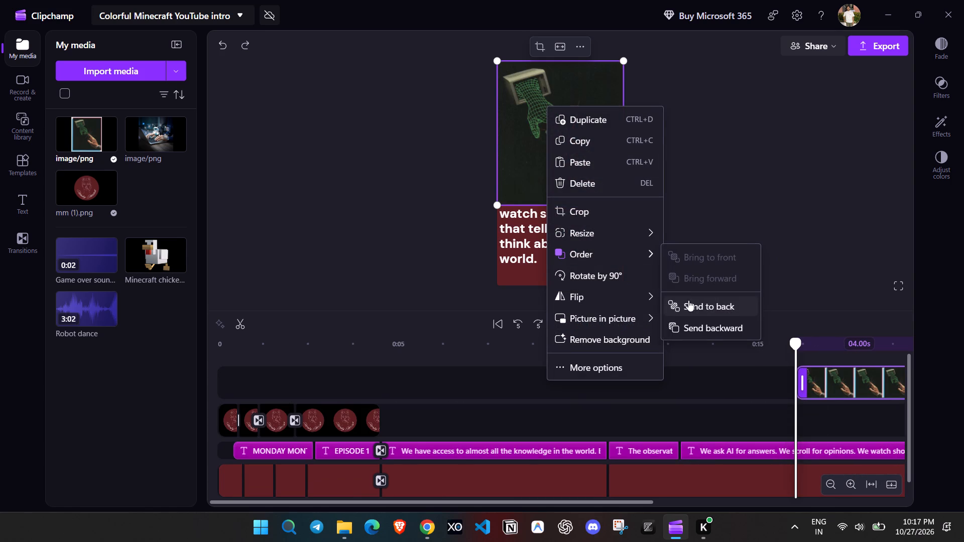
{"action": "left_click", "coordinate": [695, 322]}
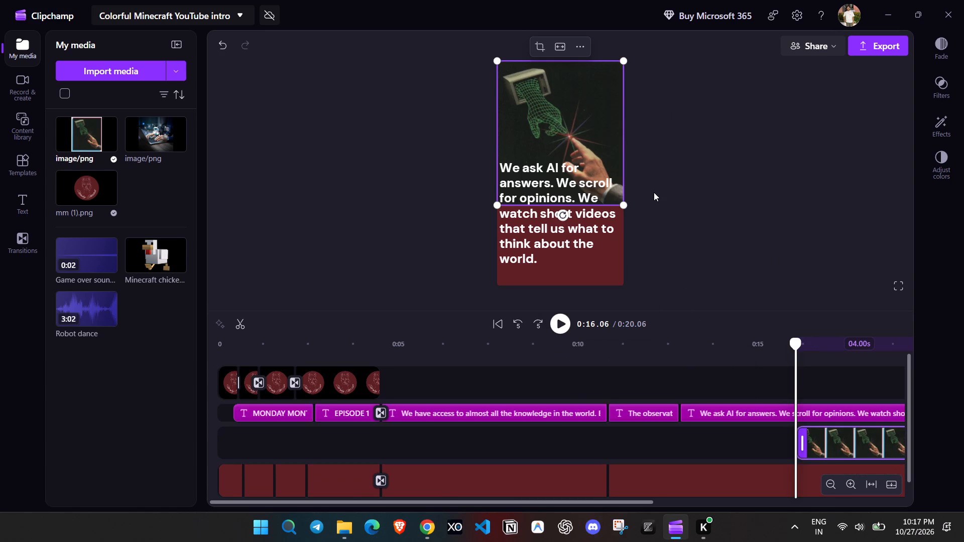
{"action": "double_click", "coordinate": [654, 192]}
Crop the hands image's lower edge and a sliver of its upper edge, and realign it with the frame's upper edge.
{"action": "left_click", "coordinate": [611, 101]}
{"action": "left_click", "coordinate": [538, 47]}
{"action": "left_click", "coordinate": [500, 131]}
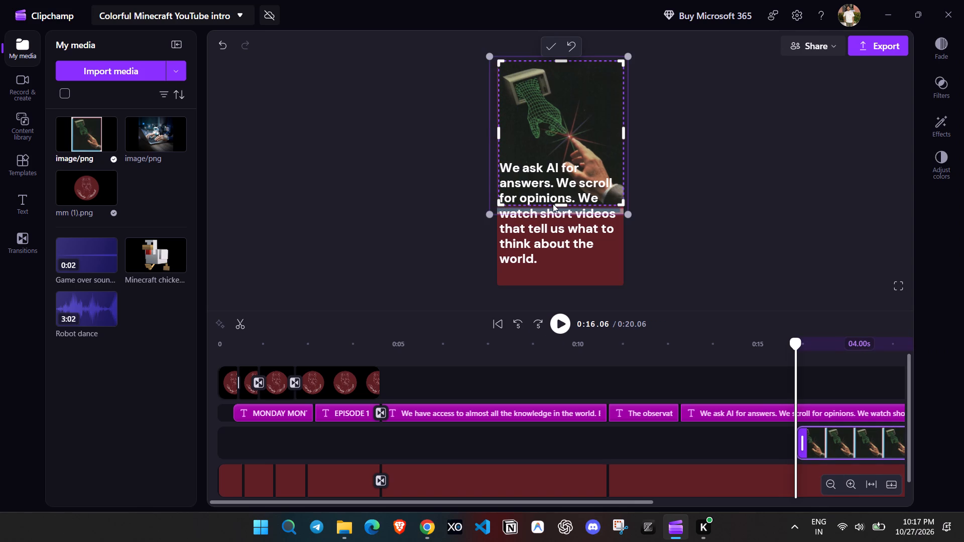
{"action": "left_click_drag", "start_coordinate": [563, 208], "coordinate": [566, 187]}
{"action": "left_click", "coordinate": [556, 61]}
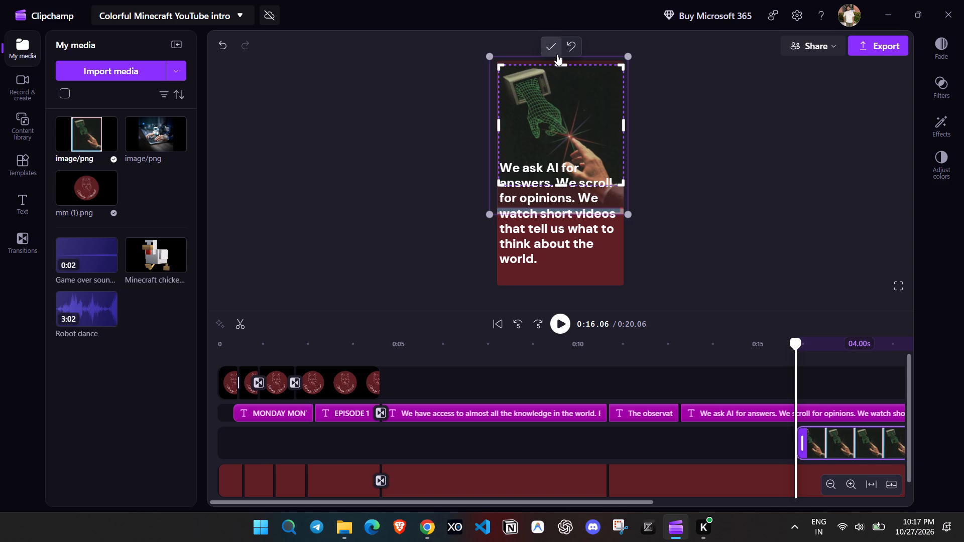
{"action": "left_click", "coordinate": [548, 44]}
{"action": "left_click", "coordinate": [667, 106]}
{"action": "left_click_drag", "start_coordinate": [589, 114], "coordinate": [576, 106]}
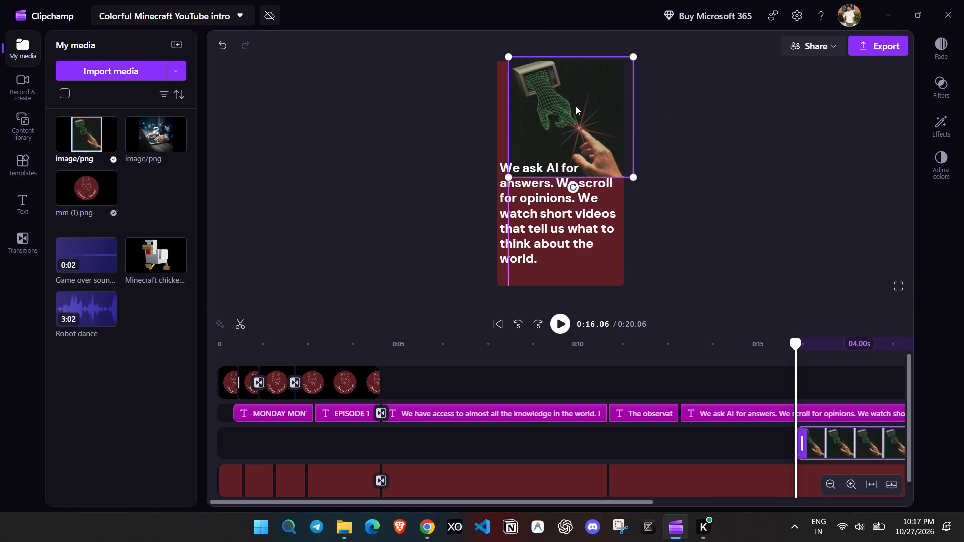
{"action": "left_click_drag", "start_coordinate": [576, 106], "coordinate": [566, 108]}
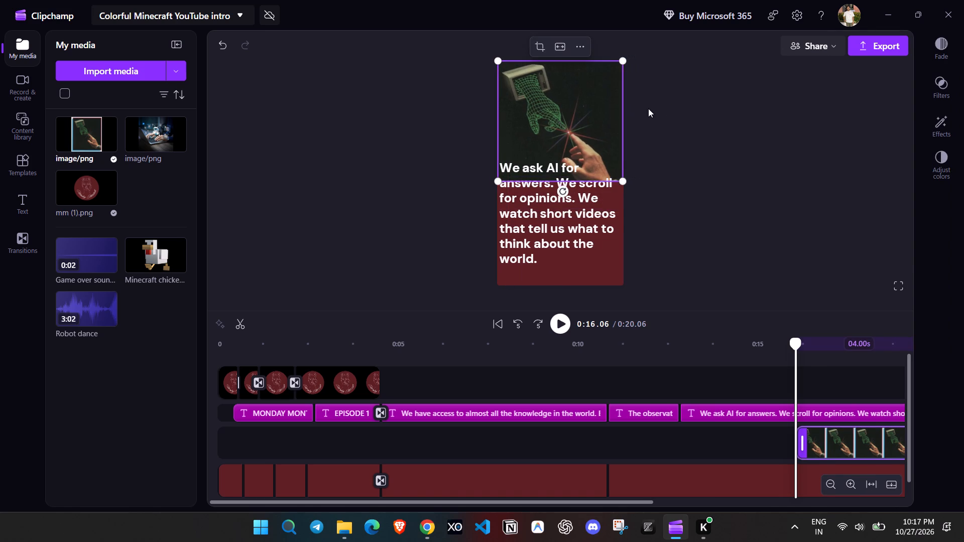
{"action": "left_click", "coordinate": [697, 109]}
Move the "We ask AI for answers" text down so it sits below the hands image within the frame.
{"action": "left_click_drag", "start_coordinate": [594, 207], "coordinate": [593, 221]}
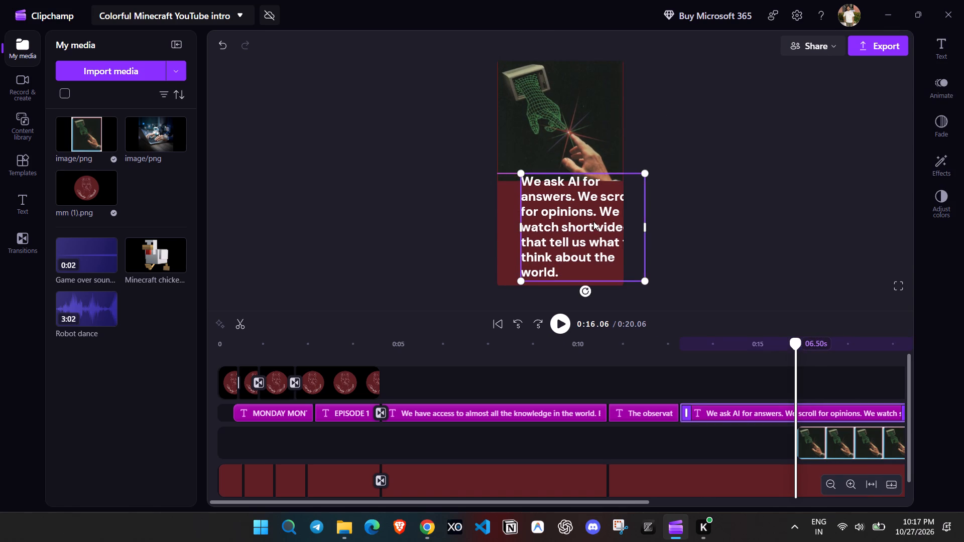
{"action": "left_click_drag", "start_coordinate": [593, 221], "coordinate": [573, 222]}
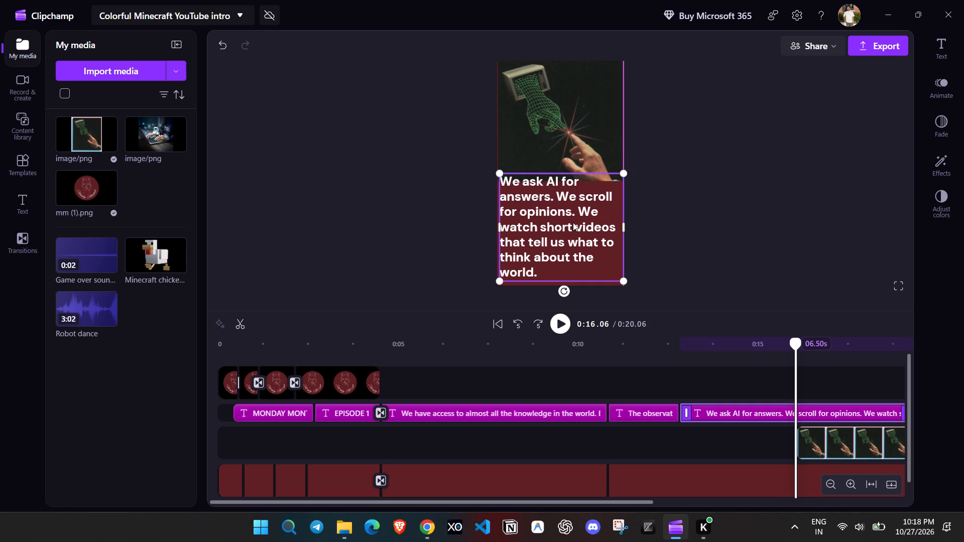
{"action": "left_click_drag", "start_coordinate": [573, 222], "coordinate": [571, 225]}
{"action": "left_click", "coordinate": [793, 152]}
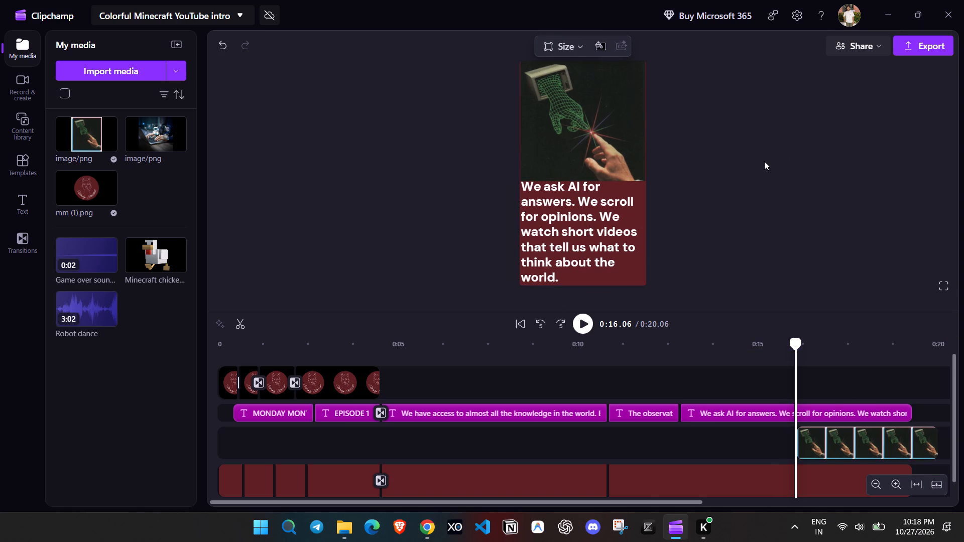
Enlarge the hands image slightly past the frame's width, centre it horizontally and shift it up past the upper edge.
{"action": "left_click", "coordinate": [616, 116]}
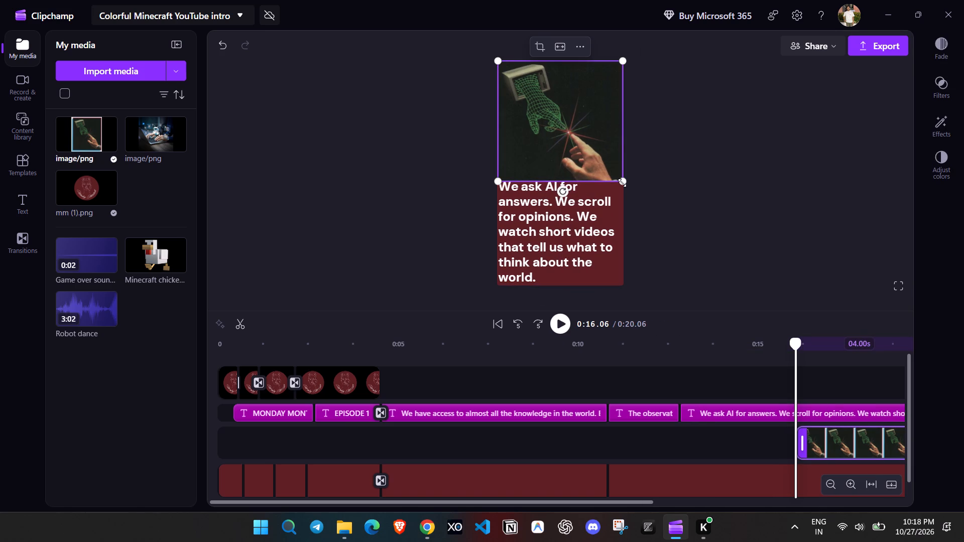
{"action": "left_click_drag", "start_coordinate": [622, 183], "coordinate": [629, 188]}
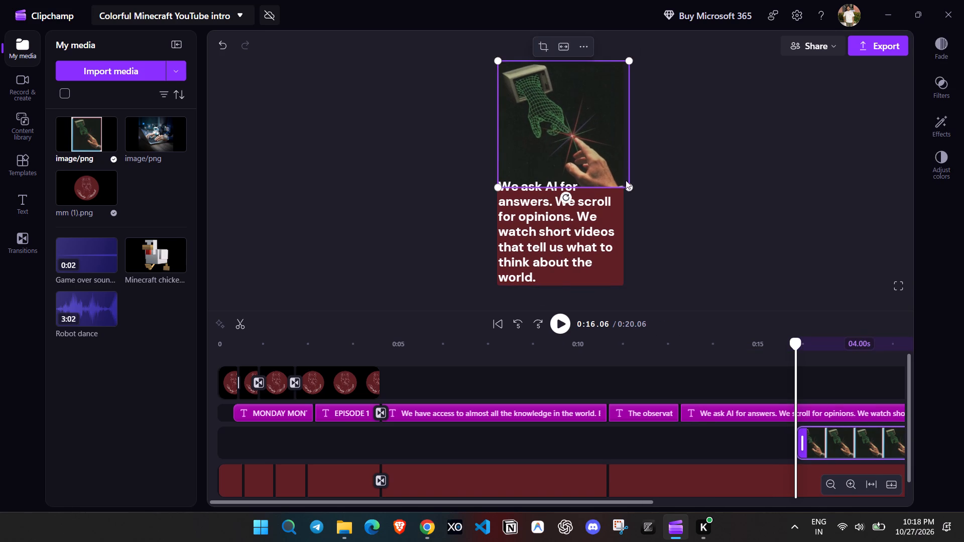
{"action": "left_click_drag", "start_coordinate": [615, 161], "coordinate": [614, 154]}
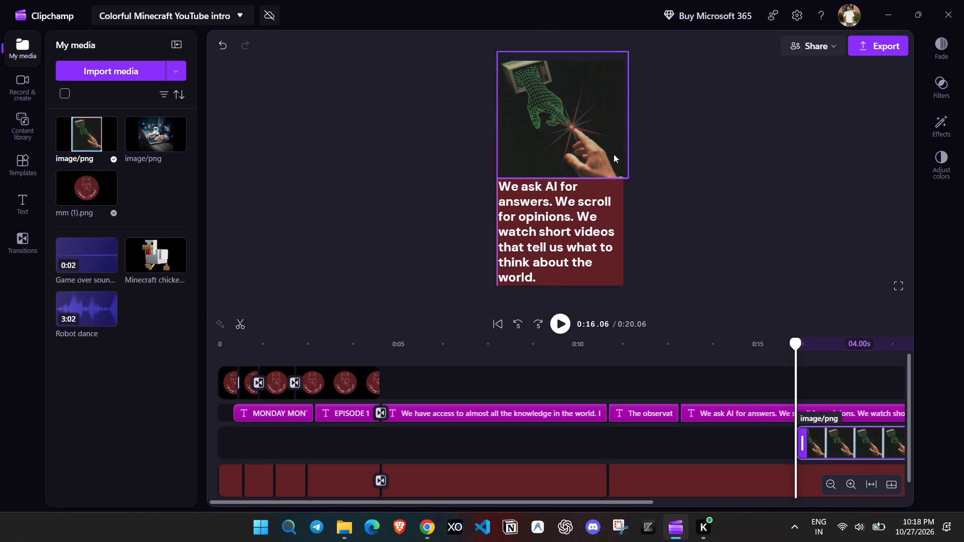
{"action": "left_click_drag", "start_coordinate": [614, 154], "coordinate": [612, 153]}
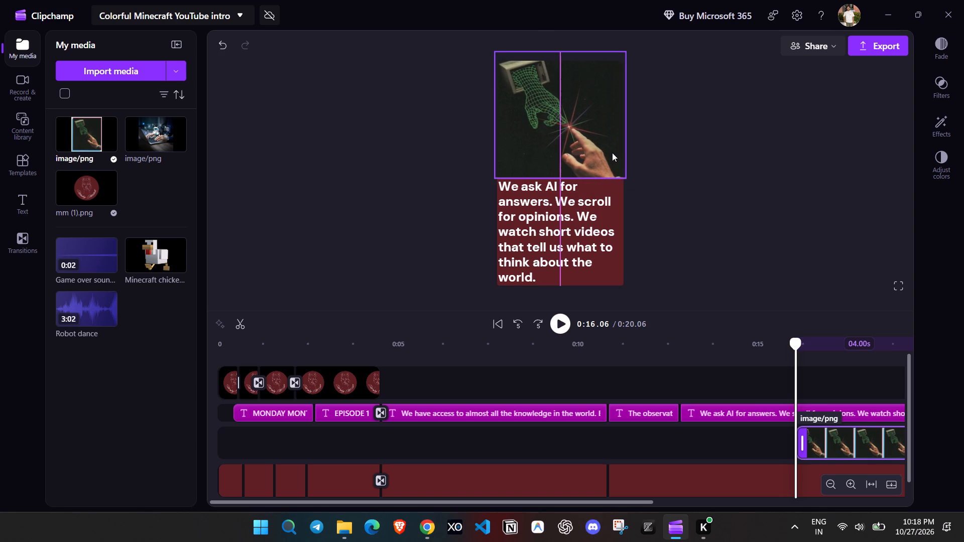
{"action": "left_click_drag", "start_coordinate": [612, 153], "coordinate": [613, 147]}
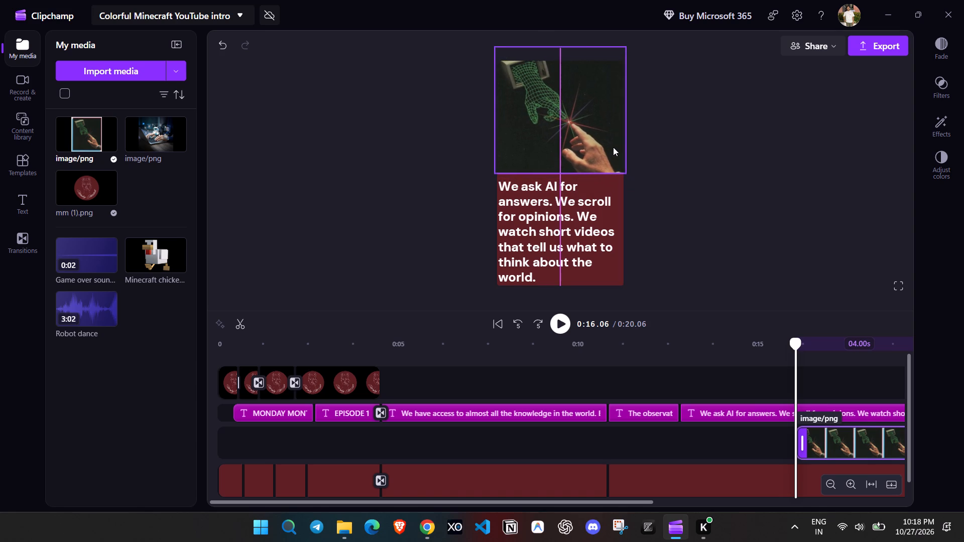
{"action": "left_click_drag", "start_coordinate": [613, 147], "coordinate": [614, 147]}
{"action": "left_click", "coordinate": [720, 141]}
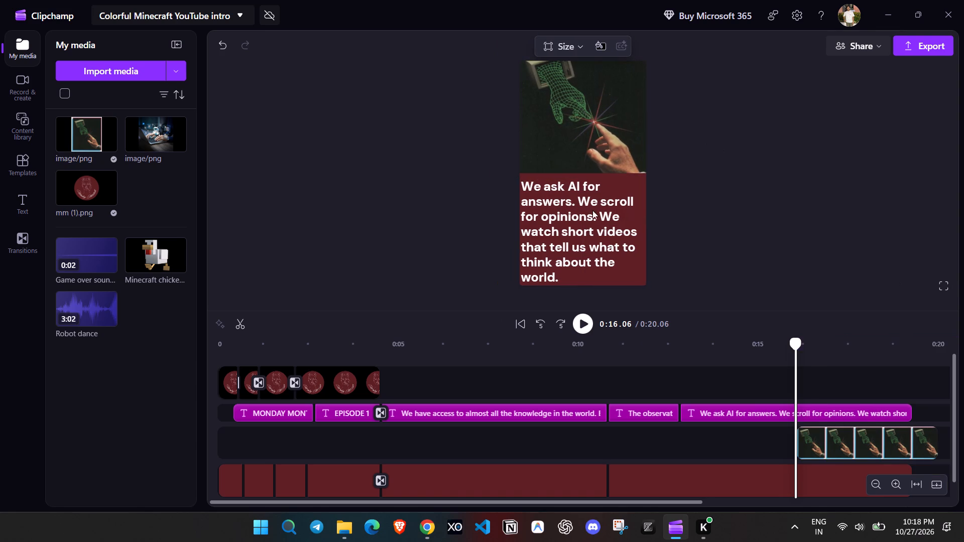
Move the "We ask AI for answers" text up to just beneath the hands image, leaving a small side margin.
{"action": "left_click_drag", "start_coordinate": [592, 212], "coordinate": [572, 204]}
{"action": "left_click", "coordinate": [685, 194]}
{"action": "left_click_drag", "start_coordinate": [573, 204], "coordinate": [572, 204]}
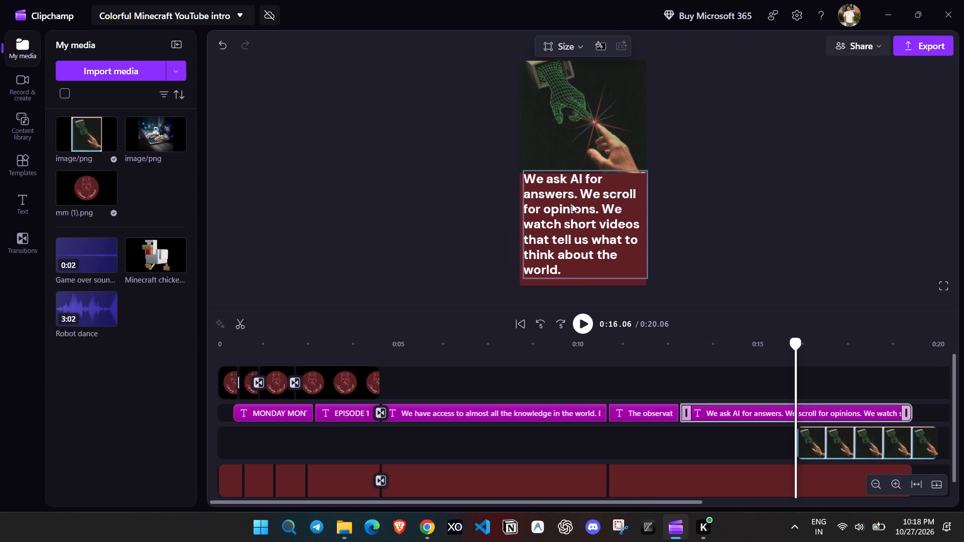
{"action": "left_click_drag", "start_coordinate": [572, 204], "coordinate": [550, 209]}
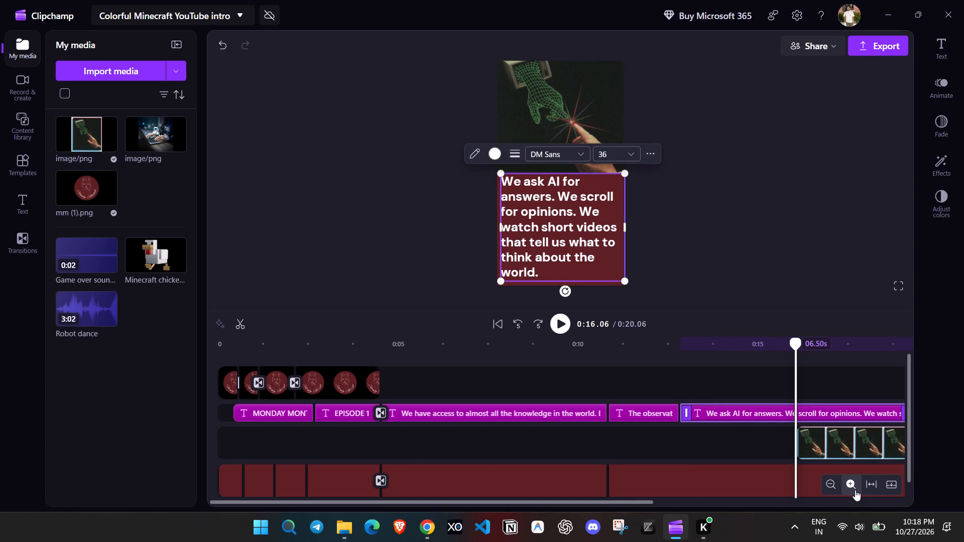
Check the image and text layout in full screen, and play the scene through the end of the text clip.
{"action": "left_click", "coordinate": [853, 489]}
{"action": "left_click", "coordinate": [853, 489]}
{"action": "double_click", "coordinate": [833, 487]}
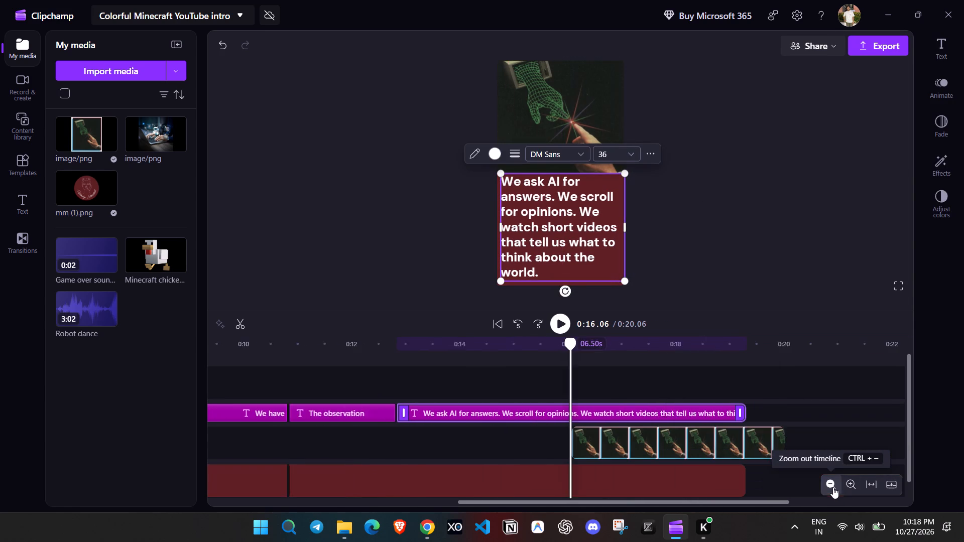
{"action": "left_click", "coordinate": [901, 283]}
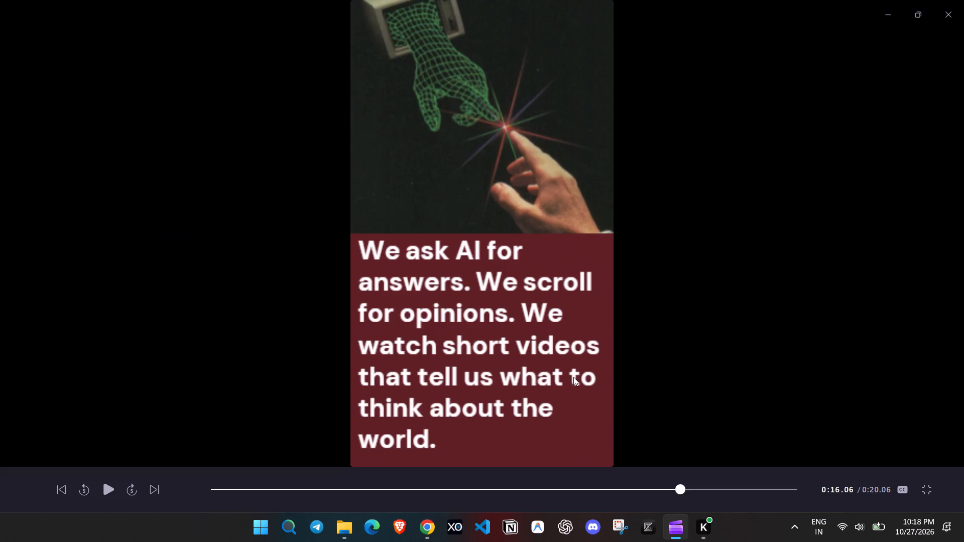
{"action": "left_click", "coordinate": [375, 335]}
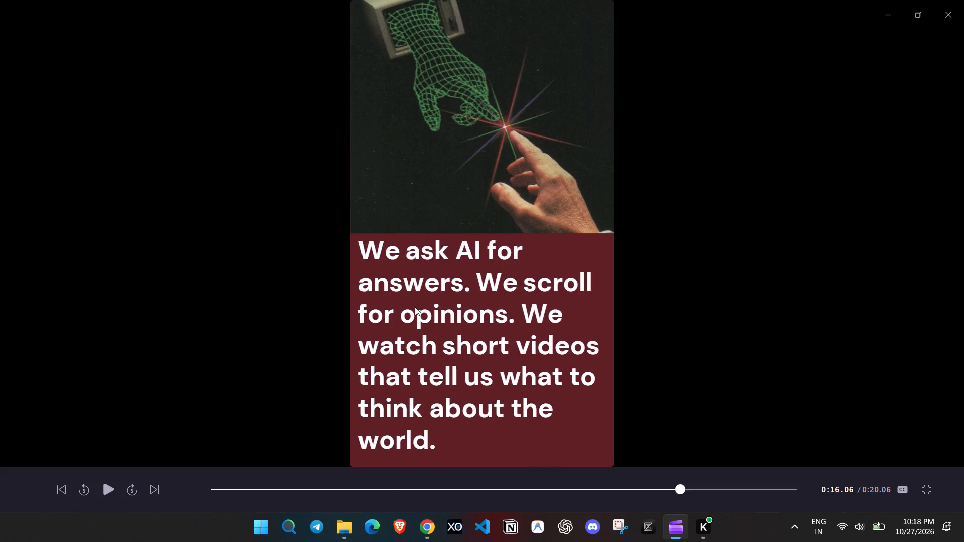
{"action": "left_click_drag", "start_coordinate": [436, 321], "coordinate": [429, 338]}
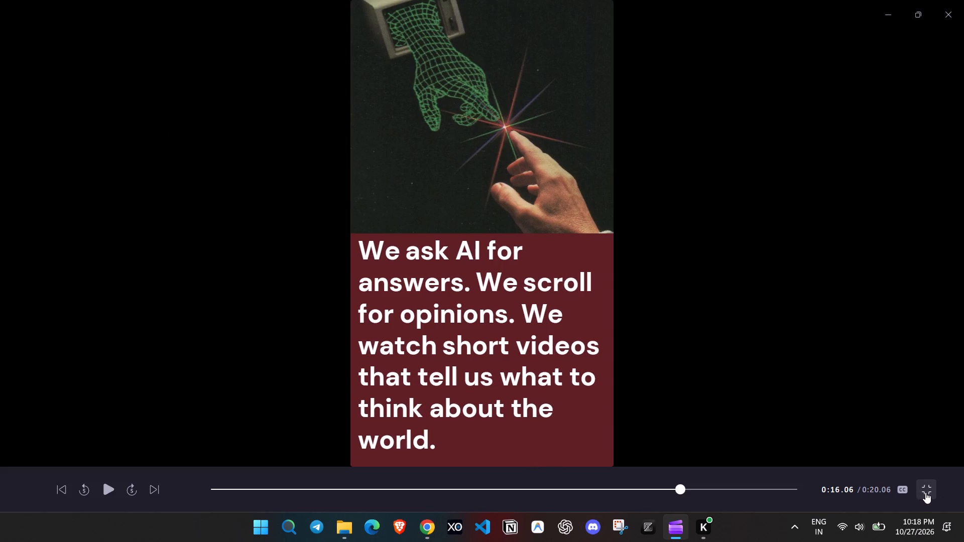
{"action": "left_click", "coordinate": [925, 492]}
{"action": "left_click", "coordinate": [660, 227]}
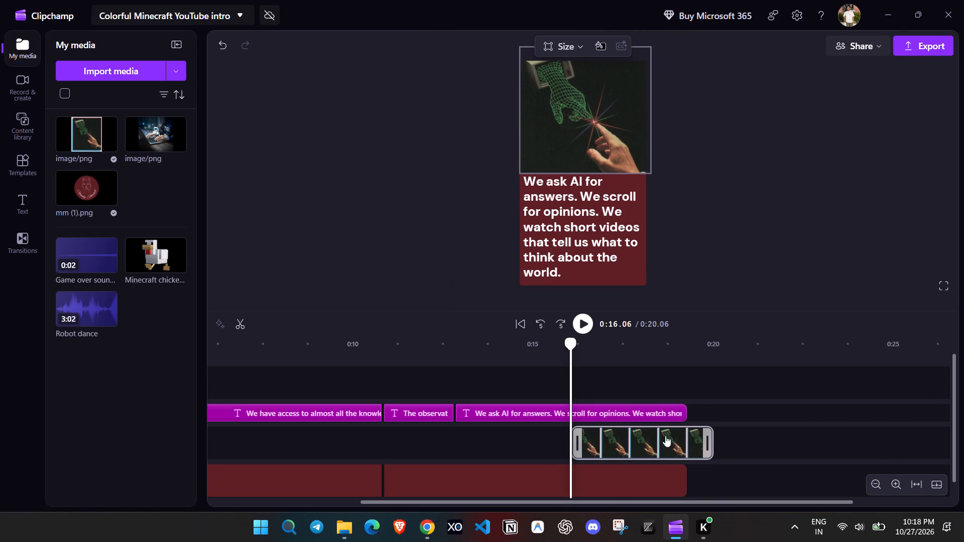
{"action": "left_click", "coordinate": [581, 324]}
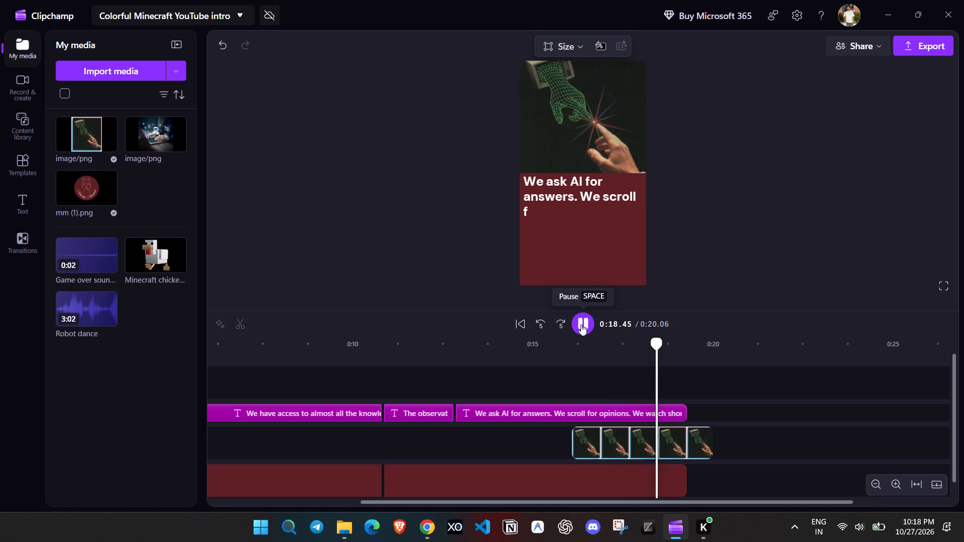
{"action": "left_click", "coordinate": [583, 320]}
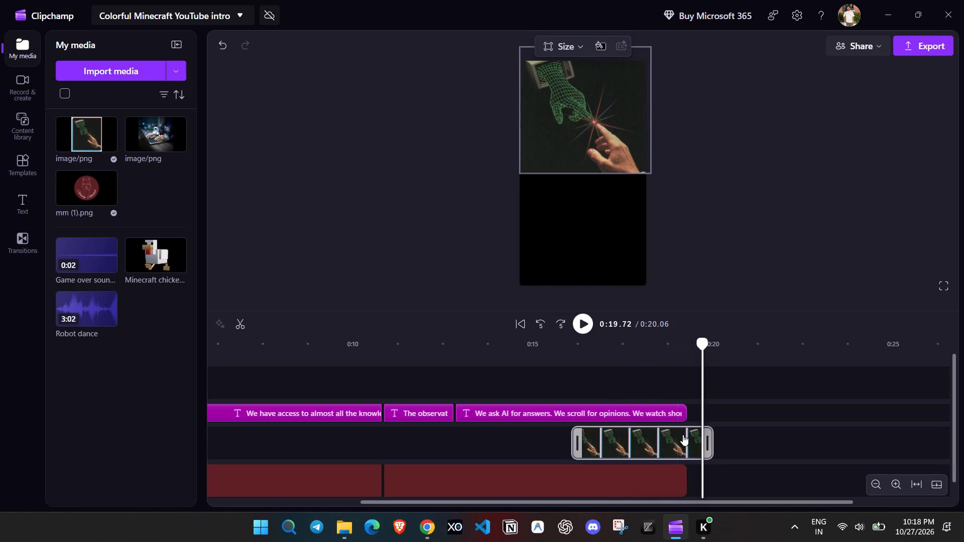
Trim the end of the hands image clip to match the end of the "We ask AI for answers" text, at 0:19.34.
{"action": "left_click", "coordinate": [690, 443]}
{"action": "left_click_drag", "start_coordinate": [708, 443], "coordinate": [680, 438]}
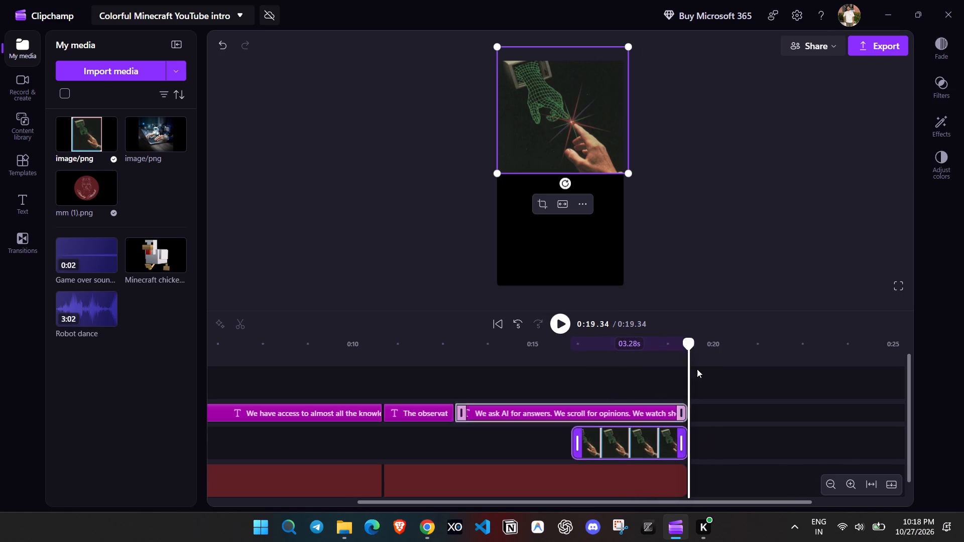
Apply the Chromatic aberration effect to the hands image clip and play it back from just before the image starts.
{"action": "left_click_drag", "start_coordinate": [685, 343], "coordinate": [565, 346]}
{"action": "left_click_drag", "start_coordinate": [567, 348], "coordinate": [583, 353]}
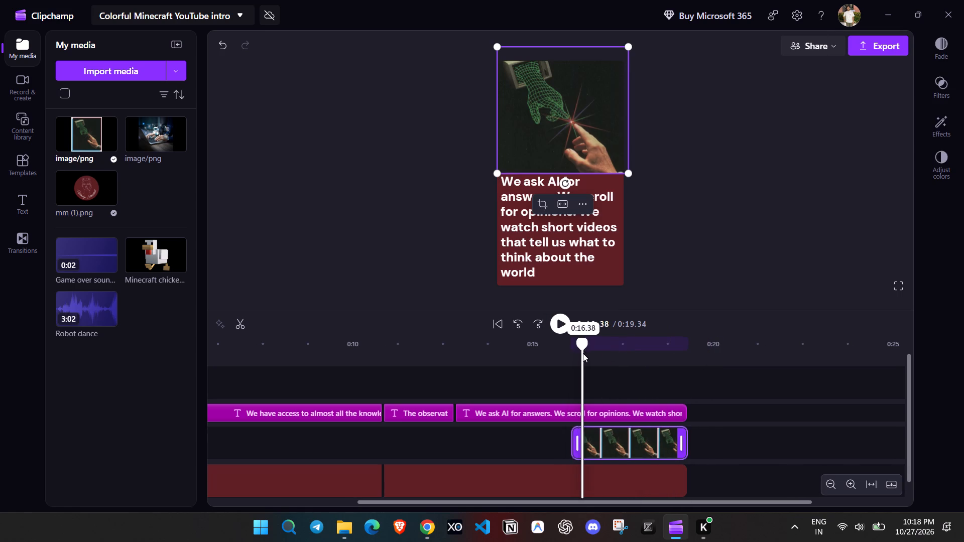
{"action": "left_click_drag", "start_coordinate": [583, 353], "coordinate": [585, 353]}
{"action": "left_click", "coordinate": [621, 433]}
{"action": "left_click", "coordinate": [940, 126]}
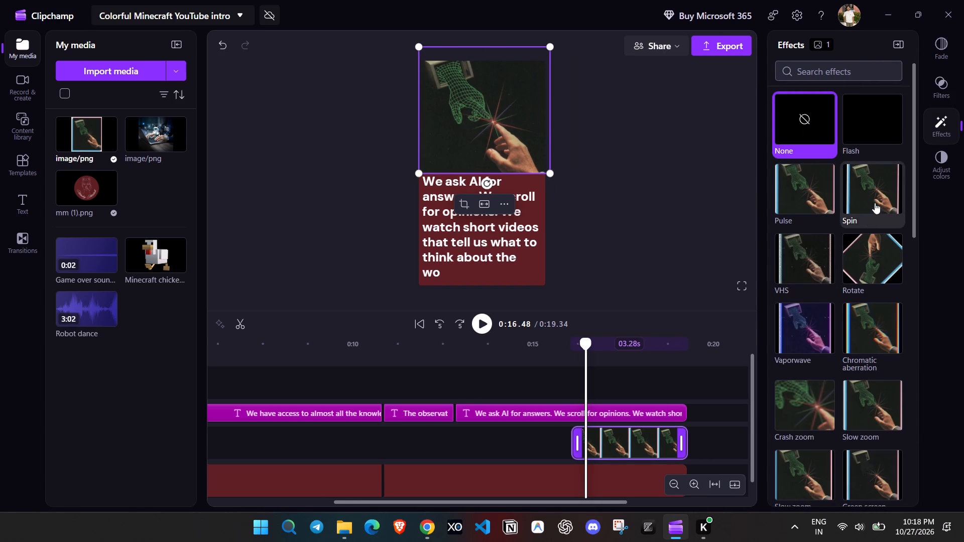
{"action": "scroll", "coordinate": [876, 253], "scroll_direction": "down", "scroll_amount": 1}
{"action": "left_click", "coordinate": [875, 253]}
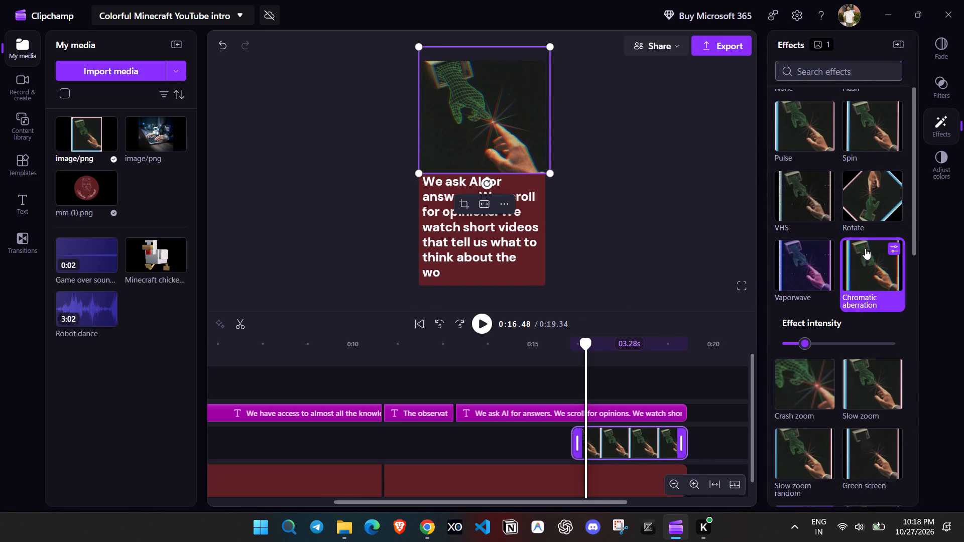
{"action": "left_click_drag", "start_coordinate": [581, 342], "coordinate": [563, 337]}
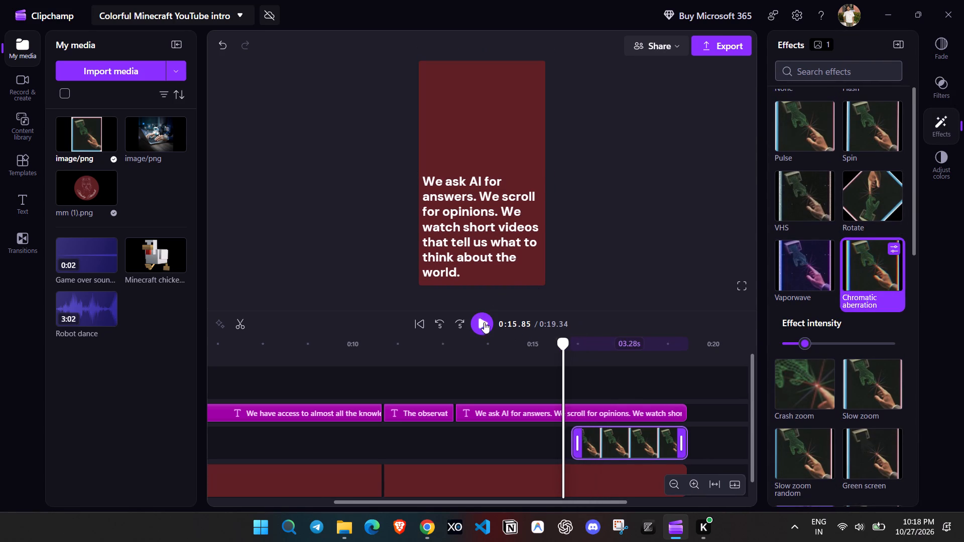
{"action": "left_click", "coordinate": [481, 319]}
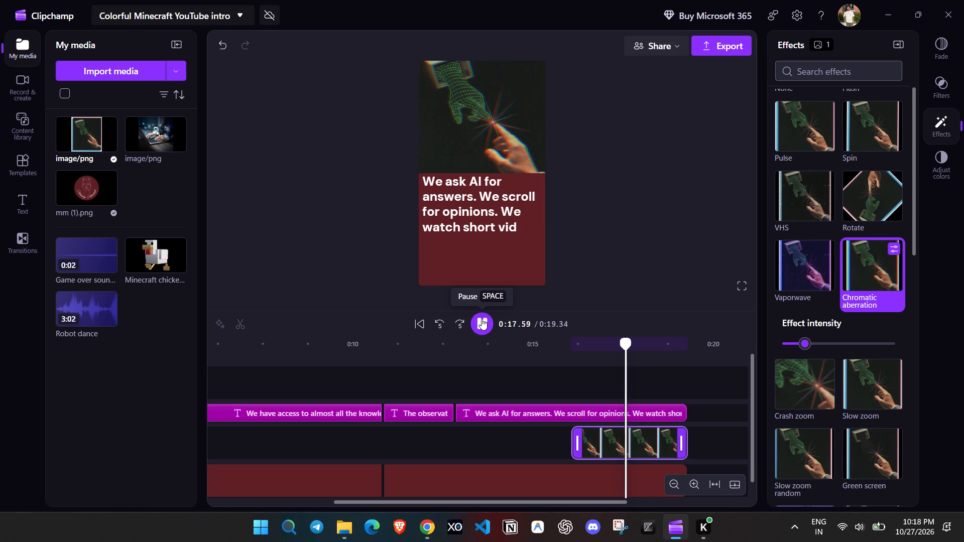
{"action": "left_click", "coordinate": [481, 319]}
Add the Slow zoom effect to the hands image clip and play it back to the end.
{"action": "left_click", "coordinate": [890, 391]}
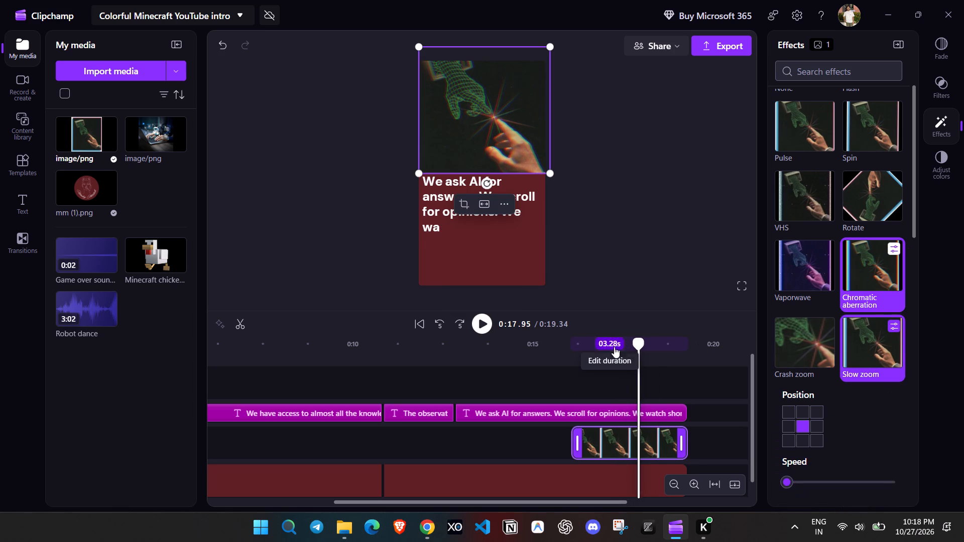
{"action": "left_click_drag", "start_coordinate": [637, 345], "coordinate": [567, 344]}
{"action": "left_click", "coordinate": [480, 314]}
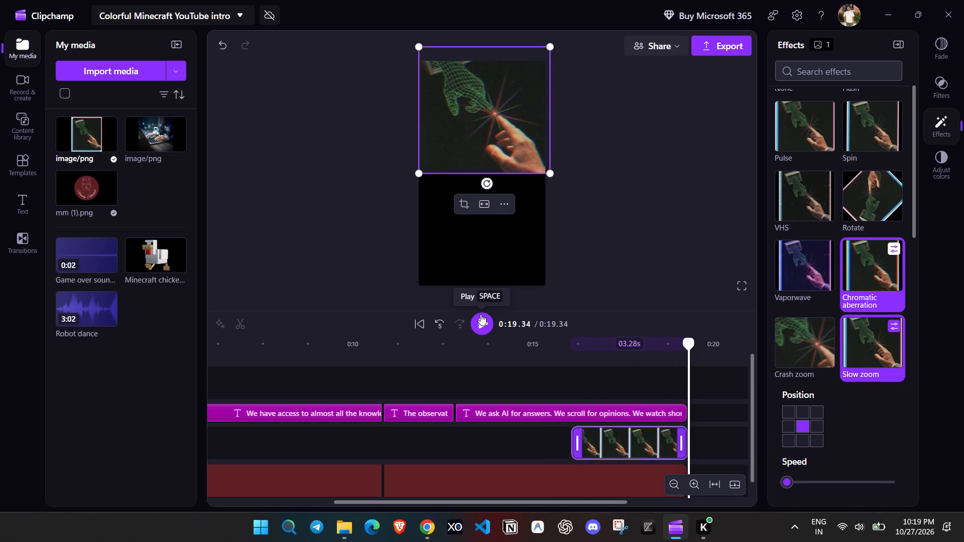
{"action": "left_click", "coordinate": [683, 443]}
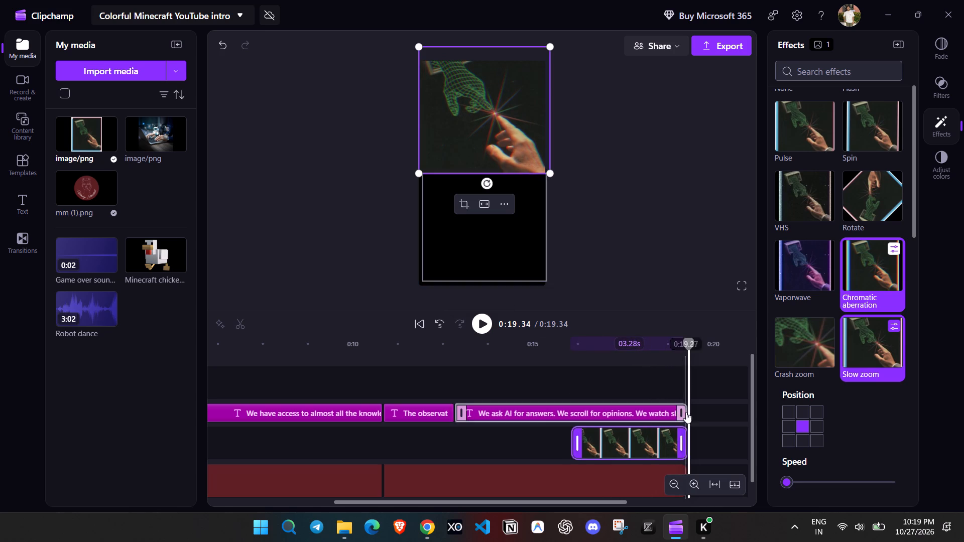
Duplicate the last dark red background clip directly after itself, and set the playhead at 0:19.34 where the text ends.
{"action": "scroll", "coordinate": [701, 443], "scroll_direction": "down", "scroll_amount": 1}
{"action": "left_click", "coordinate": [668, 462]}
{"action": "scroll", "coordinate": [659, 465], "scroll_direction": "down", "scroll_amount": 1}
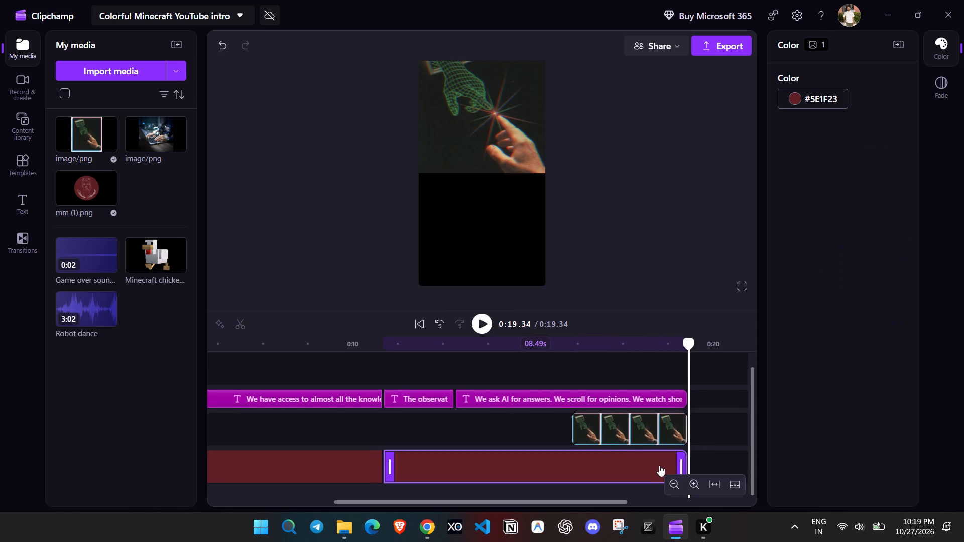
{"action": "right_click", "coordinate": [654, 468]}
{"action": "left_click", "coordinate": [693, 315]}
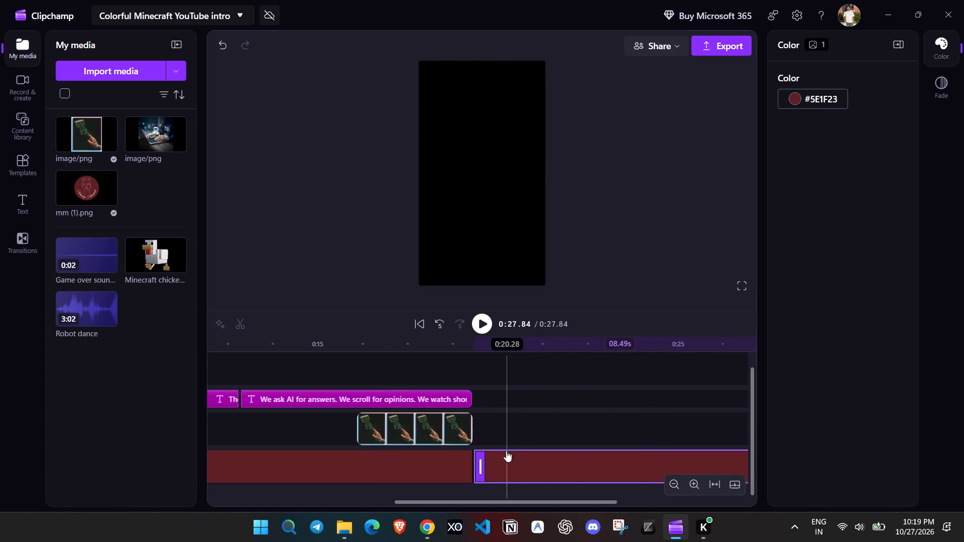
{"action": "left_click", "coordinate": [474, 423]}
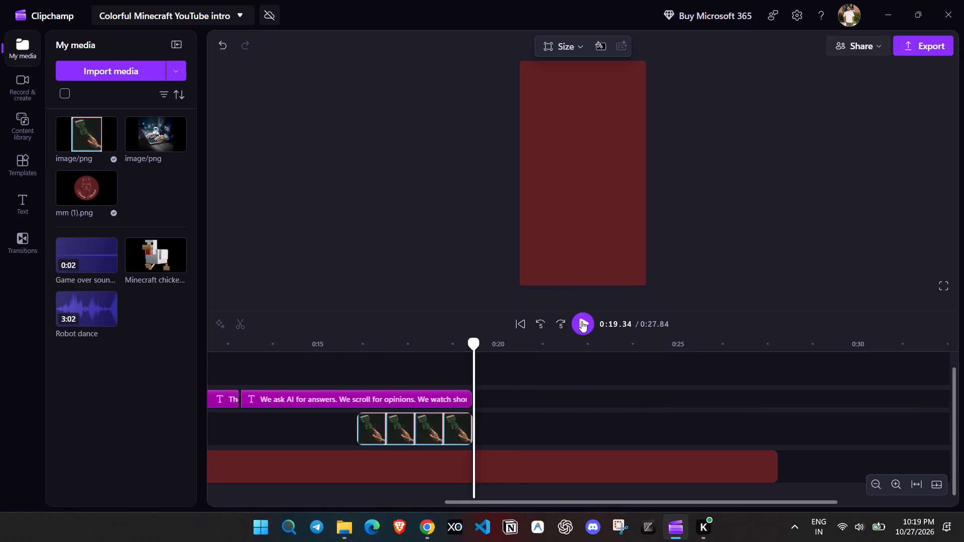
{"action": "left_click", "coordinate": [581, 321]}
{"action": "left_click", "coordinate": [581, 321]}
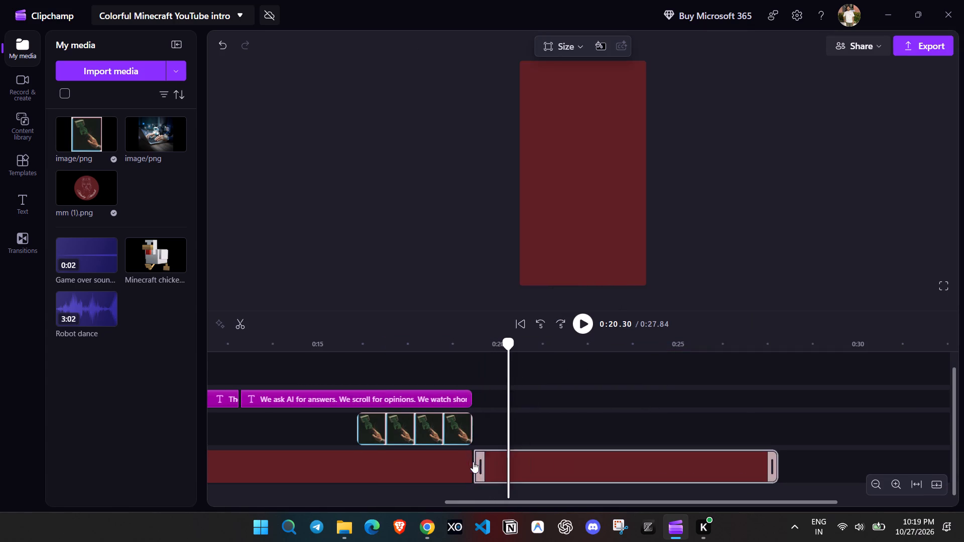
Play the video back from the very beginning to review the intro and the first captions.
{"action": "left_click_drag", "start_coordinate": [517, 498], "coordinate": [267, 498]}
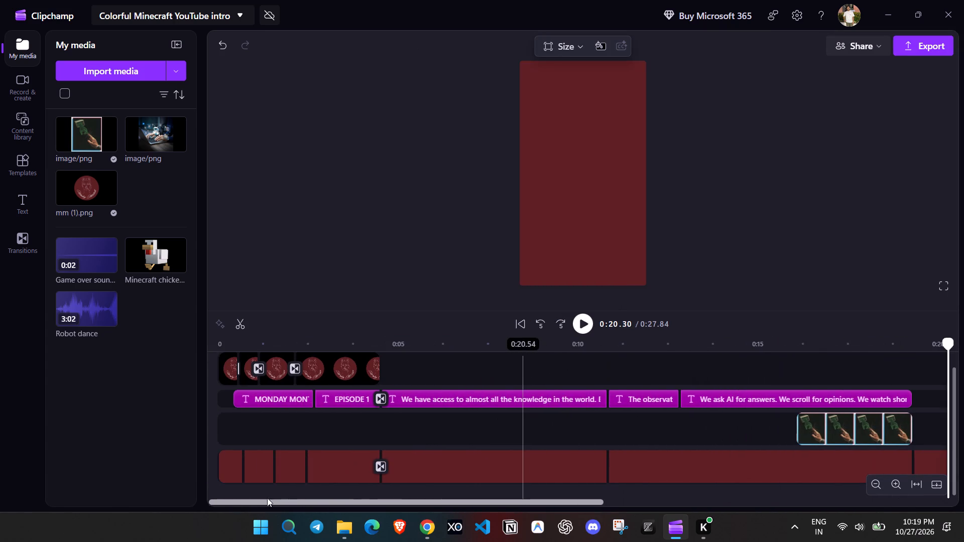
{"action": "left_click_drag", "start_coordinate": [267, 498], "coordinate": [243, 495]}
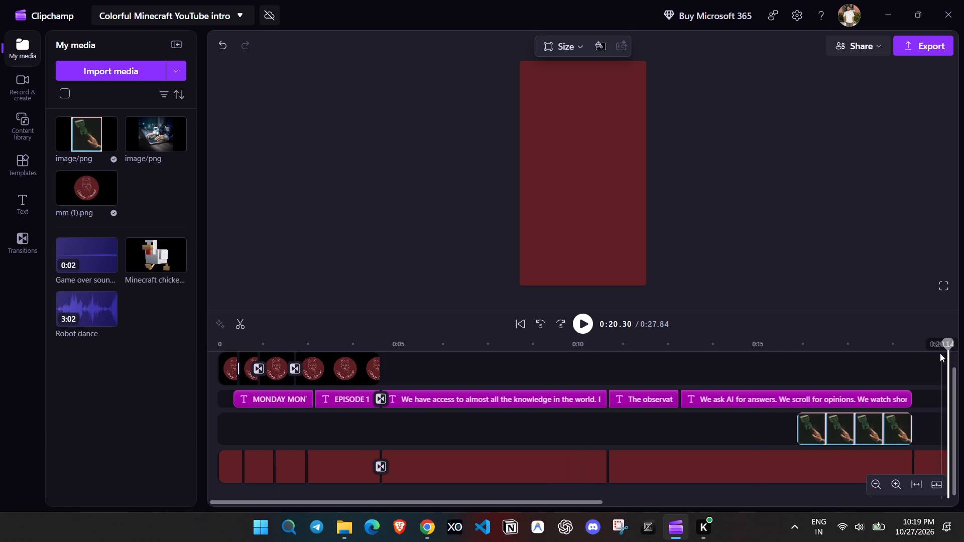
{"action": "left_click_drag", "start_coordinate": [950, 345], "coordinate": [224, 347]}
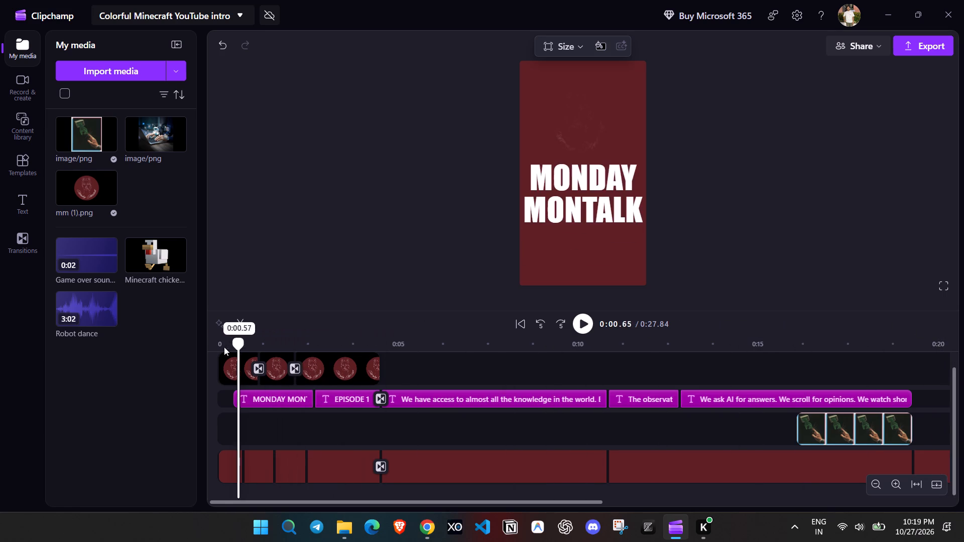
{"action": "left_click_drag", "start_coordinate": [224, 347], "coordinate": [208, 347]}
{"action": "left_click", "coordinate": [583, 331]}
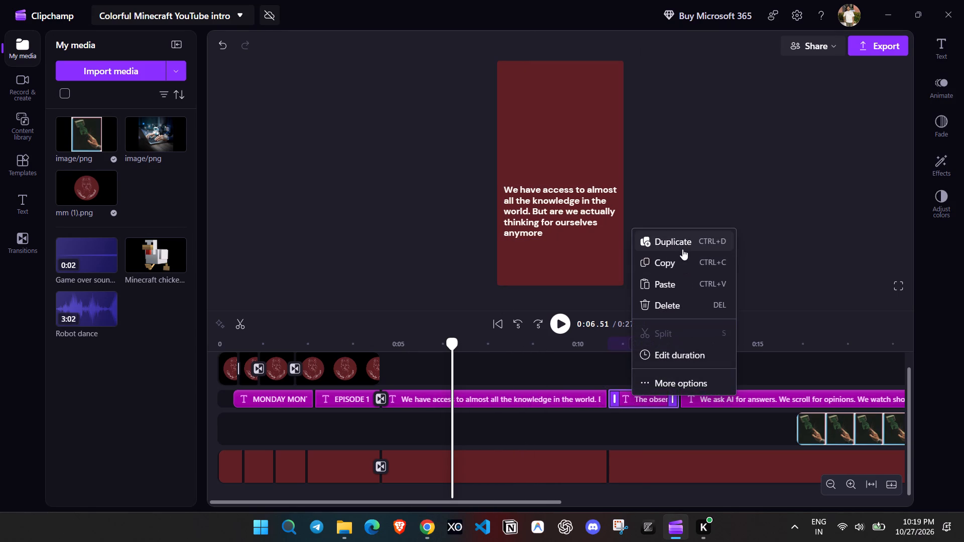
Duplicate "The observation" text clip and insert the copy between the "EPISODE 1" and "We have access to almost all the knowledge" texts.
{"action": "left_click", "coordinate": [670, 249]}
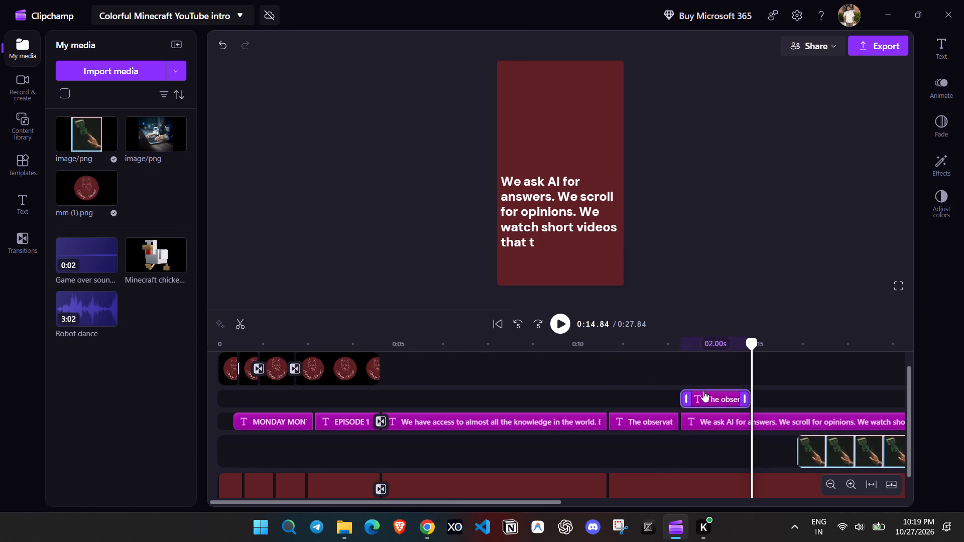
{"action": "left_click_drag", "start_coordinate": [709, 393], "coordinate": [407, 418]}
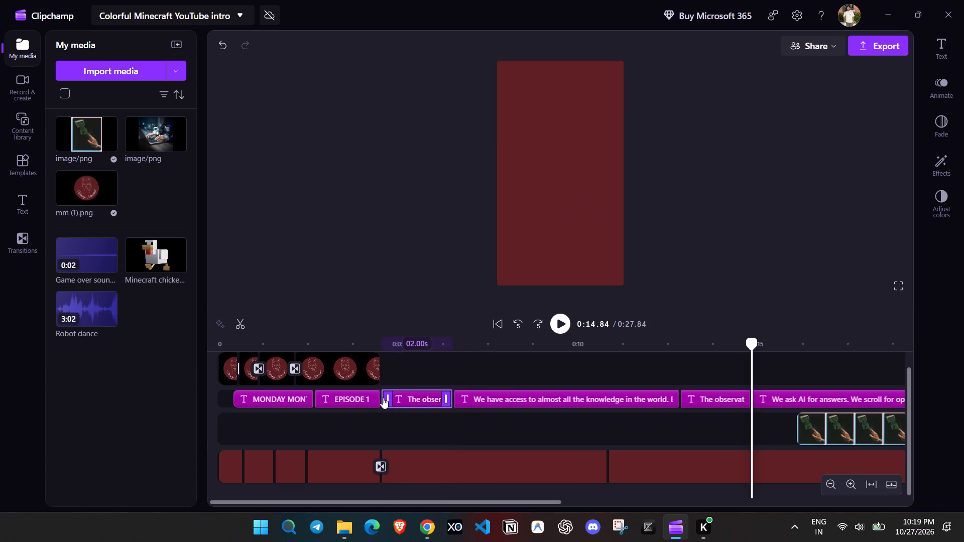
Change the transition between the "EPISODE 1" and first "The observation" texts to Cross fade and play it back from just before the transition.
{"action": "left_click", "coordinate": [379, 397]}
{"action": "left_click", "coordinate": [942, 40]}
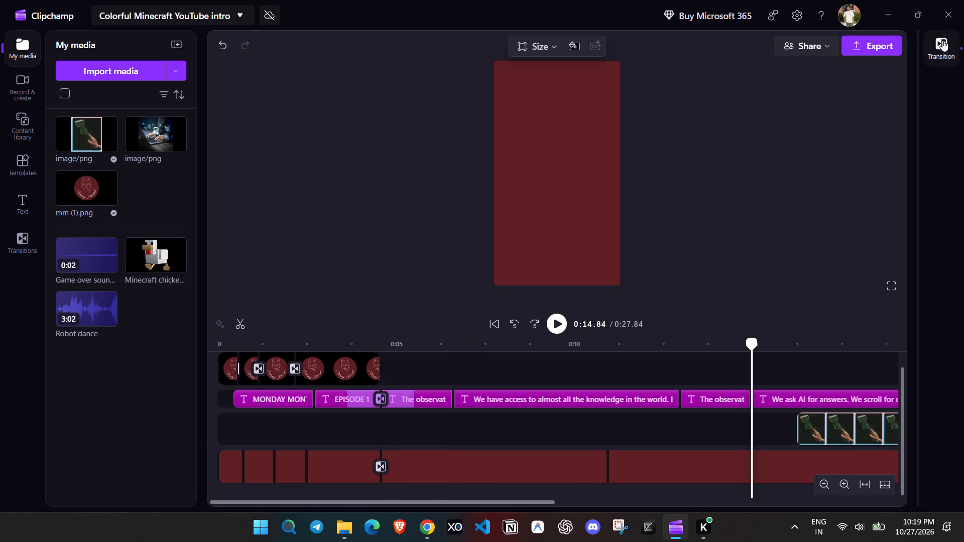
{"action": "scroll", "coordinate": [882, 172], "scroll_direction": "up", "scroll_amount": 3}
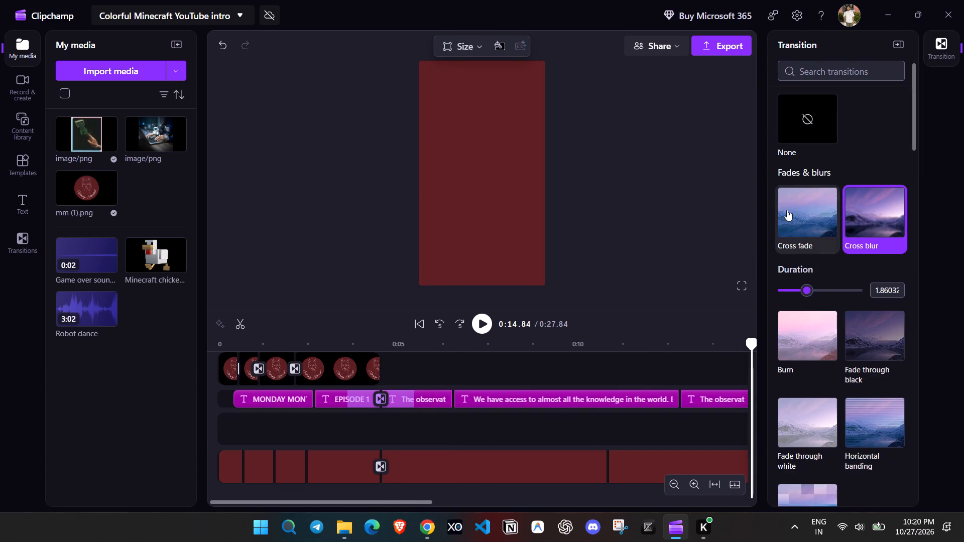
{"action": "left_click", "coordinate": [813, 210]}
{"action": "left_click", "coordinate": [899, 52]}
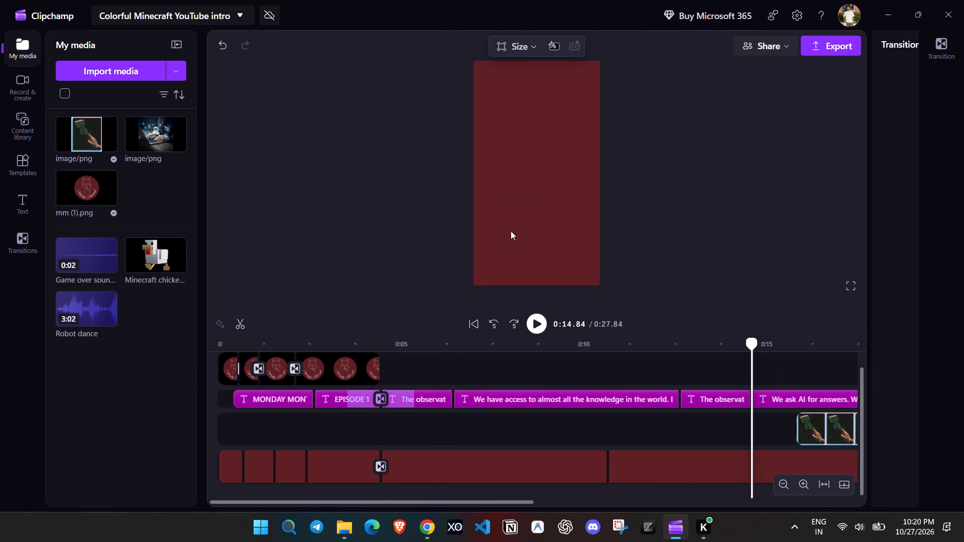
{"action": "left_click", "coordinate": [368, 330]}
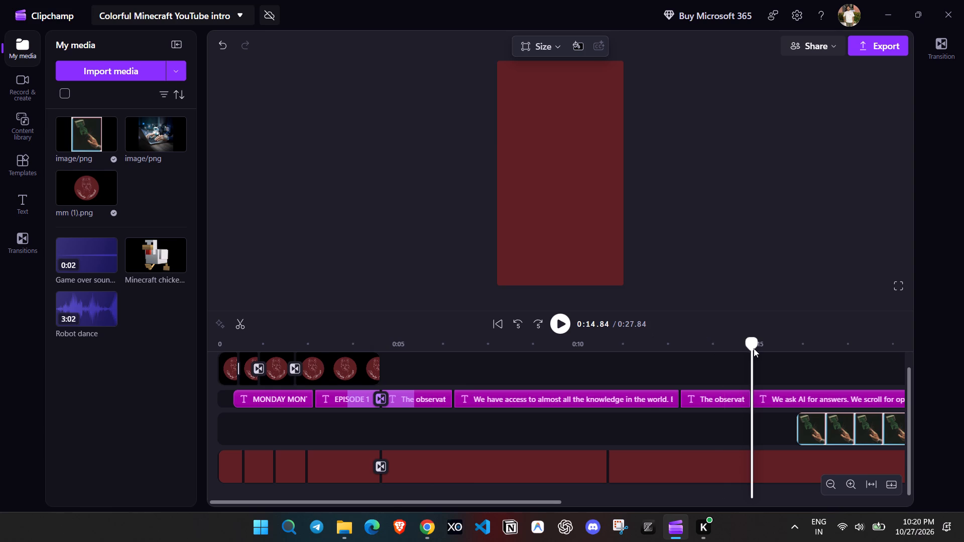
{"action": "left_click_drag", "start_coordinate": [754, 348], "coordinate": [330, 351]}
{"action": "left_click", "coordinate": [569, 322]}
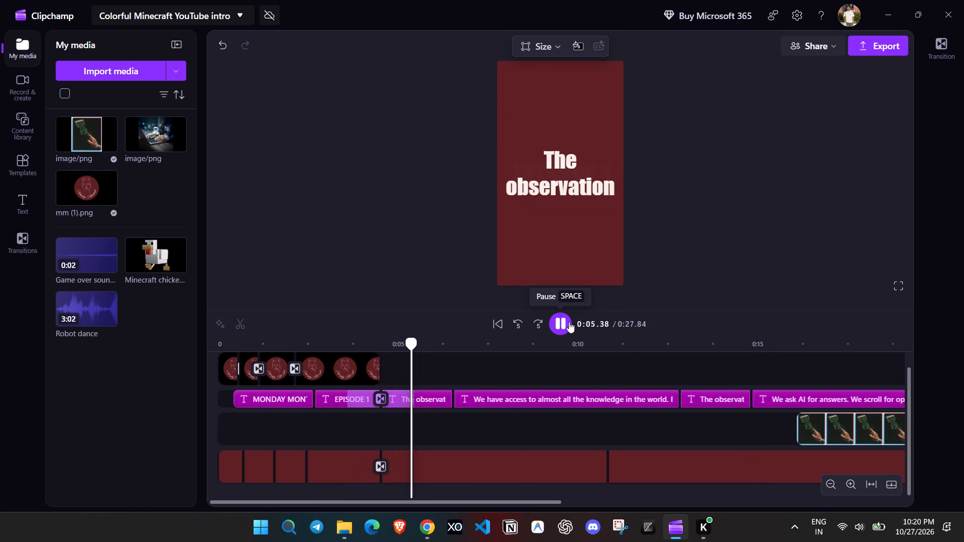
{"action": "left_click", "coordinate": [569, 322]}
Set the transition between the "EPISODE 1" and first "The observation" texts to Tiles and play it back.
{"action": "left_click", "coordinate": [384, 397]}
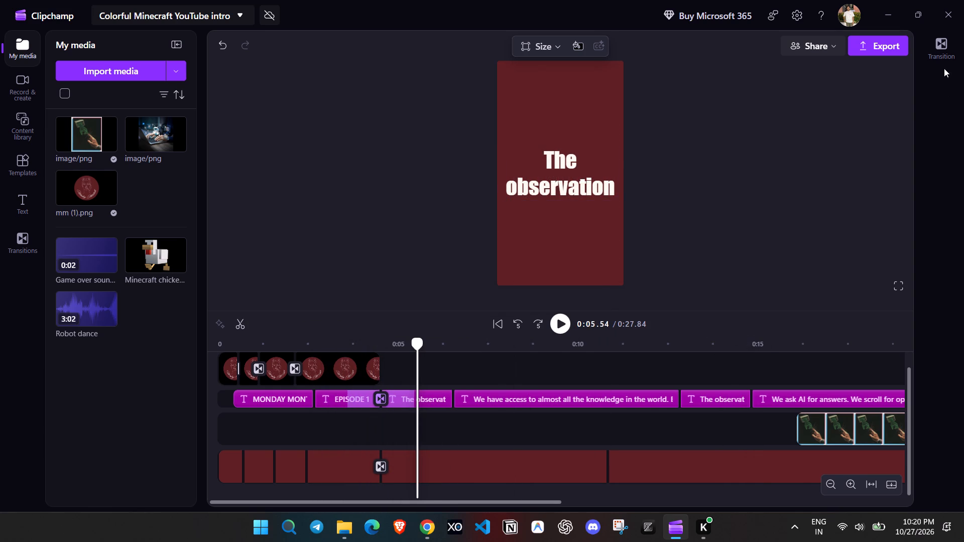
{"action": "left_click", "coordinate": [944, 54]}
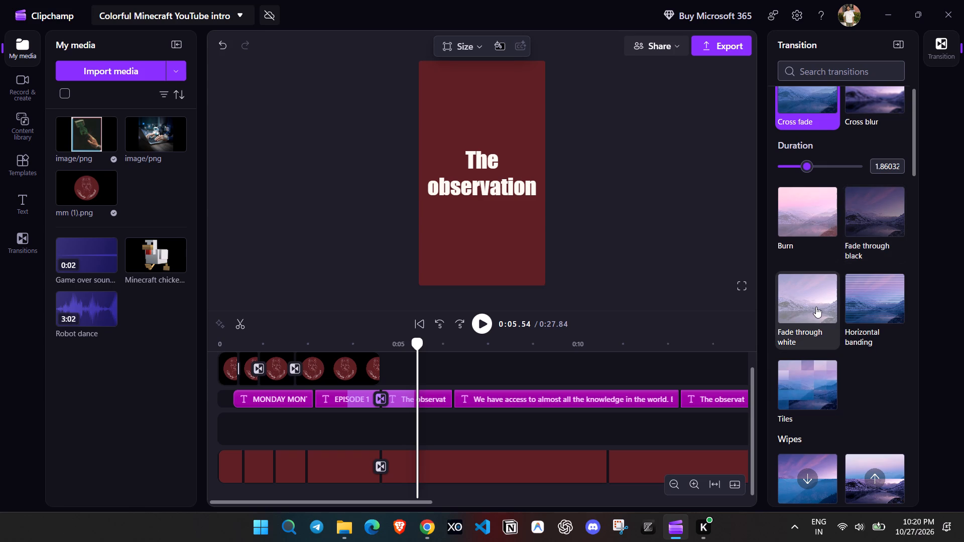
{"action": "left_click", "coordinate": [812, 393]}
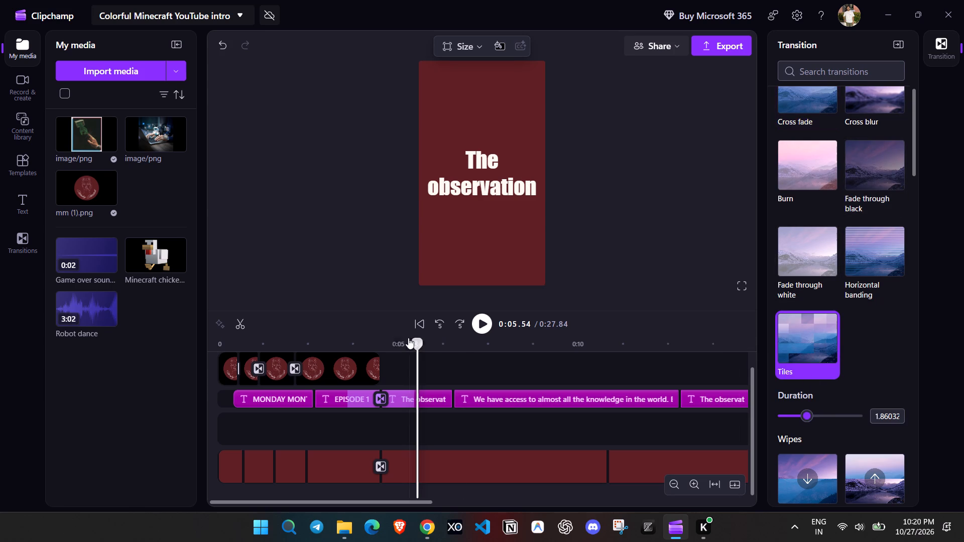
{"action": "left_click_drag", "start_coordinate": [414, 343], "coordinate": [355, 346]}
{"action": "left_click", "coordinate": [482, 320]}
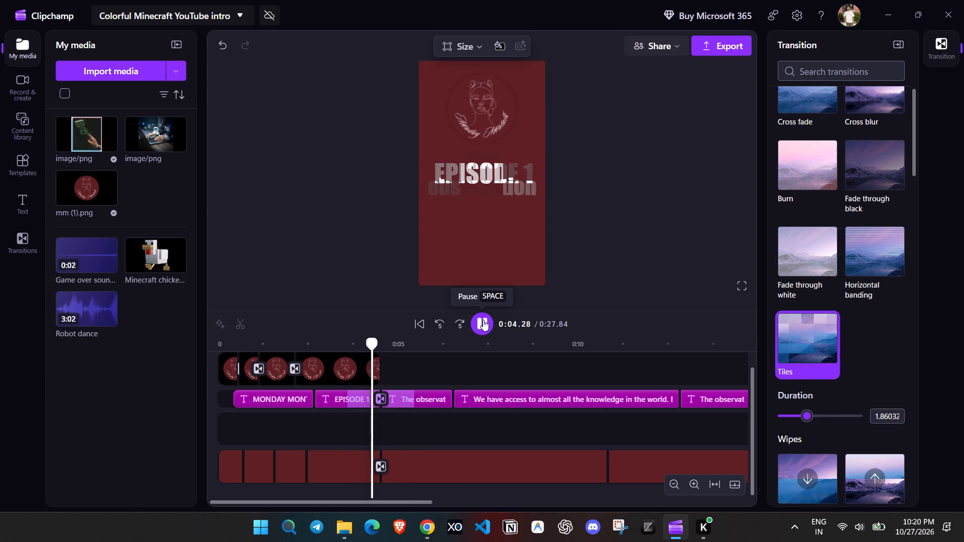
{"action": "left_click", "coordinate": [483, 320]}
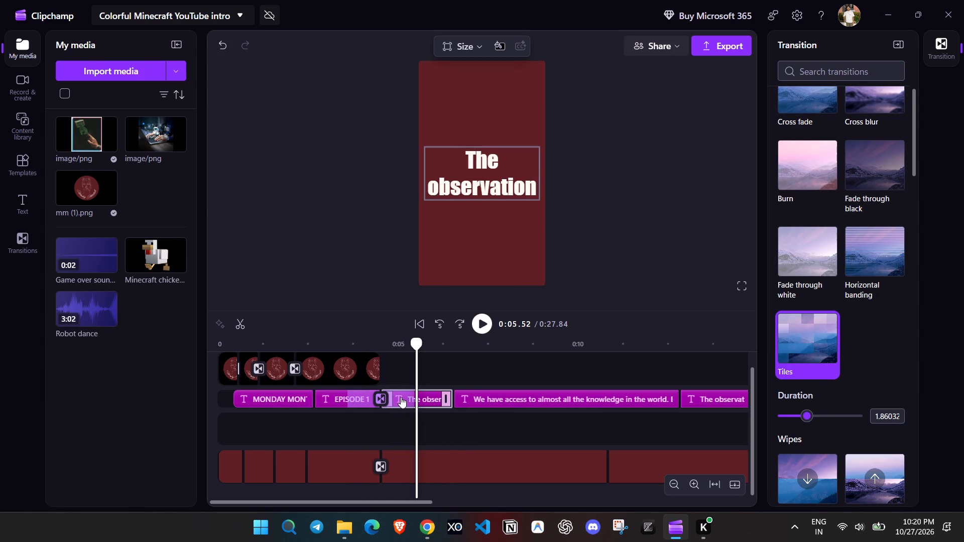
Add a fade-in to the first "The observation" text, trying 0.3 s and then 0.5 s, playing back the transition after each.
{"action": "left_click", "coordinate": [401, 397]}
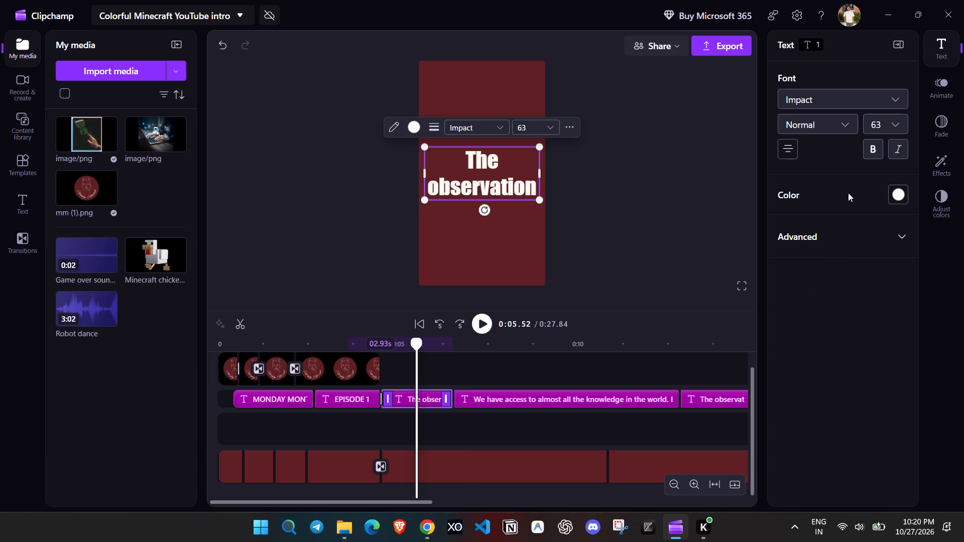
{"action": "left_click", "coordinate": [935, 85]}
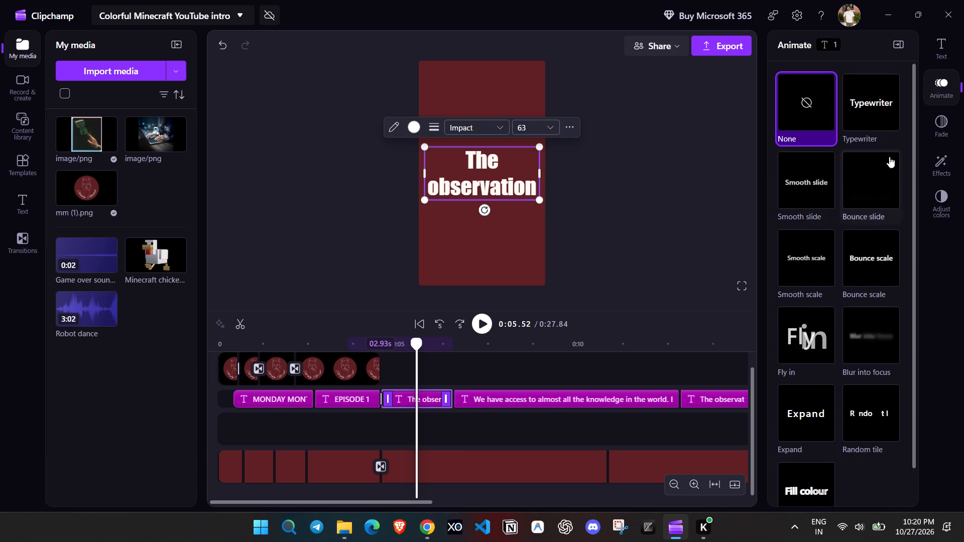
{"action": "left_click", "coordinate": [934, 134]}
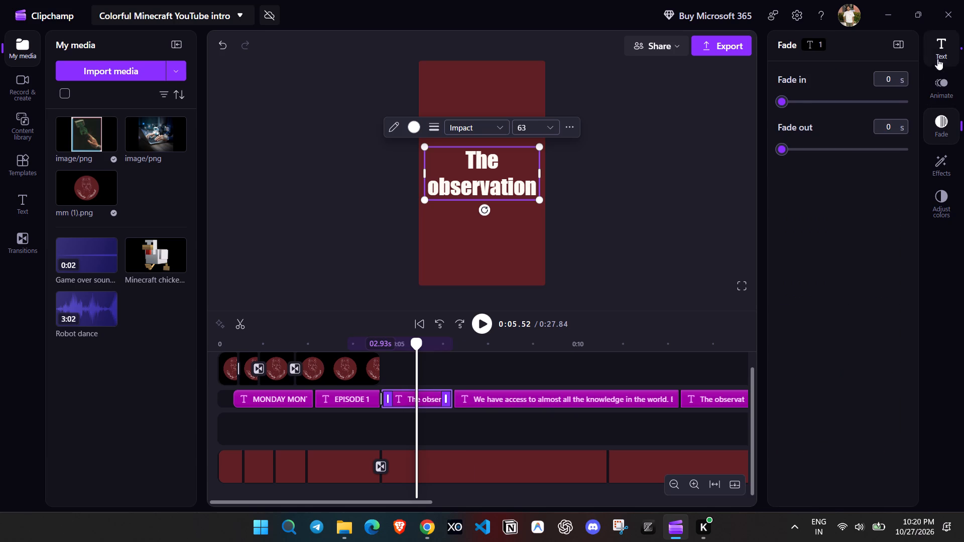
{"action": "left_click_drag", "start_coordinate": [780, 99], "coordinate": [794, 99]}
{"action": "left_click_drag", "start_coordinate": [794, 99], "coordinate": [800, 100]}
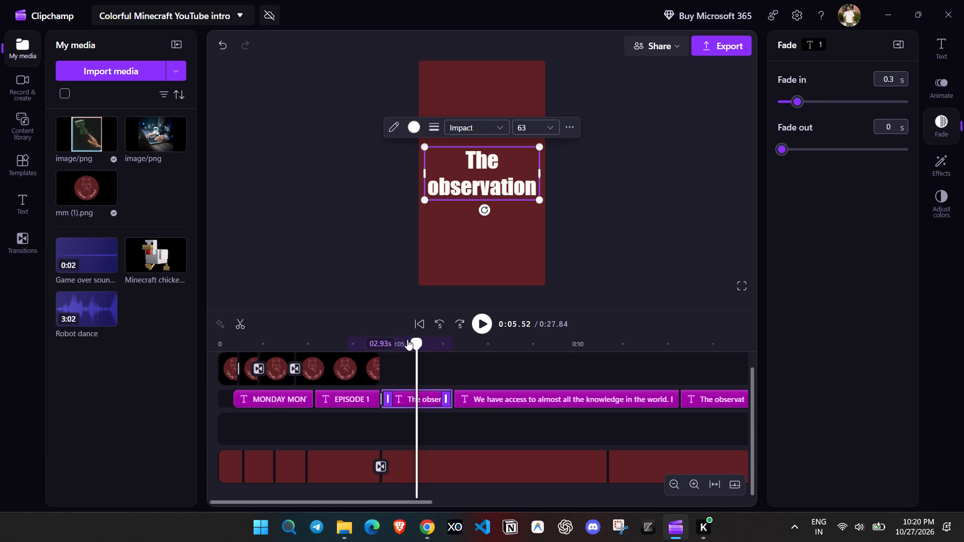
{"action": "left_click_drag", "start_coordinate": [414, 346], "coordinate": [356, 345]}
{"action": "left_click", "coordinate": [491, 323]}
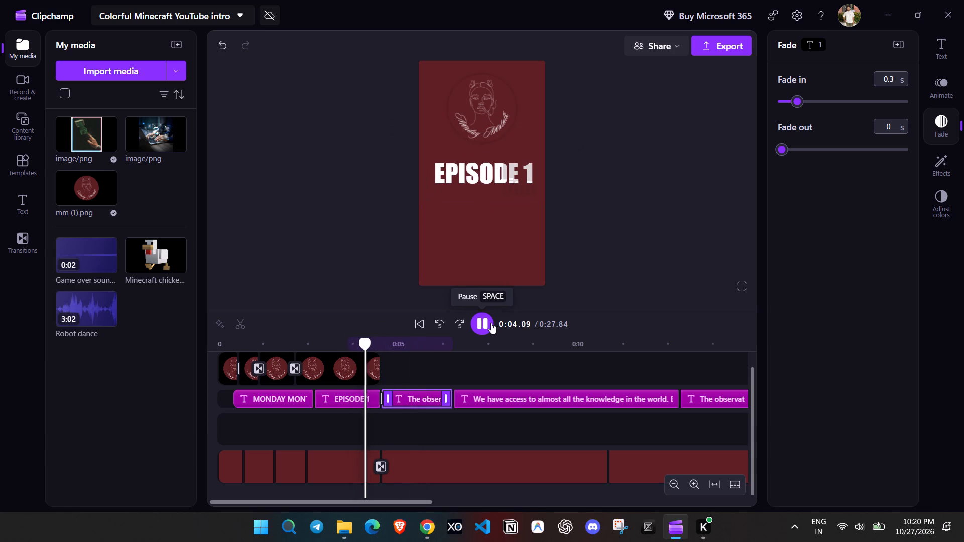
{"action": "left_click", "coordinate": [487, 322]}
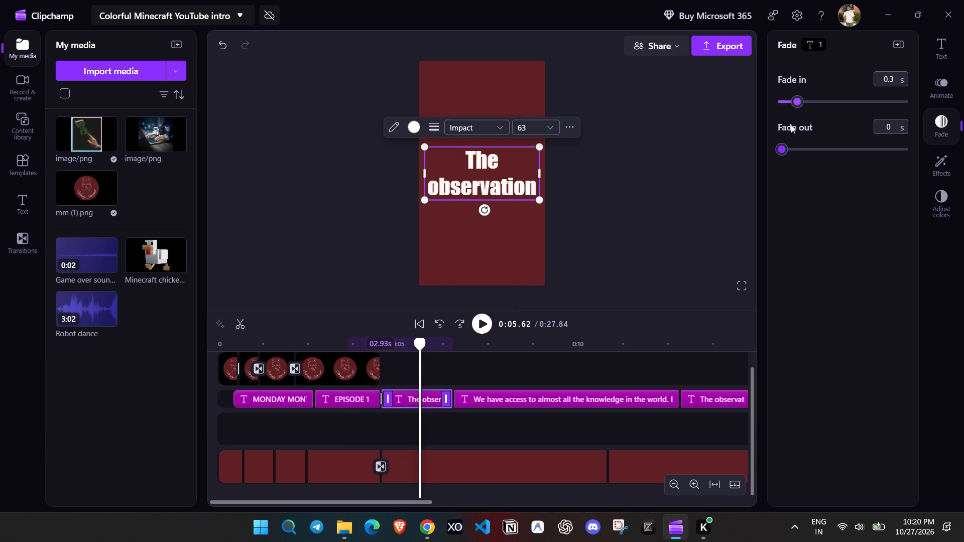
{"action": "left_click_drag", "start_coordinate": [795, 103], "coordinate": [809, 103]}
{"action": "left_click_drag", "start_coordinate": [809, 103], "coordinate": [810, 103]}
{"action": "left_click_drag", "start_coordinate": [420, 341], "coordinate": [342, 342]}
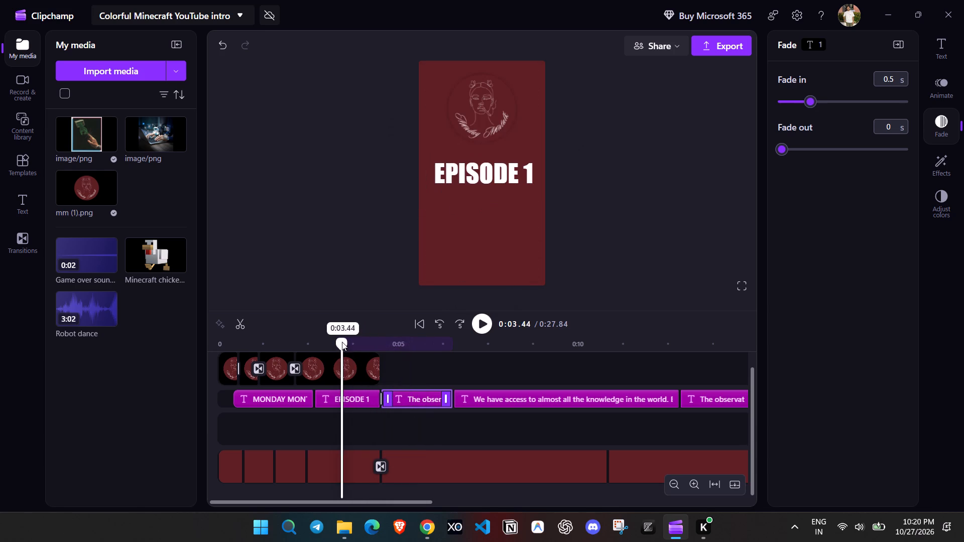
{"action": "left_click_drag", "start_coordinate": [342, 342], "coordinate": [351, 344]}
{"action": "left_click", "coordinate": [481, 318]}
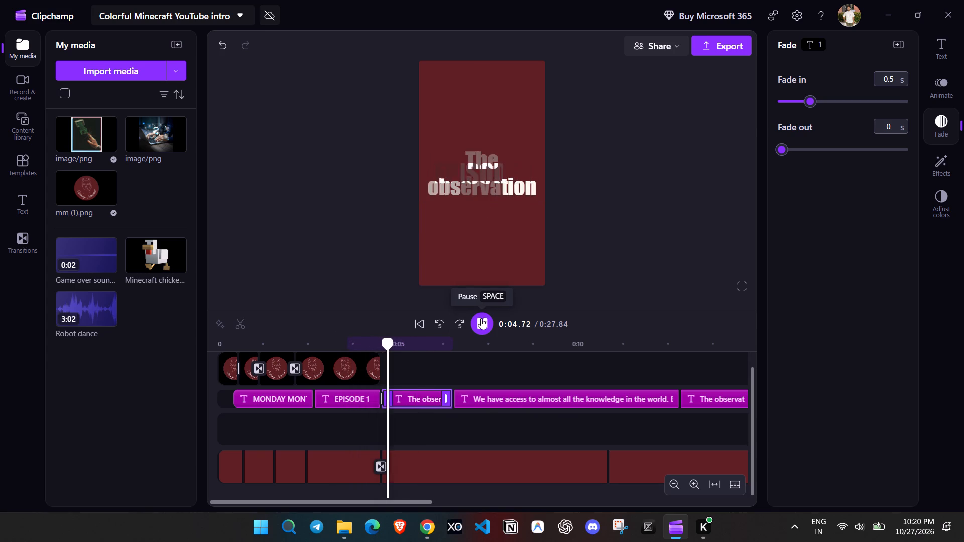
{"action": "left_click", "coordinate": [481, 318]}
Change the wording of the first "The observation" text, after "EPISODE 1", to "The Hook".
{"action": "left_click", "coordinate": [490, 189]}
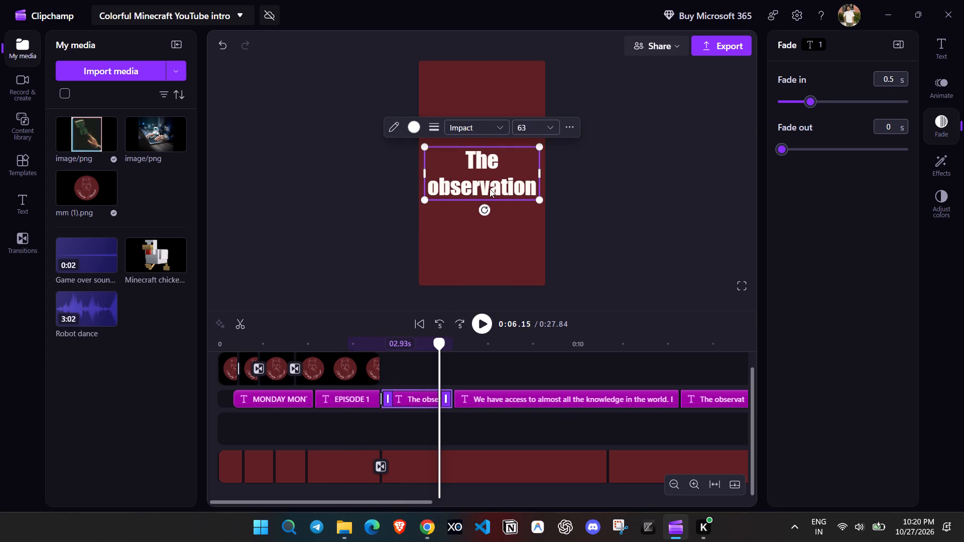
{"action": "left_click", "coordinate": [527, 189]}
{"action": "left_click", "coordinate": [534, 189]}
{"action": "key", "text": "BackSpace"}
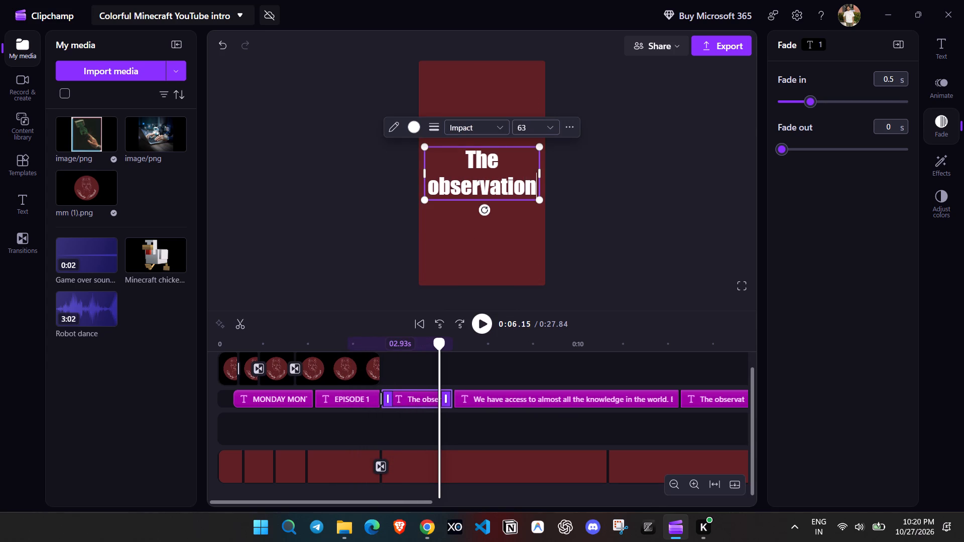
{"action": "key", "text": "BackSpace"}
{"action": "key", "text": "BackSpace"}
{"action": "key", "text": "BackSpace"}
{"action": "key", "text": "BackSpace"}
{"action": "key", "text": "BackSpace"}
{"action": "key", "text": "BackSpace"}
{"action": "key", "text": "BackSpace"}
{"action": "key", "text": "BackSpace"}
{"action": "key", "text": "BackSpace"}
{"action": "key", "text": "BackSpace"}
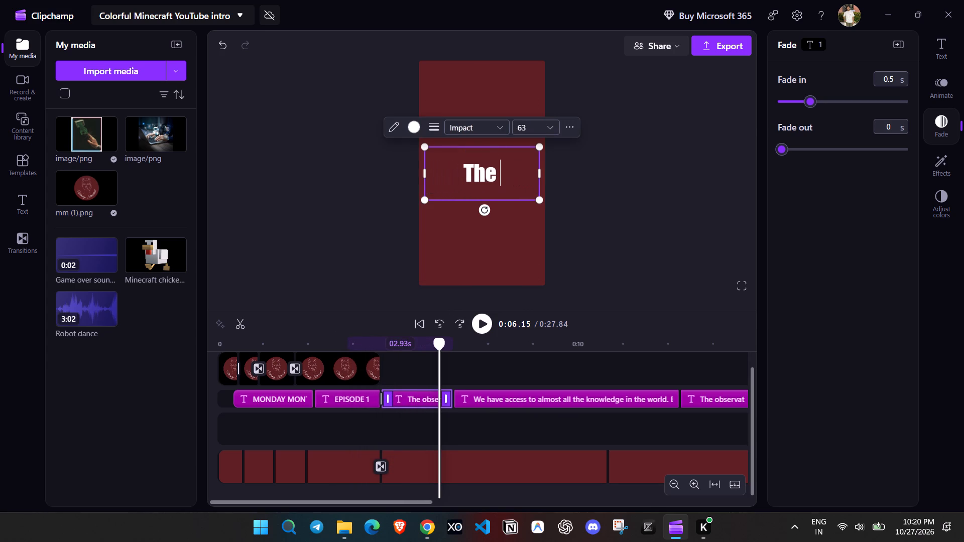
{"action": "type", "text": "Hook"}
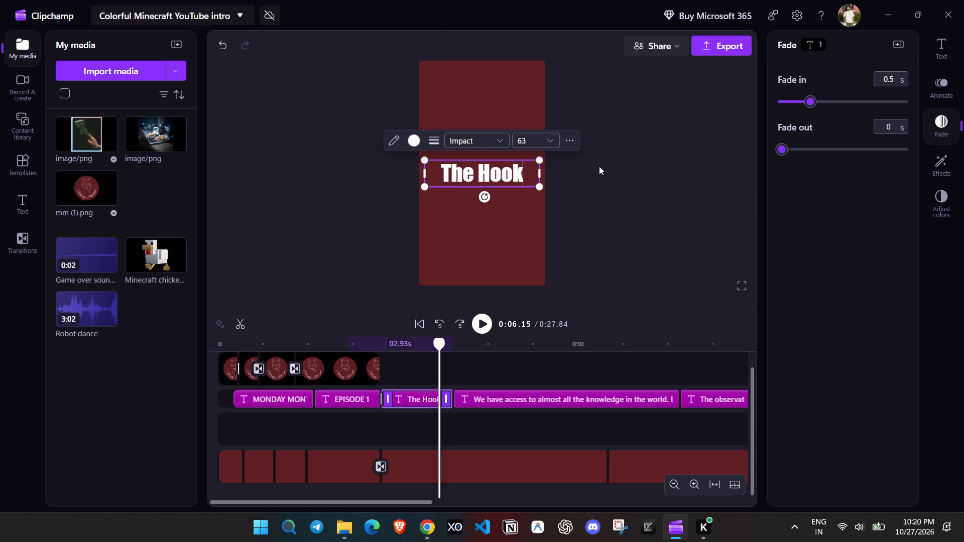
{"action": "left_click", "coordinate": [598, 166]}
Enlarge the "The Hook" text to span the full frame width and centre it vertically in the frame.
{"action": "left_click", "coordinate": [608, 179]}
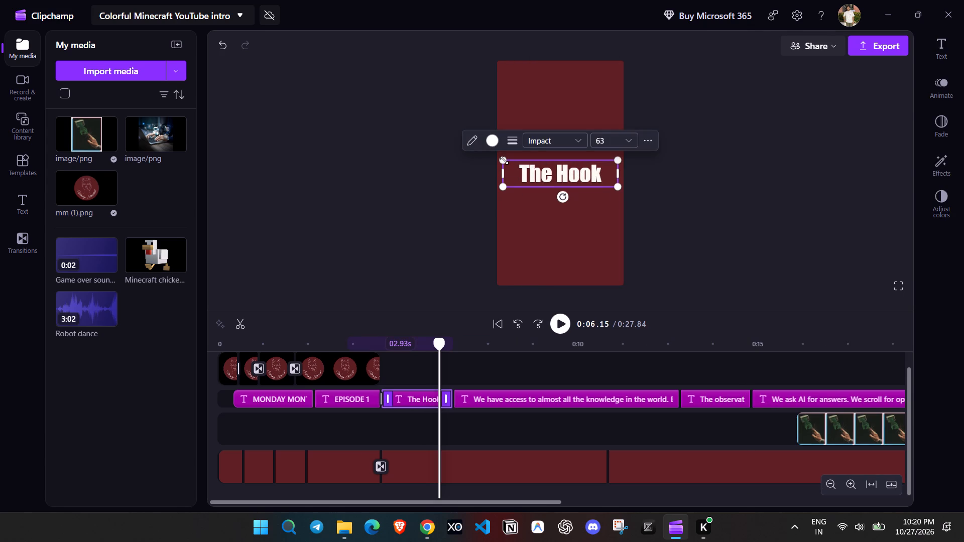
{"action": "left_click_drag", "start_coordinate": [504, 159], "coordinate": [482, 136]}
{"action": "left_click_drag", "start_coordinate": [478, 170], "coordinate": [507, 180]}
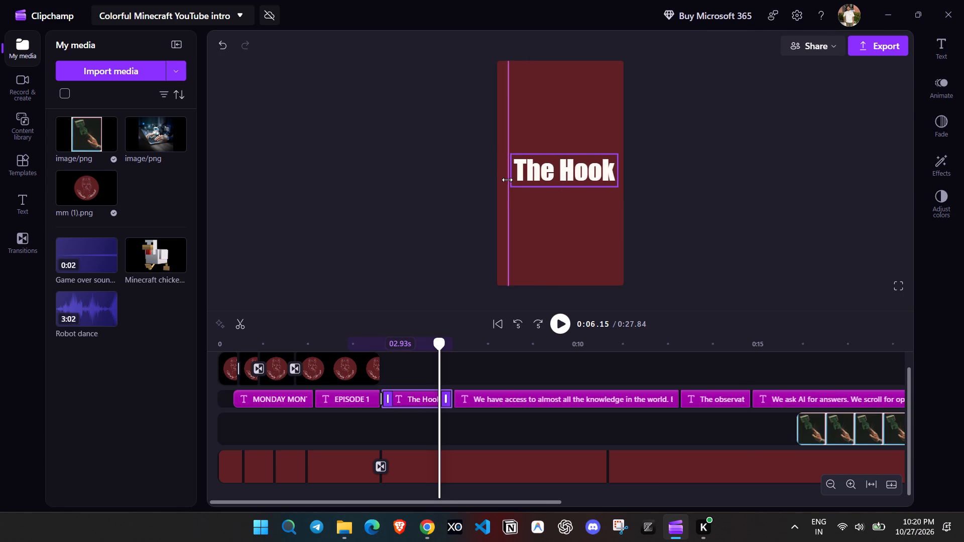
{"action": "left_click_drag", "start_coordinate": [507, 180], "coordinate": [508, 180]}
{"action": "left_click_drag", "start_coordinate": [512, 154], "coordinate": [499, 145]}
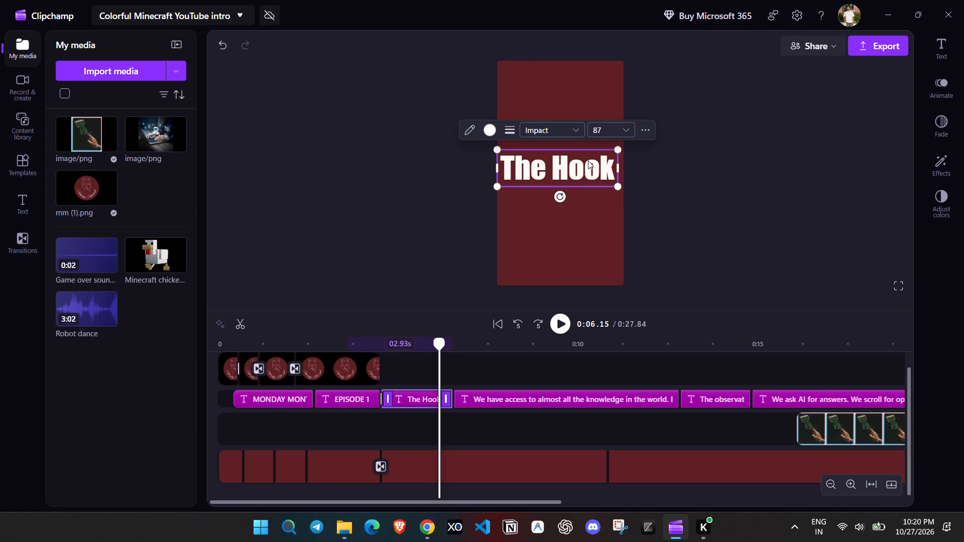
{"action": "left_click_drag", "start_coordinate": [618, 145], "coordinate": [622, 142]}
{"action": "left_click_drag", "start_coordinate": [574, 161], "coordinate": [574, 157]}
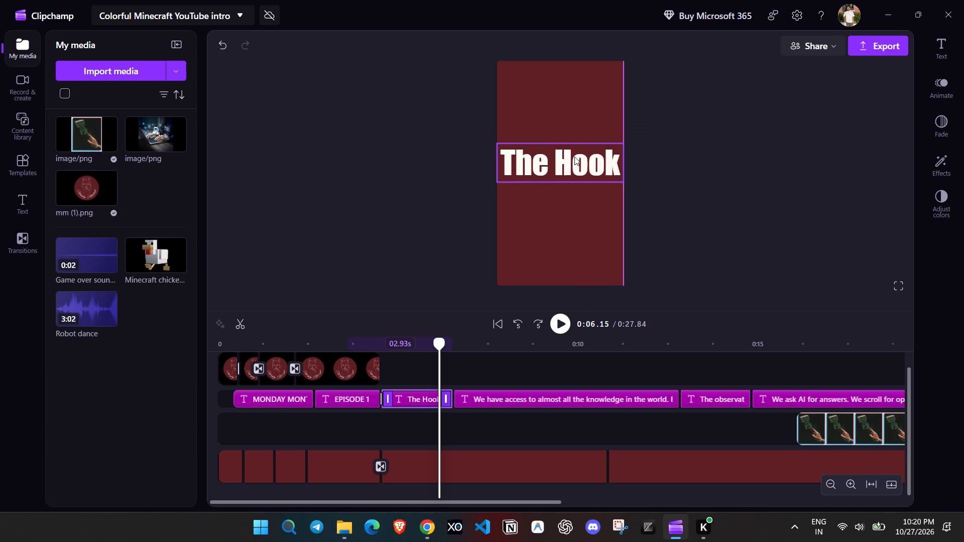
{"action": "left_click_drag", "start_coordinate": [574, 157], "coordinate": [572, 168]}
{"action": "left_click", "coordinate": [659, 180]}
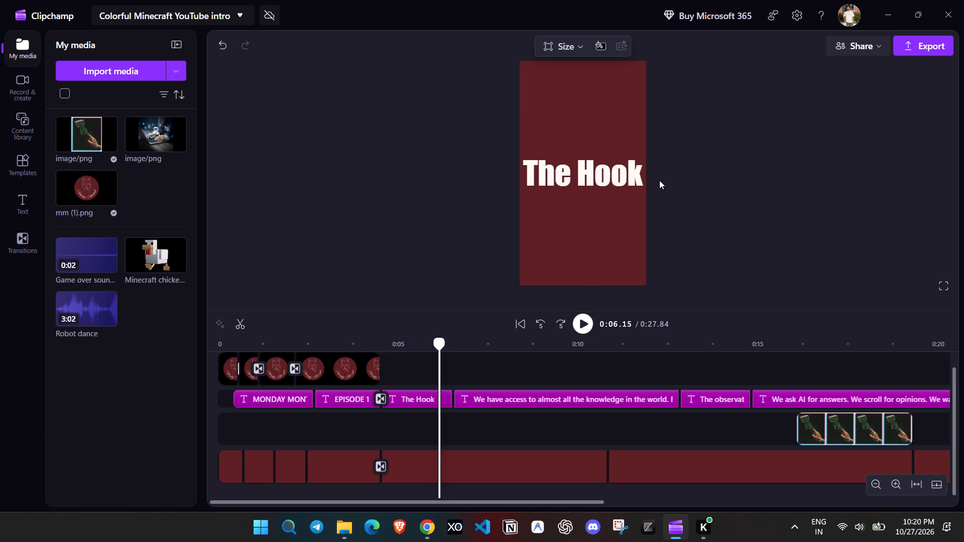
Capitalise the second word of the remaining "The observation" text at about 0:13 so it reads "The Observation".
{"action": "left_click", "coordinate": [699, 368]}
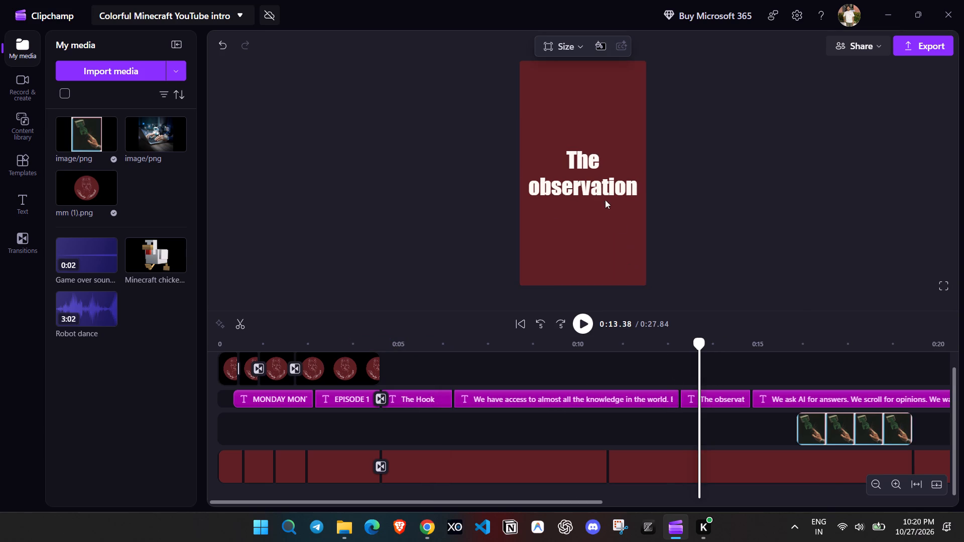
{"action": "left_click", "coordinate": [603, 192]}
{"action": "left_click", "coordinate": [518, 181]}
{"action": "left_click", "coordinate": [518, 181]}
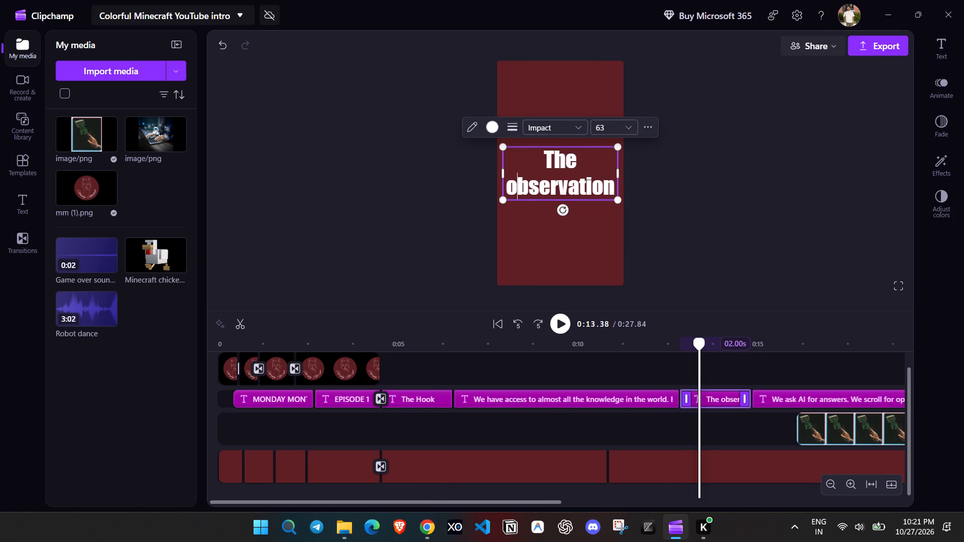
{"action": "key", "text": "BackSpace"}
{"action": "key", "text": "shift+o"}
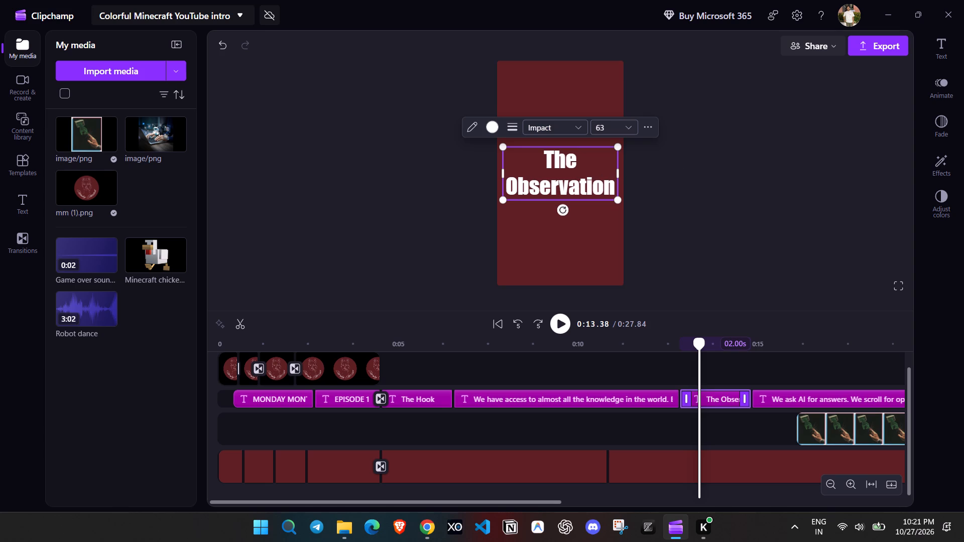
Enlarge the "The Observation" text to span the full width of the frame.
{"action": "left_click_drag", "start_coordinate": [504, 149], "coordinate": [498, 144]}
{"action": "left_click_drag", "start_coordinate": [501, 146], "coordinate": [495, 138]}
{"action": "left_click_drag", "start_coordinate": [618, 145], "coordinate": [626, 143]}
{"action": "left_click", "coordinate": [595, 163]}
{"action": "left_click", "coordinate": [676, 165]}
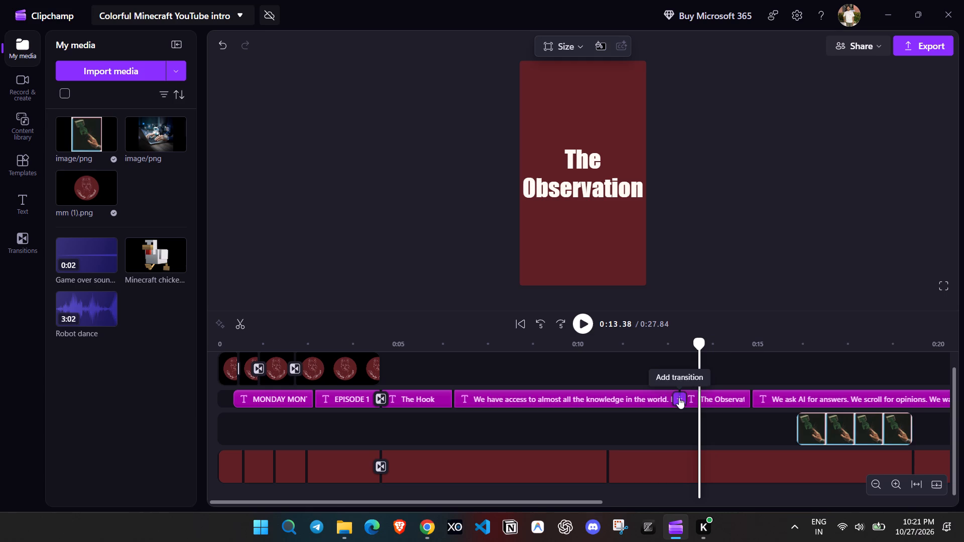
Add a Tiles transition between the "We have access to almost all the knowledge" text and "The Observation", and preview it.
{"action": "left_click", "coordinate": [679, 396]}
{"action": "left_click", "coordinate": [938, 44]}
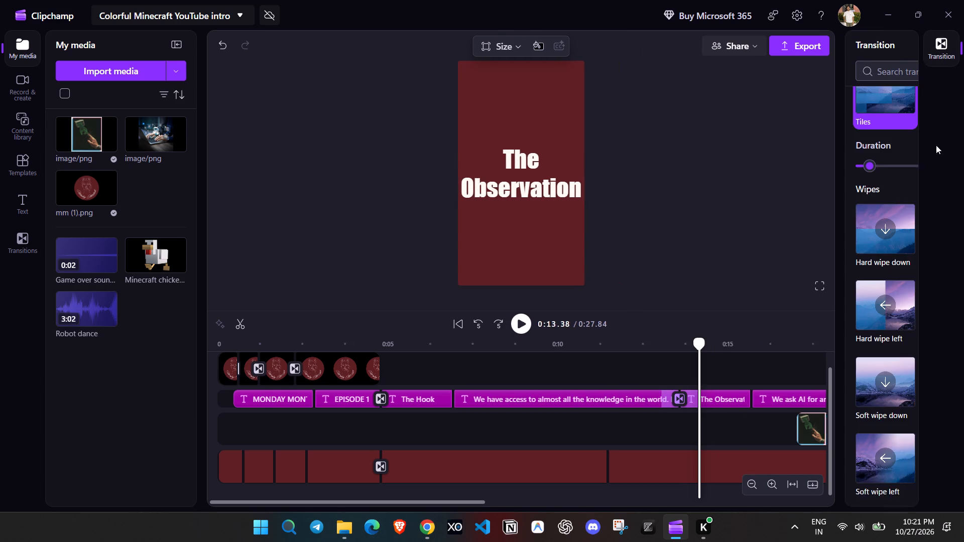
{"action": "scroll", "coordinate": [836, 241], "scroll_direction": "up", "scroll_amount": 4}
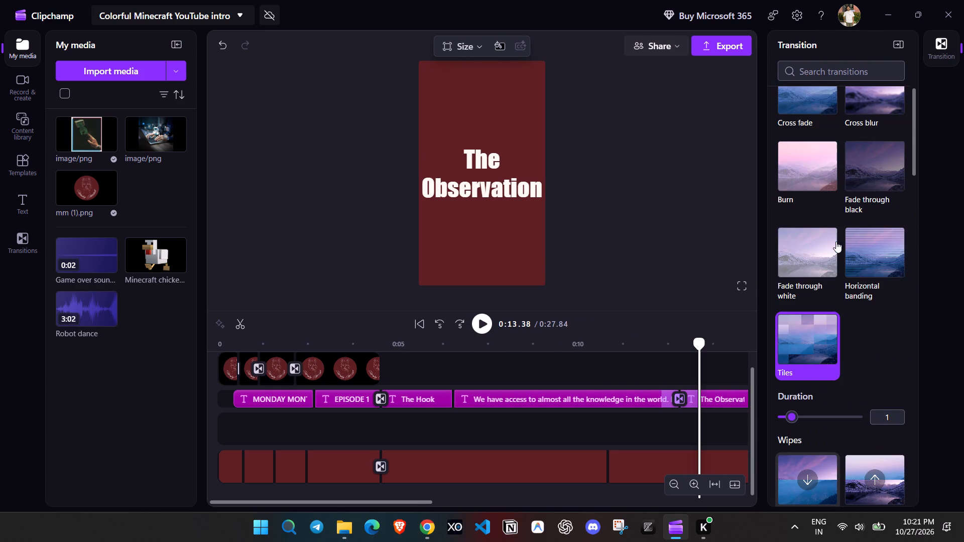
{"action": "left_click", "coordinate": [792, 421]}
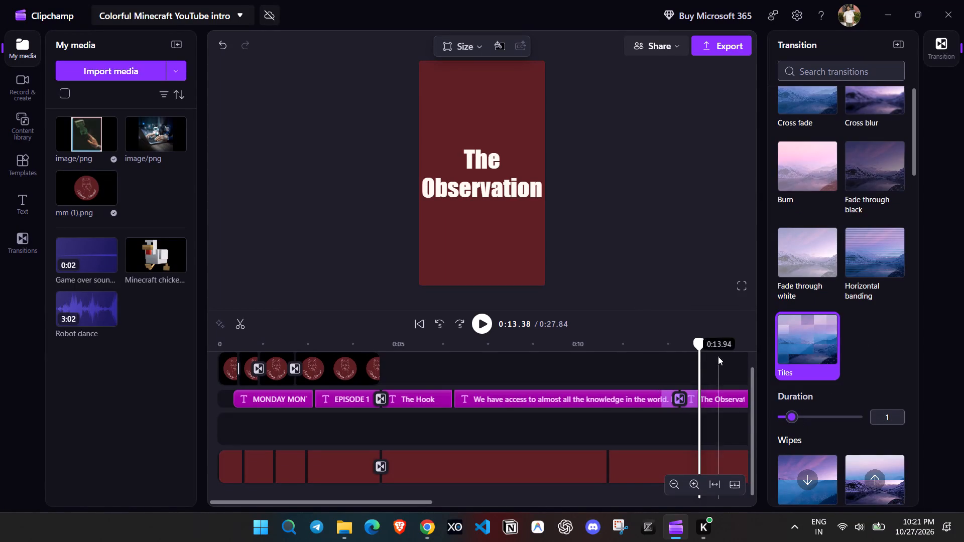
{"action": "left_click_drag", "start_coordinate": [700, 343], "coordinate": [642, 343]}
{"action": "left_click", "coordinate": [480, 322]}
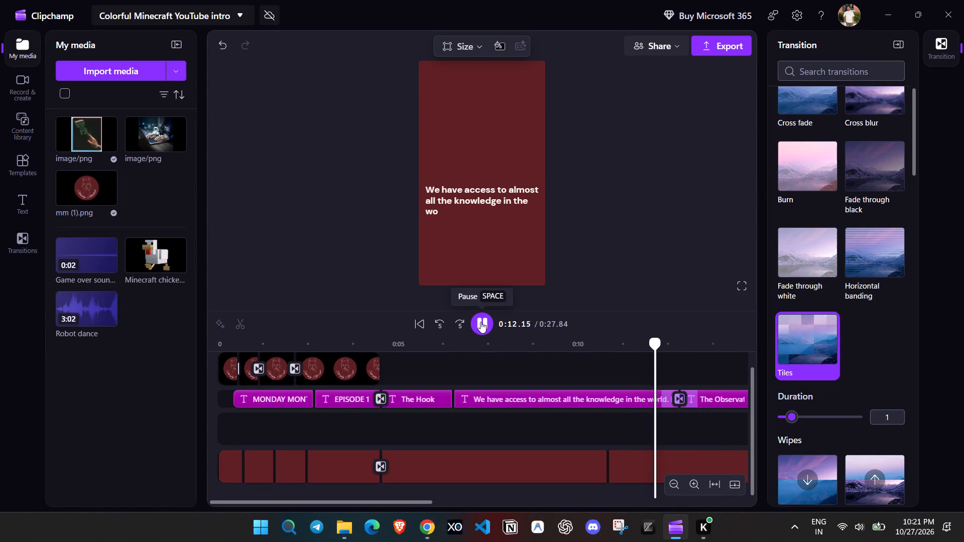
{"action": "left_click", "coordinate": [480, 322]}
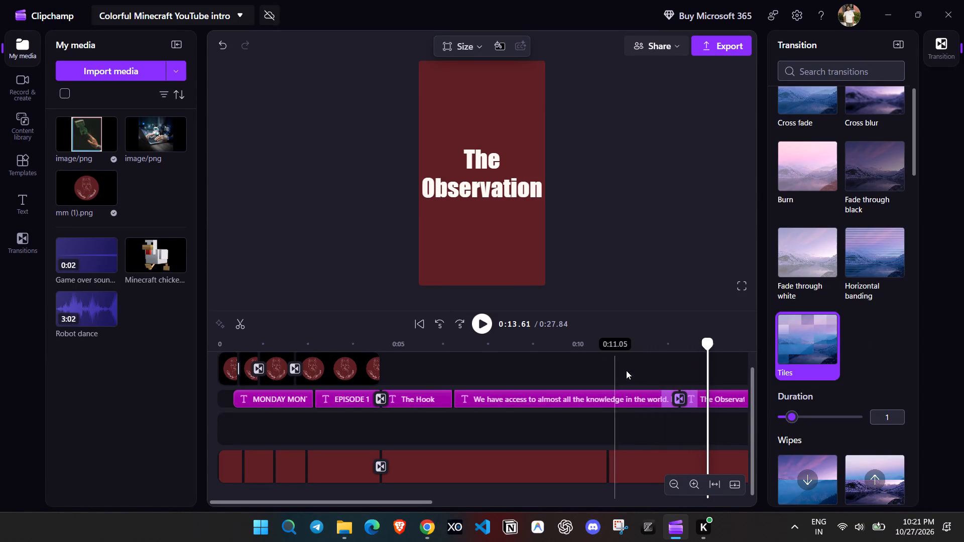
Set the "We have access to almost all the knowledge" text's Typewriter animation to In with a 3.5 s duration and play it back.
{"action": "left_click", "coordinate": [639, 401]}
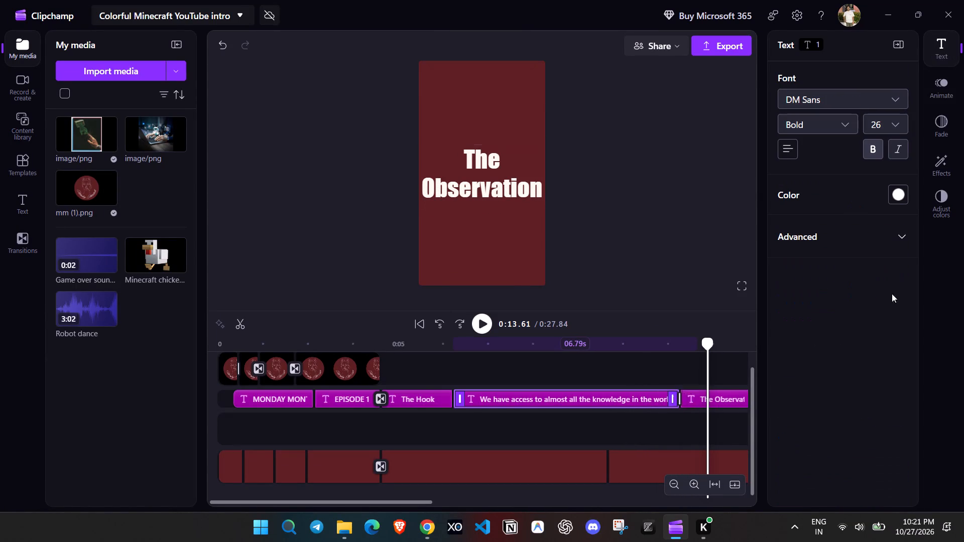
{"action": "left_click", "coordinate": [940, 86]}
{"action": "left_click", "coordinate": [843, 188]}
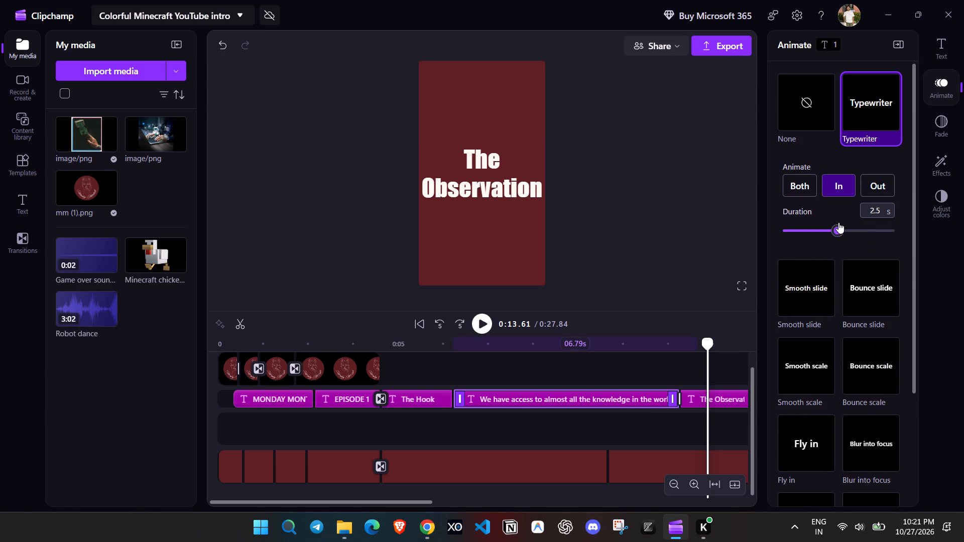
{"action": "left_click_drag", "start_coordinate": [839, 230], "coordinate": [857, 237]}
{"action": "left_click_drag", "start_coordinate": [857, 237], "coordinate": [859, 238]}
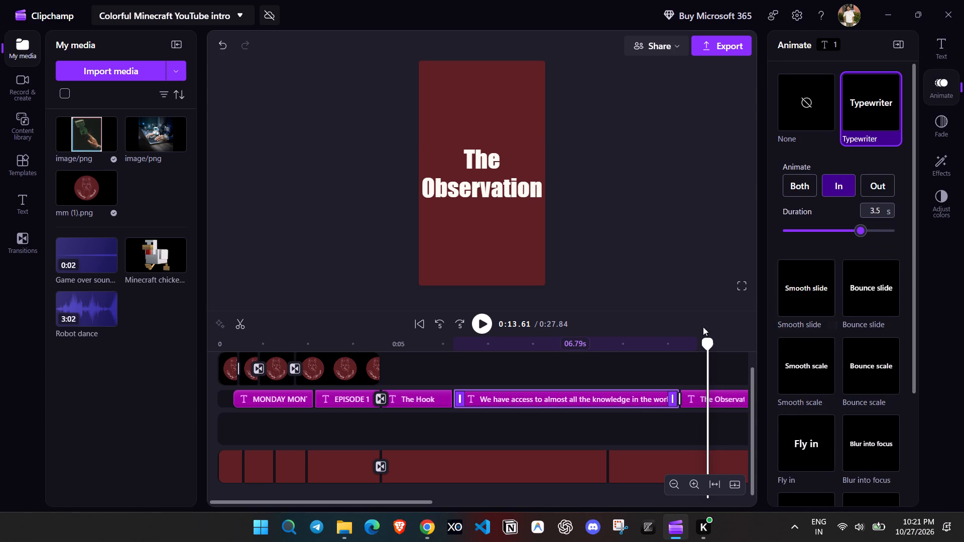
{"action": "left_click_drag", "start_coordinate": [711, 341], "coordinate": [435, 342]}
{"action": "left_click", "coordinate": [481, 324]}
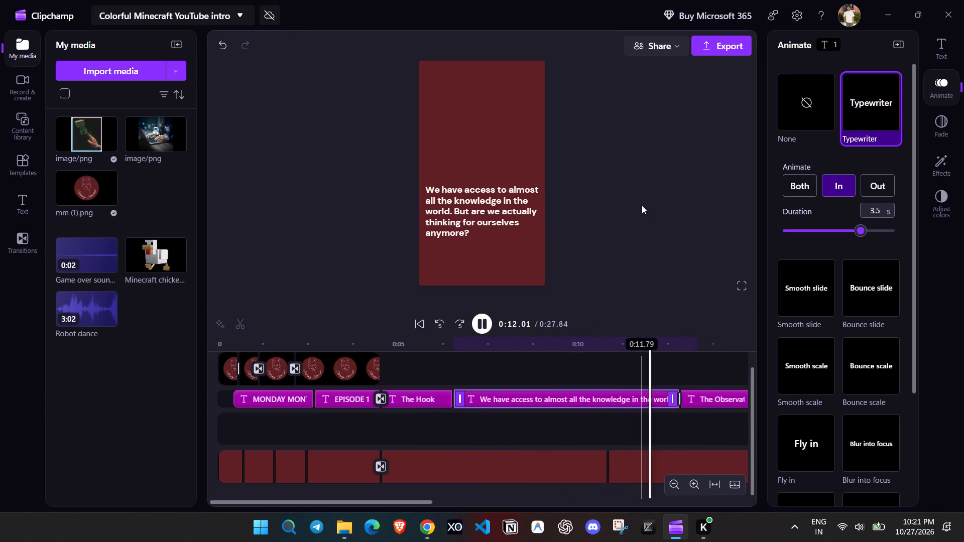
{"action": "left_click", "coordinate": [479, 321]}
Change the transition between the "We have access to almost all the knowledge" text and "The Observation" to Cross blur and preview it.
{"action": "left_click_drag", "start_coordinate": [729, 345], "coordinate": [660, 351]}
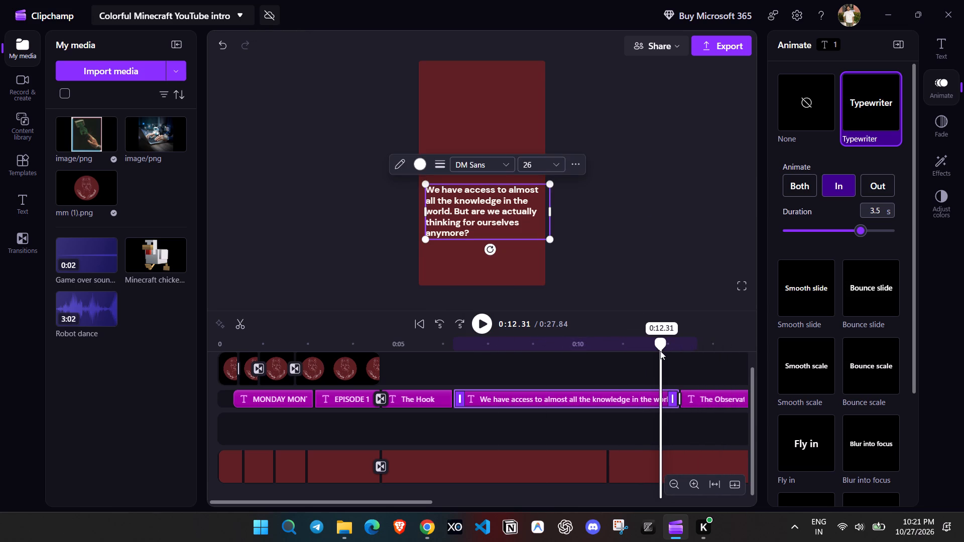
{"action": "left_click_drag", "start_coordinate": [660, 351], "coordinate": [683, 364]}
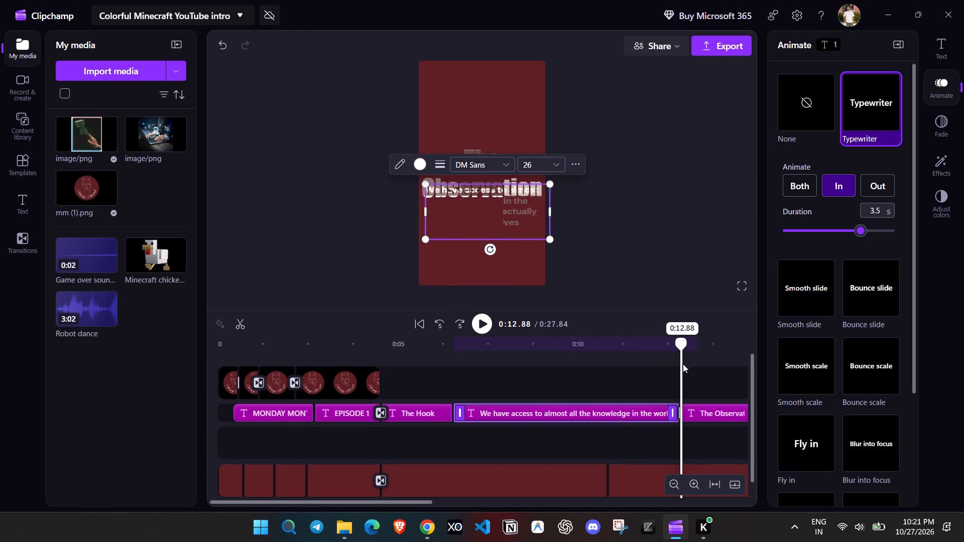
{"action": "left_click_drag", "start_coordinate": [683, 364], "coordinate": [660, 366]}
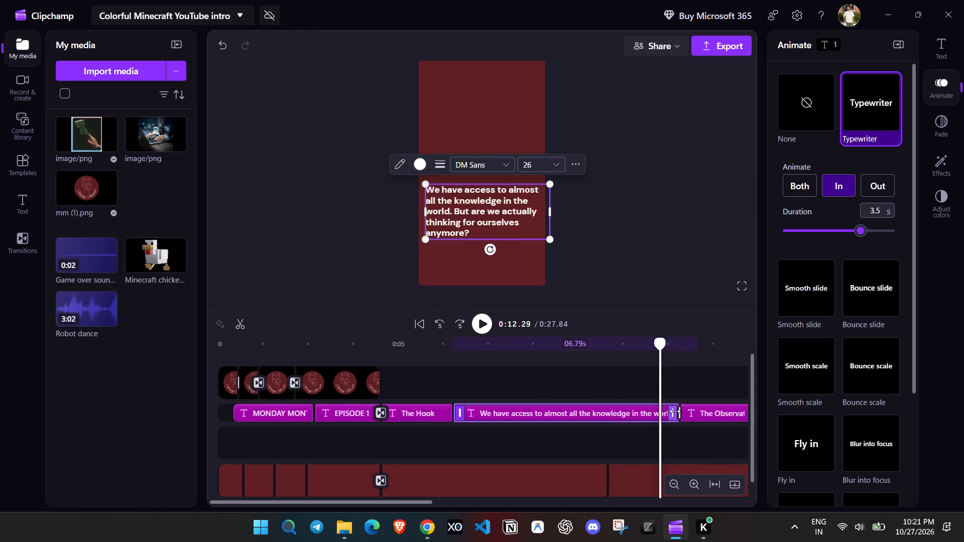
{"action": "left_click", "coordinate": [680, 414]}
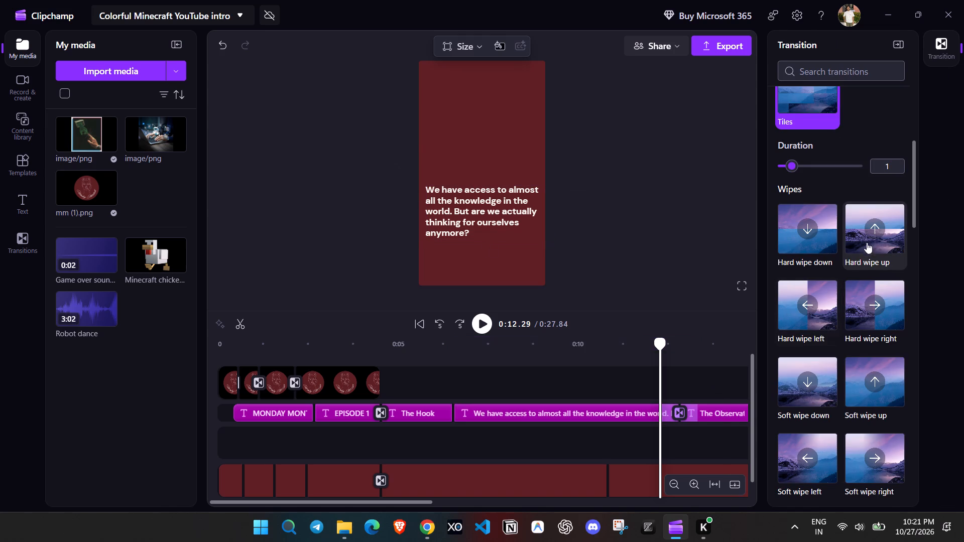
{"action": "scroll", "coordinate": [878, 232], "scroll_direction": "down", "scroll_amount": 11}
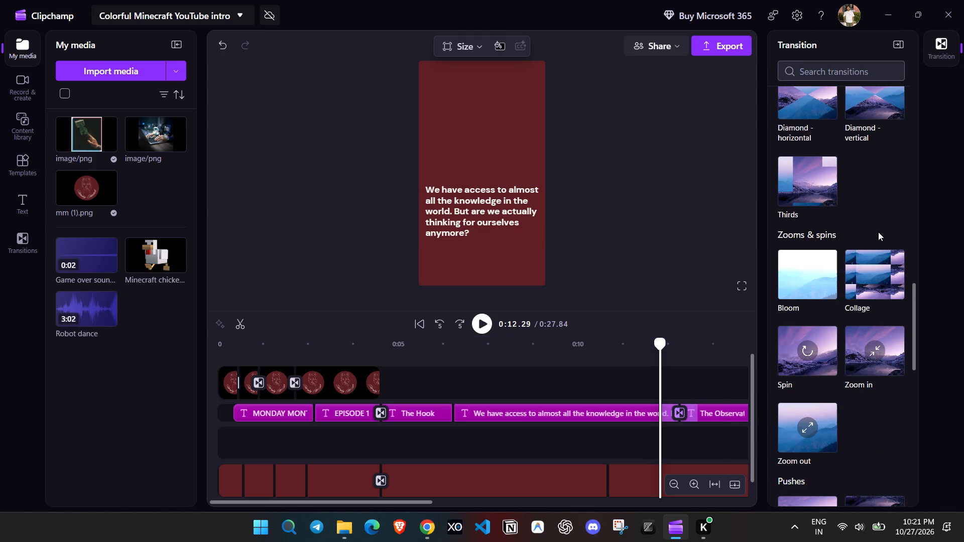
{"action": "scroll", "coordinate": [879, 277], "scroll_direction": "down", "scroll_amount": 8}
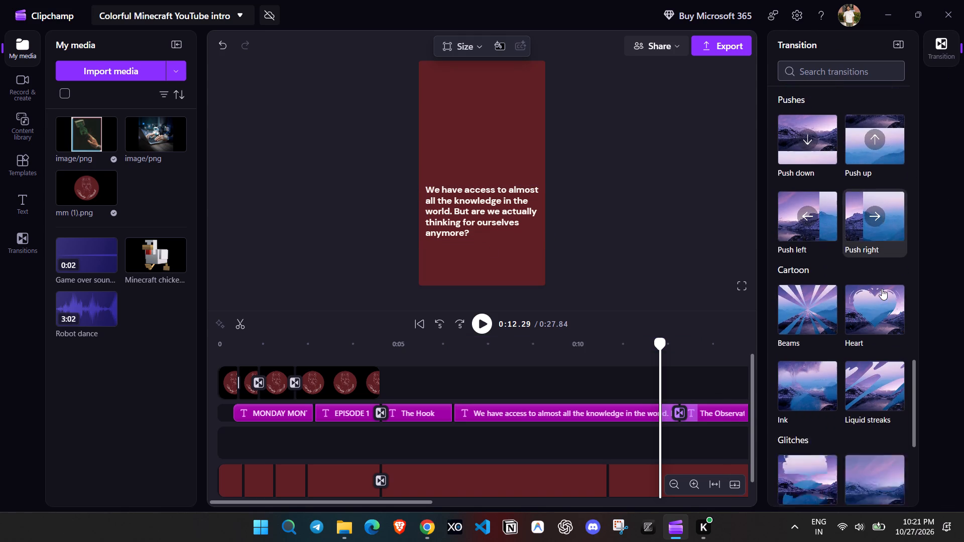
{"action": "scroll", "coordinate": [882, 290], "scroll_direction": "down", "scroll_amount": 4}
{"action": "left_click_drag", "start_coordinate": [912, 438], "coordinate": [924, 392]}
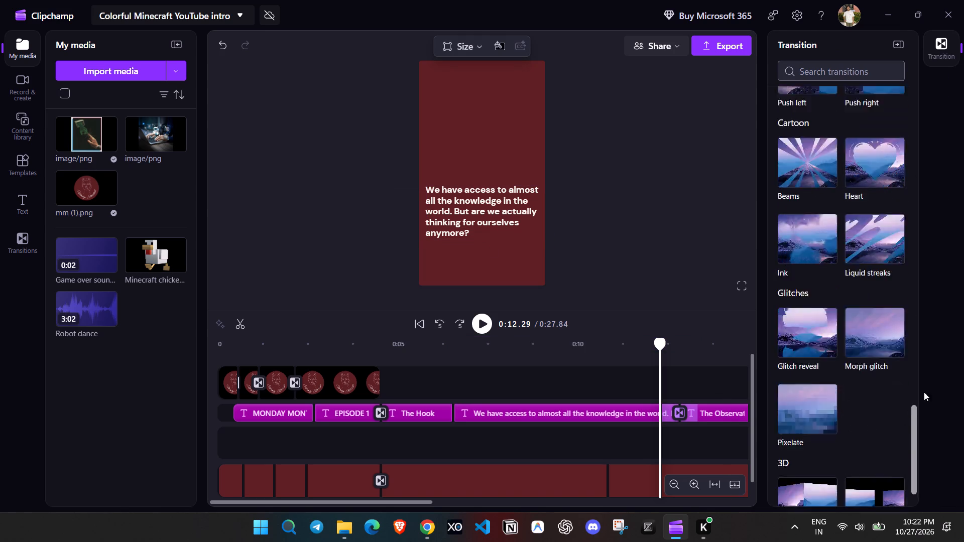
{"action": "left_click_drag", "start_coordinate": [924, 392], "coordinate": [912, 59]}
{"action": "left_click", "coordinate": [869, 224]}
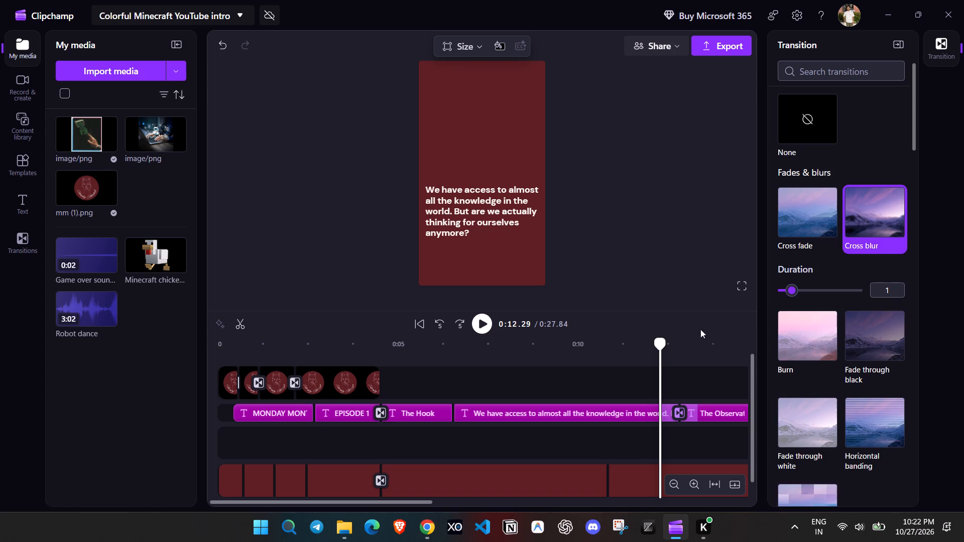
{"action": "left_click_drag", "start_coordinate": [660, 342], "coordinate": [641, 344]}
{"action": "left_click", "coordinate": [488, 325]}
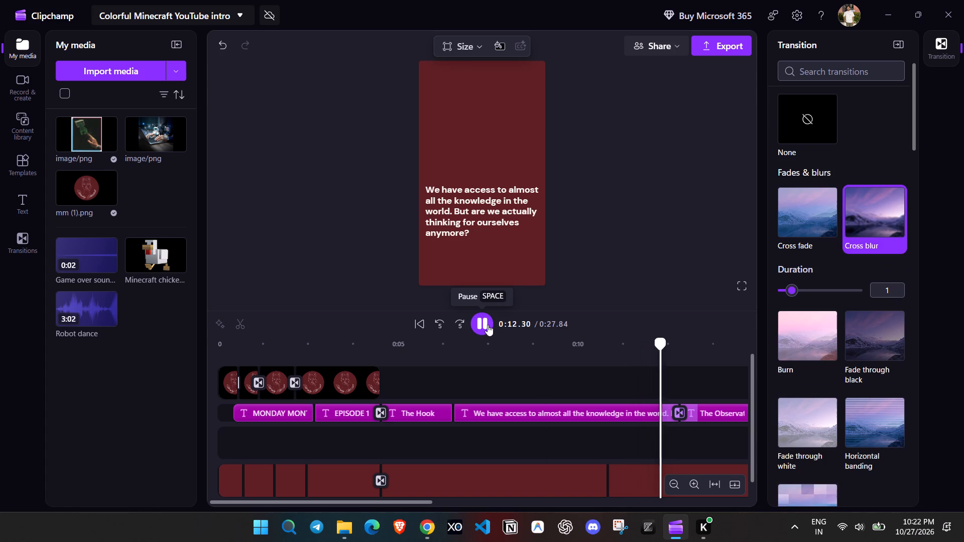
{"action": "left_click", "coordinate": [488, 325]}
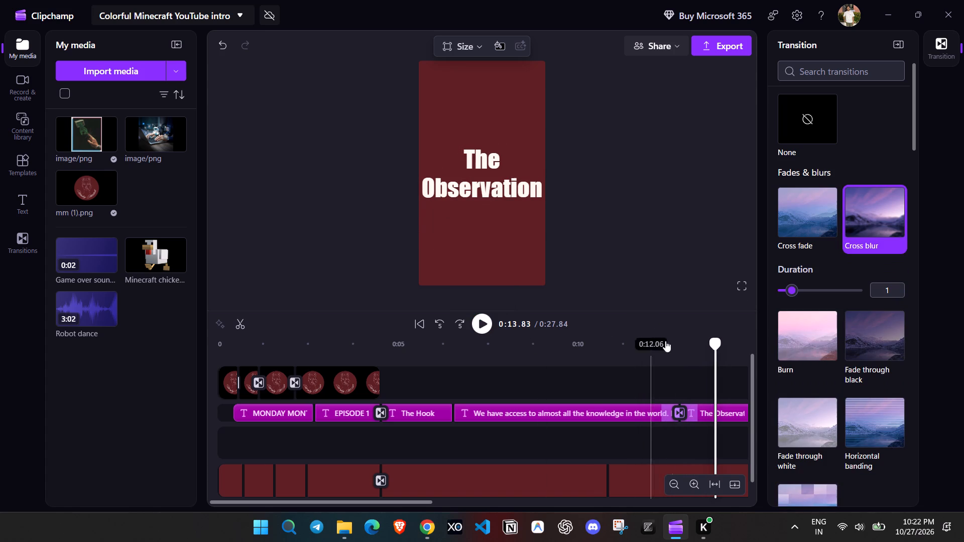
Change the transition between the "EPISODE 1" and "The Hook" texts to Cross blur and preview it.
{"action": "left_click", "coordinate": [381, 412]}
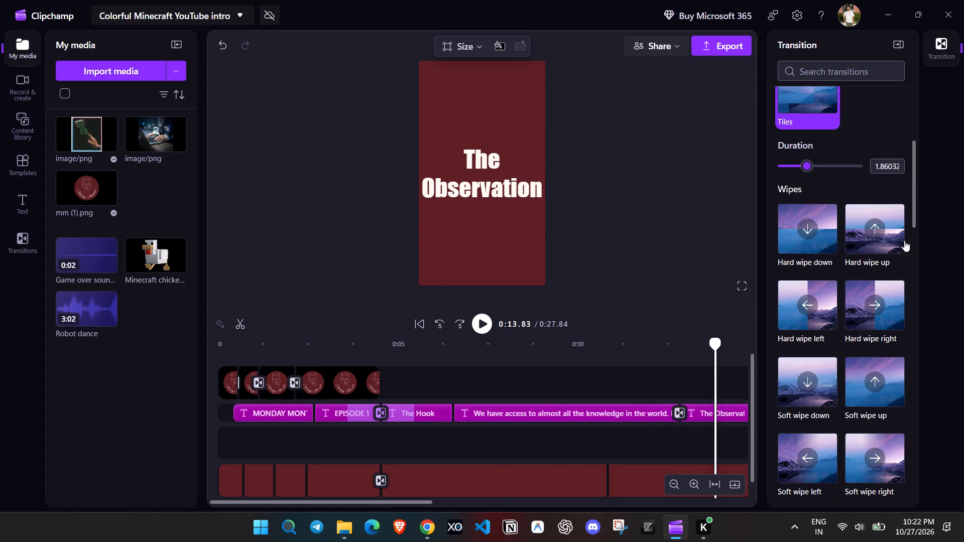
{"action": "scroll", "coordinate": [903, 237], "scroll_direction": "up", "scroll_amount": 7}
{"action": "left_click", "coordinate": [880, 224]}
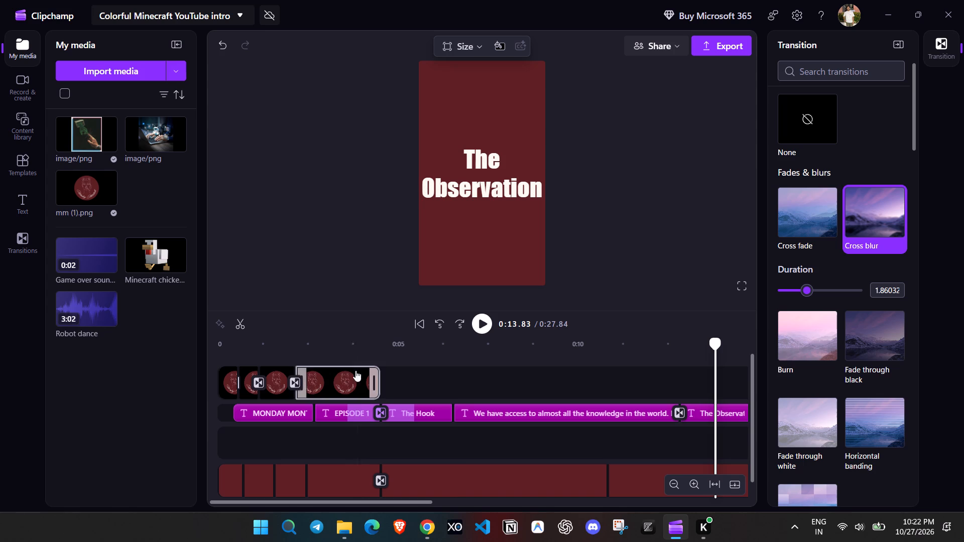
{"action": "left_click", "coordinate": [359, 348]}
{"action": "left_click", "coordinate": [477, 327]}
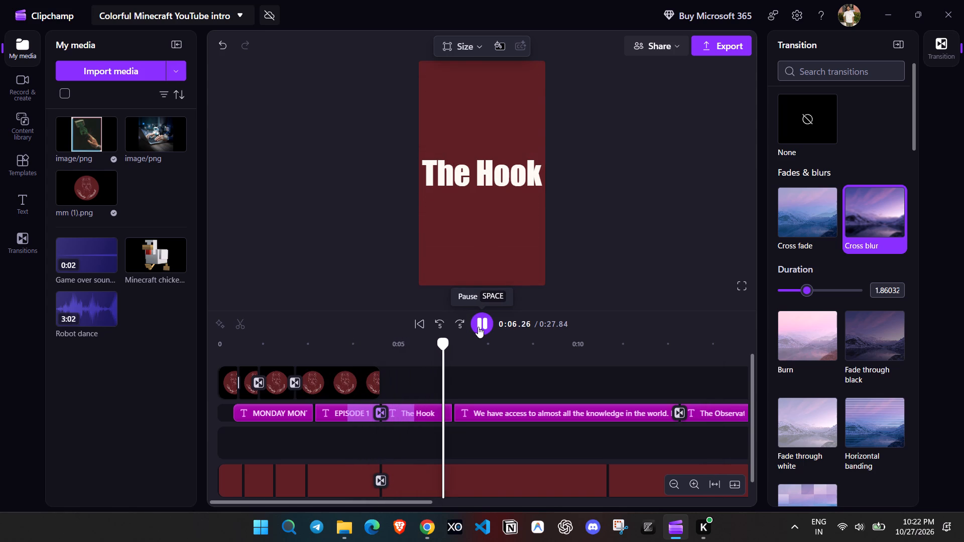
{"action": "left_click", "coordinate": [478, 327]}
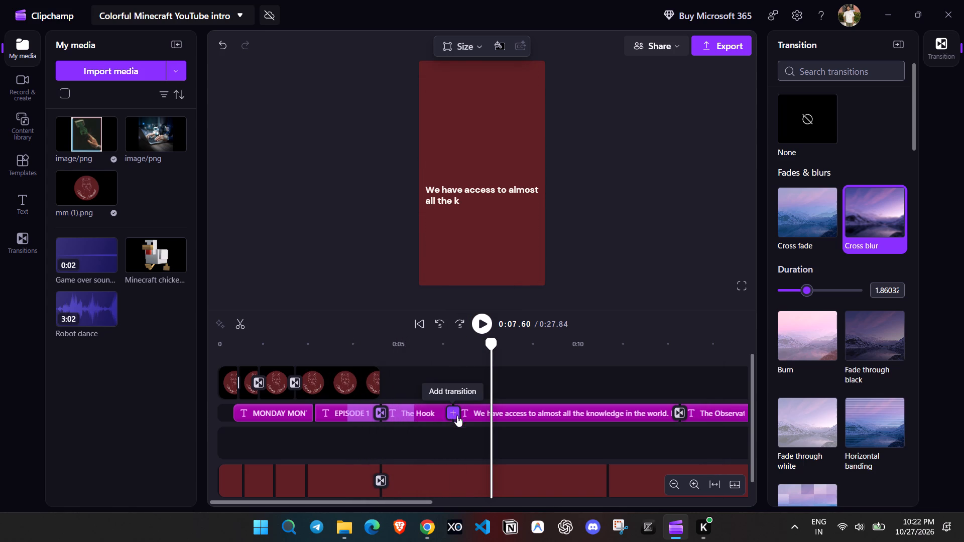
Scrub through the "We have access to almost all the knowledge" section to examine the background around the 0:10.8 clip joint.
{"action": "left_click_drag", "start_coordinate": [491, 347], "coordinate": [472, 362]}
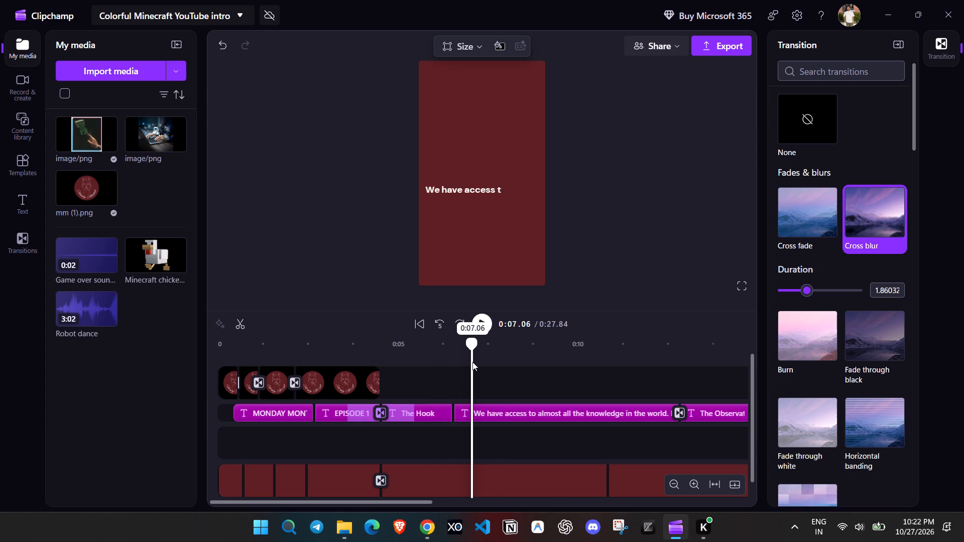
{"action": "left_click_drag", "start_coordinate": [472, 362], "coordinate": [553, 377]}
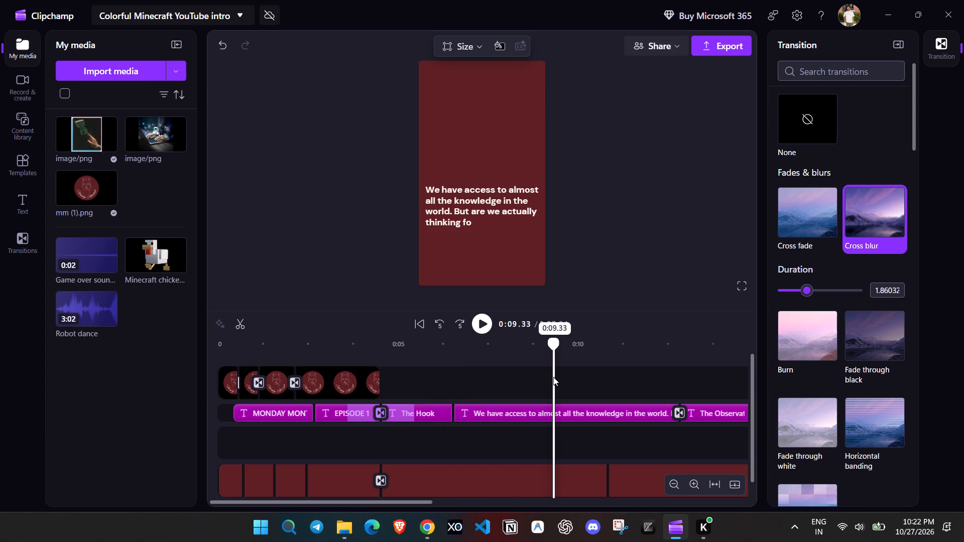
{"action": "left_click_drag", "start_coordinate": [553, 377], "coordinate": [607, 376]}
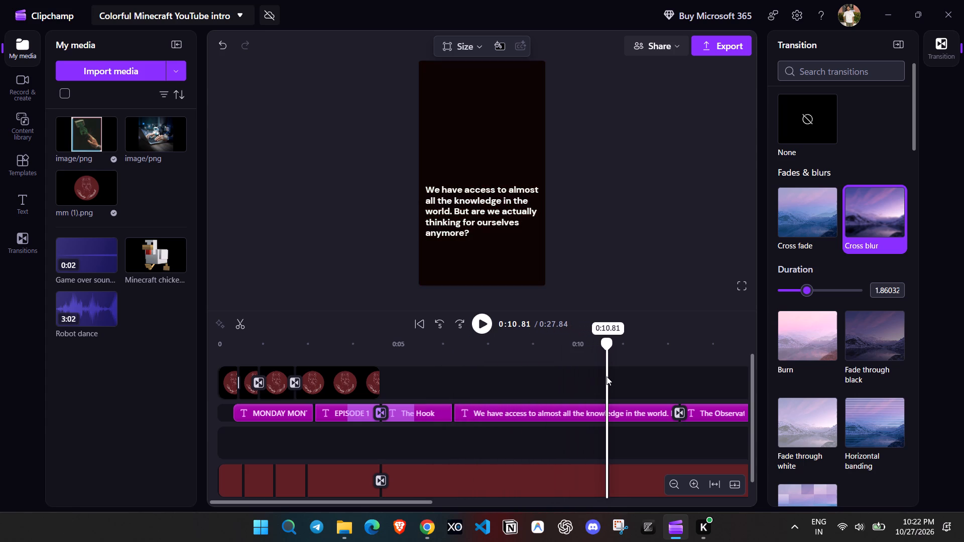
{"action": "left_click_drag", "start_coordinate": [607, 376], "coordinate": [607, 380]}
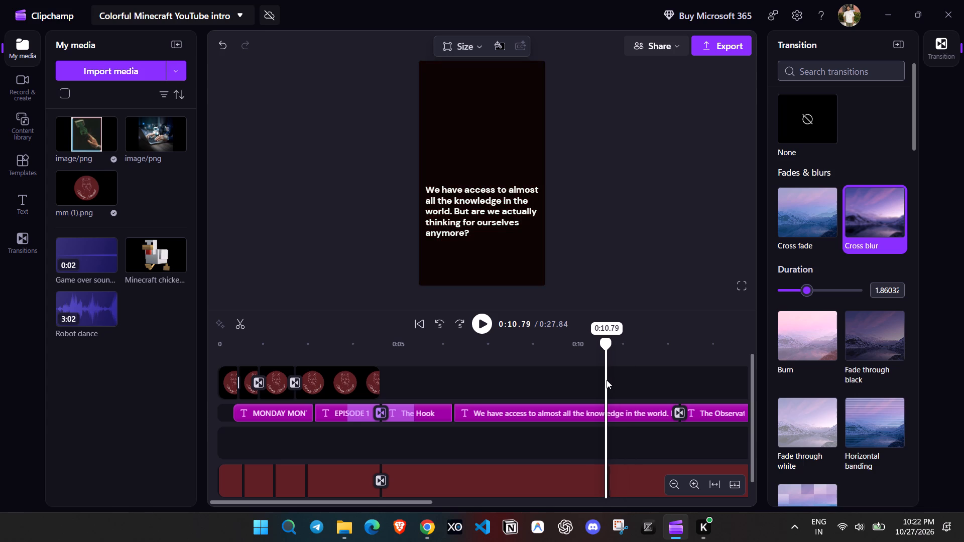
{"action": "left_click_drag", "start_coordinate": [607, 380], "coordinate": [583, 381]}
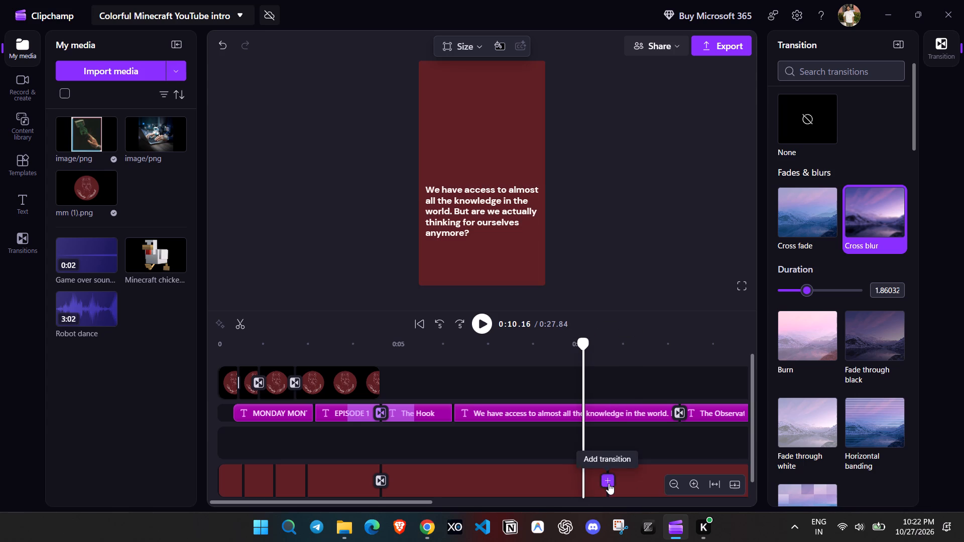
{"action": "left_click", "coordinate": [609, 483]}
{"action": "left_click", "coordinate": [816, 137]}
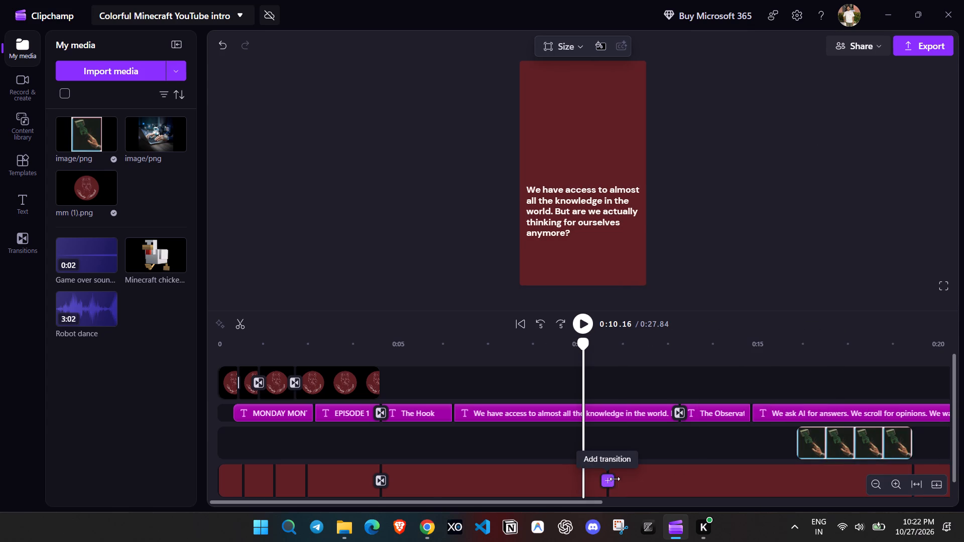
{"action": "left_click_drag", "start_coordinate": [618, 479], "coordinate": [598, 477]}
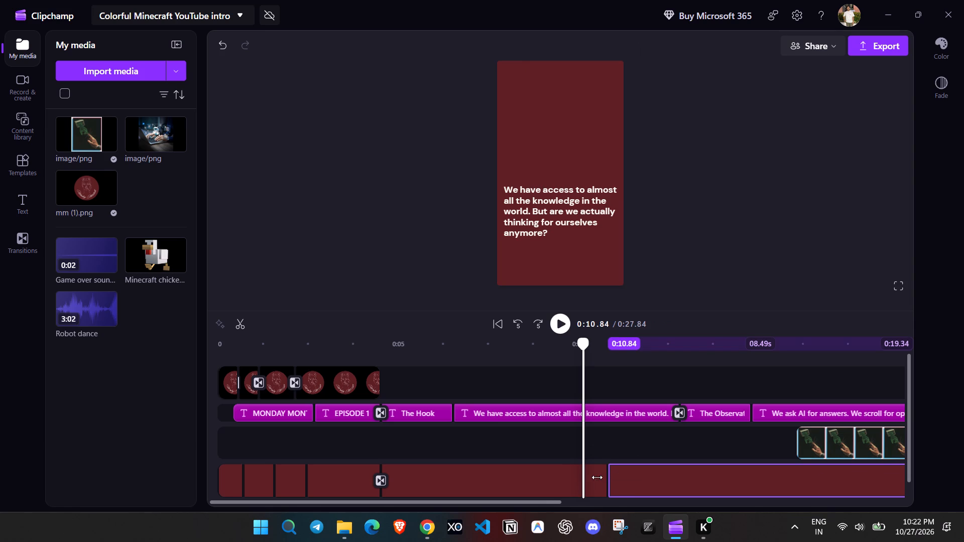
Add a Cross blur transition between the two red background clips that meet at about 0:10.8 and preview it.
{"action": "left_click", "coordinate": [607, 480]}
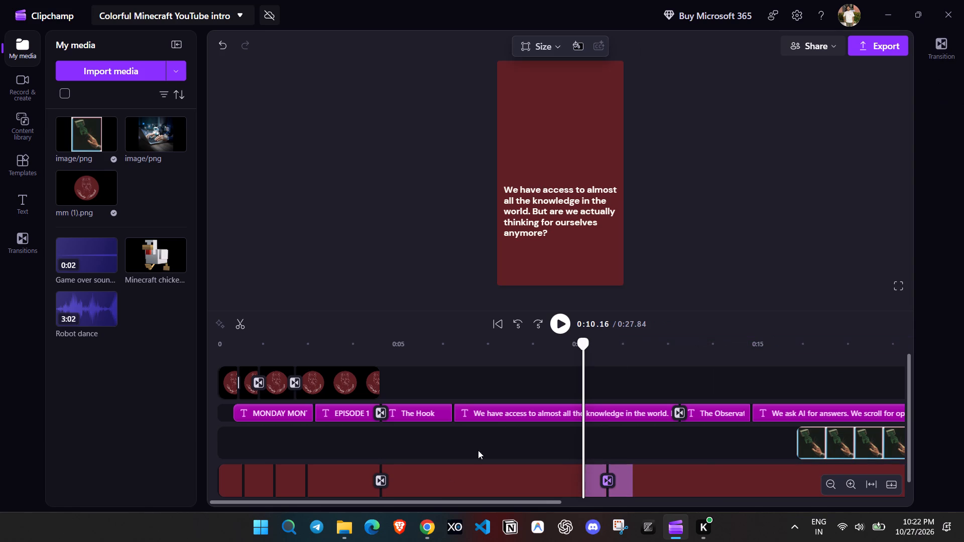
{"action": "left_click", "coordinate": [942, 53]}
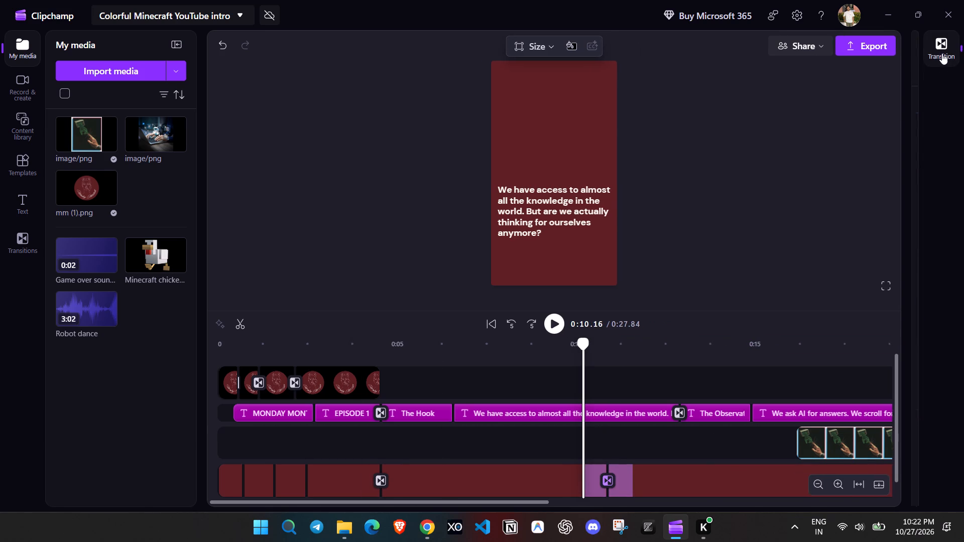
{"action": "scroll", "coordinate": [879, 186], "scroll_direction": "up", "scroll_amount": 2}
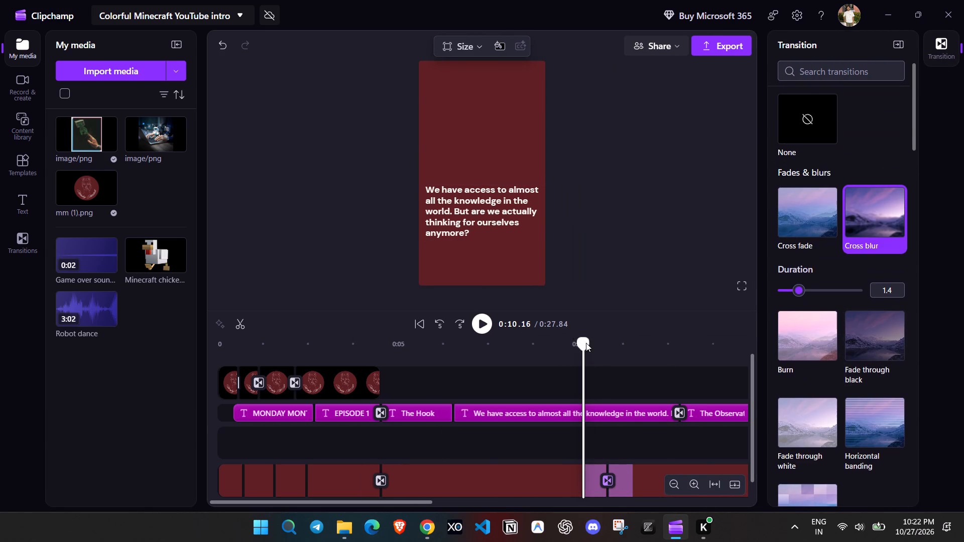
{"action": "left_click_drag", "start_coordinate": [586, 343], "coordinate": [577, 356]}
{"action": "left_click", "coordinate": [483, 325]}
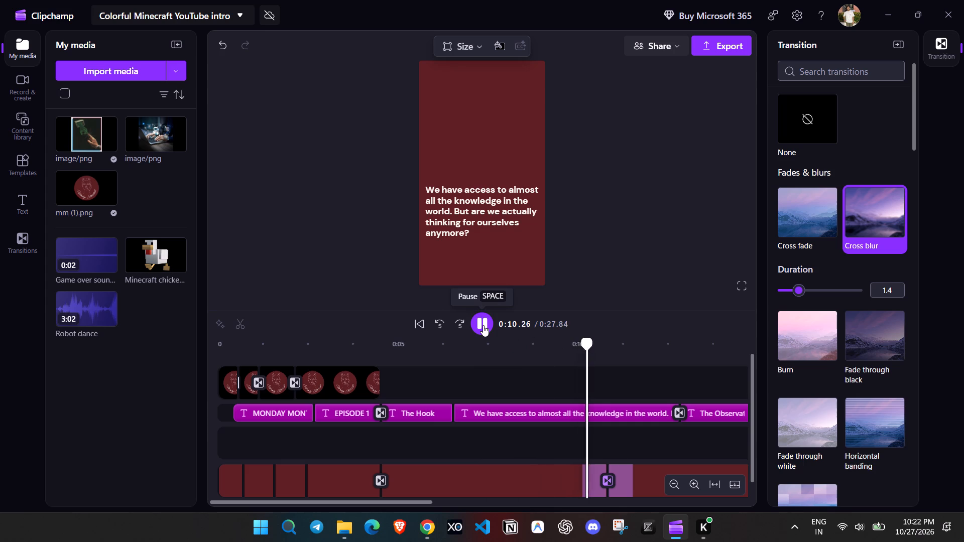
Examine the Horizontal banding transition between the red background clips at about 0:04.5 and scrub back to just before it.
{"action": "left_click", "coordinate": [483, 325]}
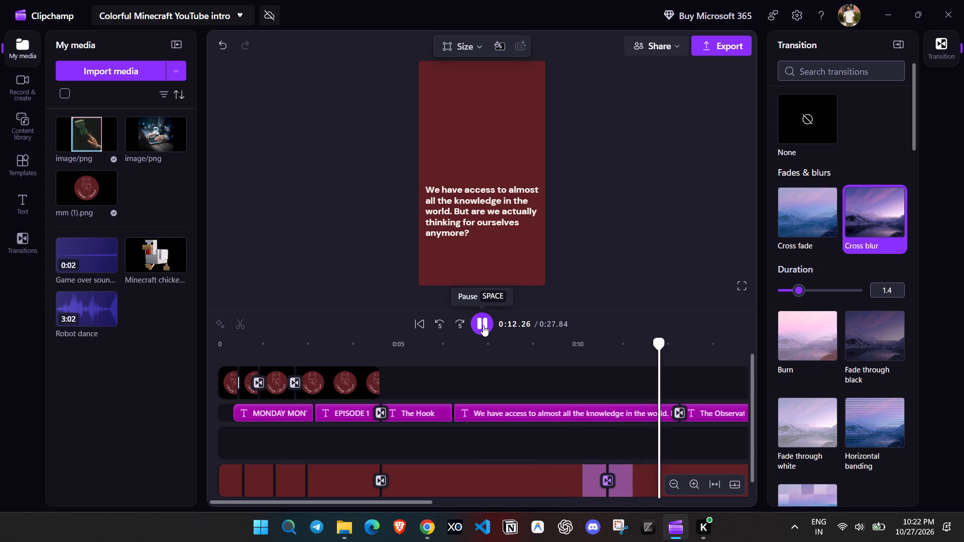
{"action": "left_click", "coordinate": [376, 483]}
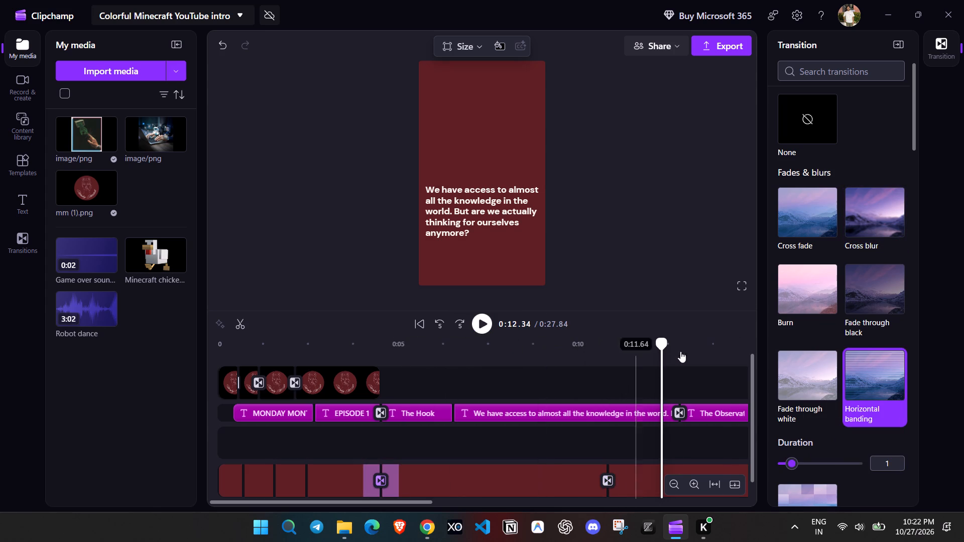
{"action": "left_click_drag", "start_coordinate": [666, 338], "coordinate": [366, 341]}
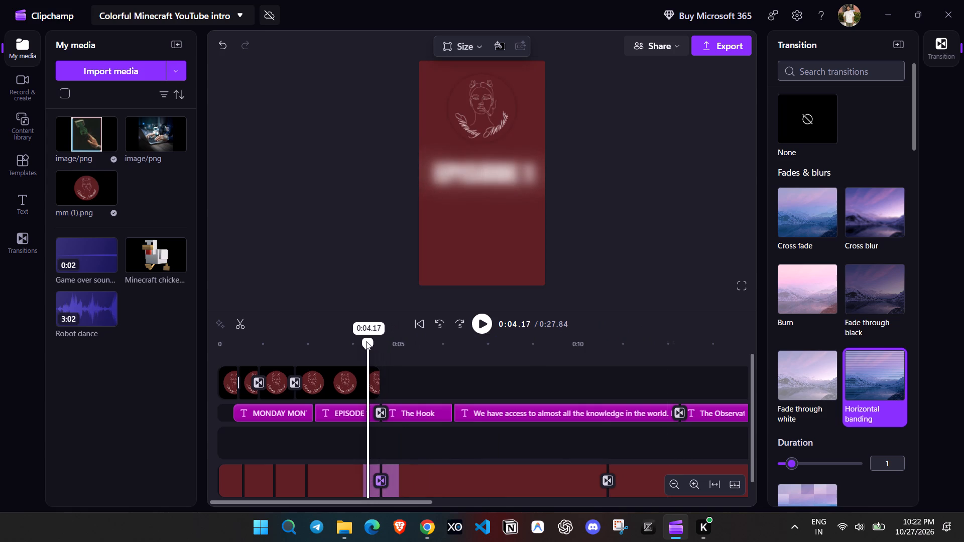
Play back the Horizontal banding transition between the red background clips at about 0:04.5 and skim ahead into the following caption.
{"action": "left_click", "coordinate": [475, 322]}
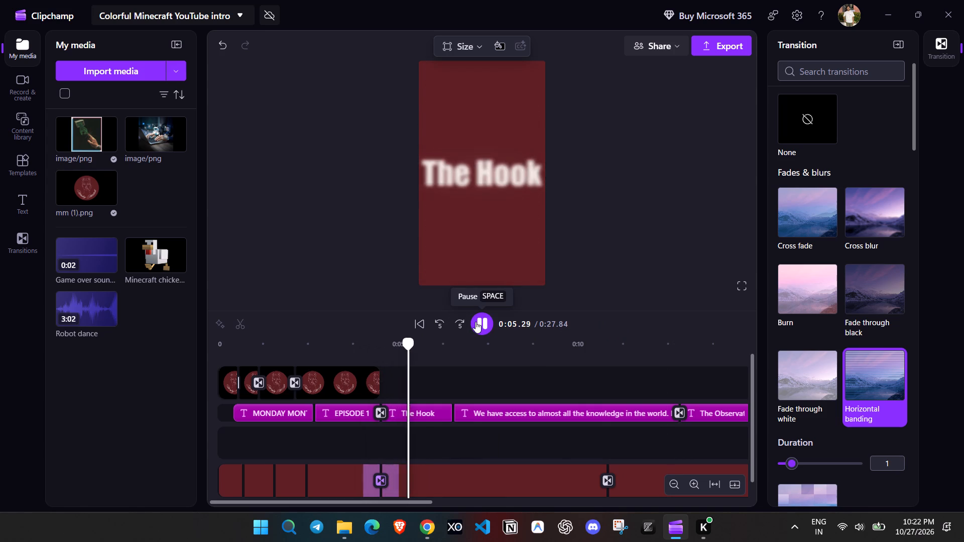
{"action": "left_click", "coordinate": [487, 316]}
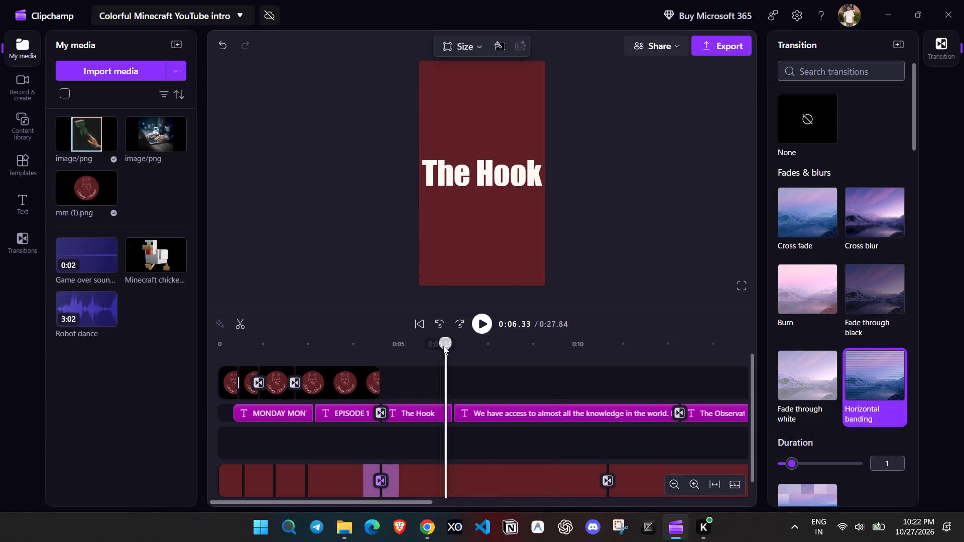
{"action": "left_click_drag", "start_coordinate": [448, 341], "coordinate": [514, 358]}
Change the transition between the red background clips at about 0:04.5 to Cross blur and preview it from just before the joint.
{"action": "left_click", "coordinate": [381, 477]}
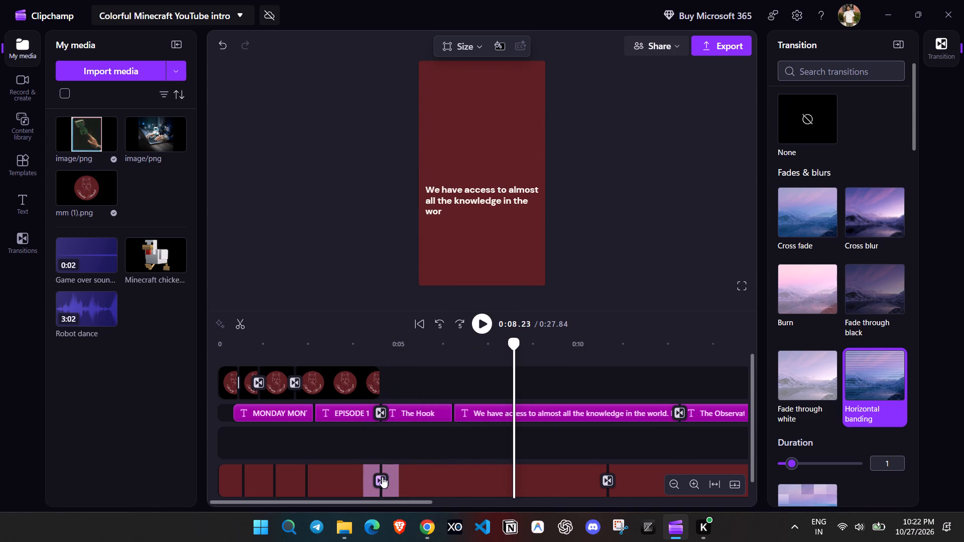
{"action": "left_click", "coordinate": [873, 220]}
{"action": "left_click", "coordinate": [897, 50]}
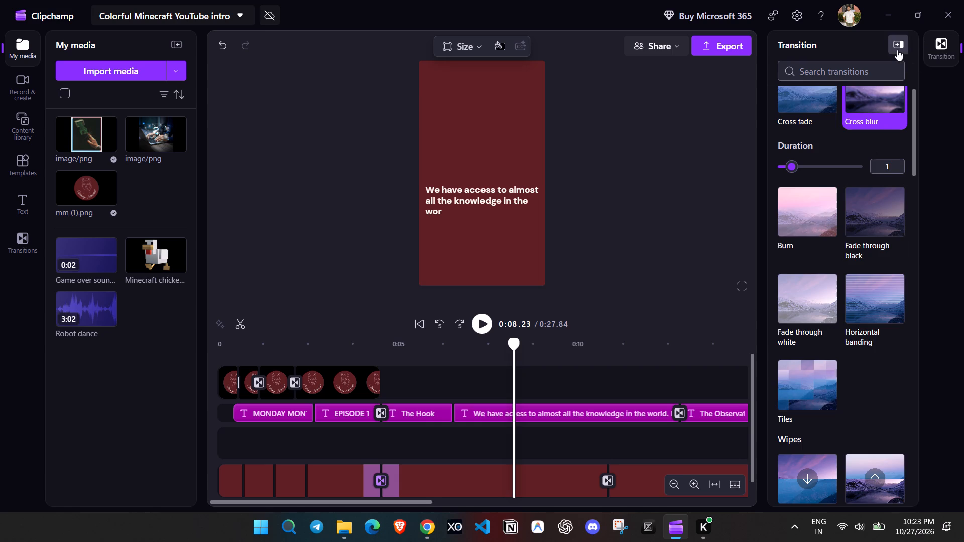
{"action": "left_click_drag", "start_coordinate": [513, 339], "coordinate": [362, 340]}
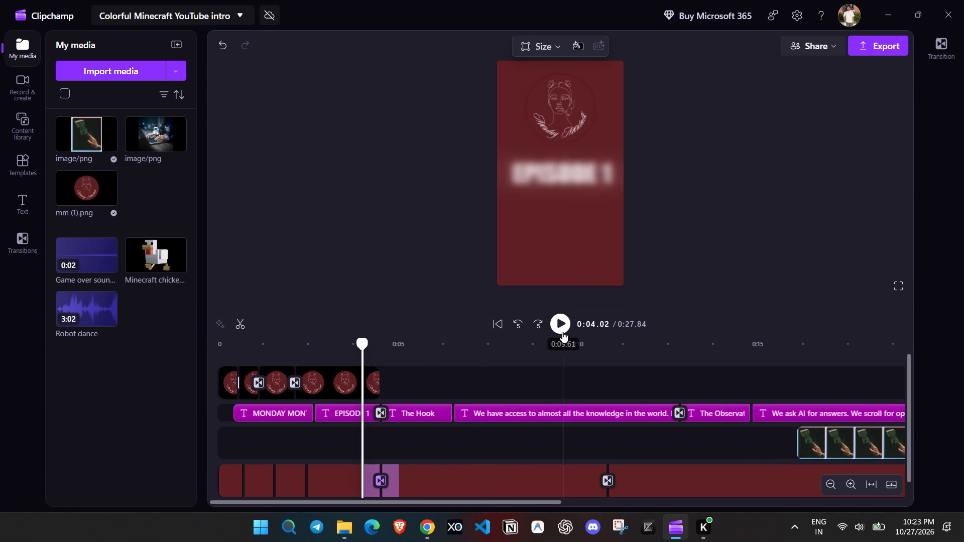
{"action": "left_click", "coordinate": [553, 322]}
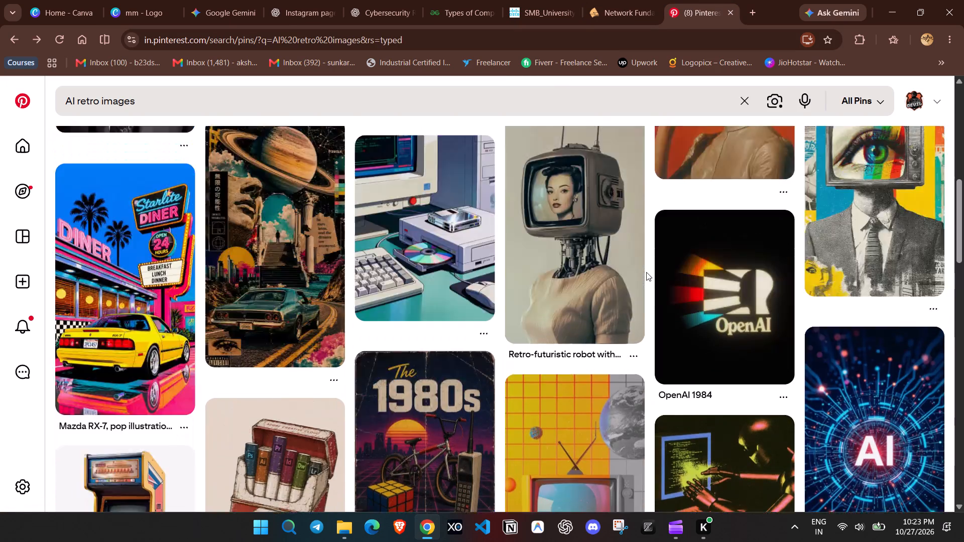
Replace the Pinterest search "AI retro images" with a search for "mobile scroll retro".
{"action": "scroll", "coordinate": [646, 272], "scroll_direction": "up", "scroll_amount": 14}
{"action": "left_click_drag", "start_coordinate": [315, 93], "coordinate": [135, 97]}
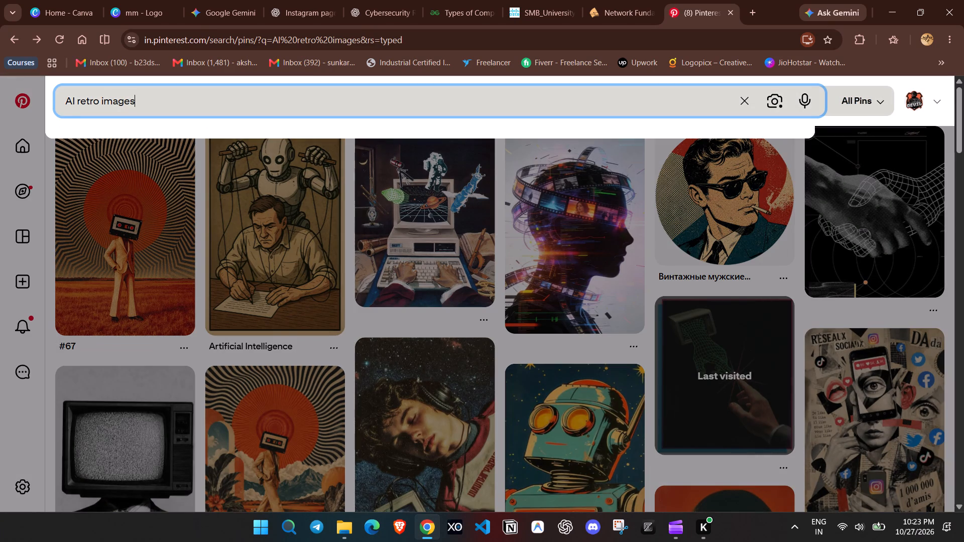
{"action": "left_click_drag", "start_coordinate": [135, 97], "coordinate": [60, 109]}
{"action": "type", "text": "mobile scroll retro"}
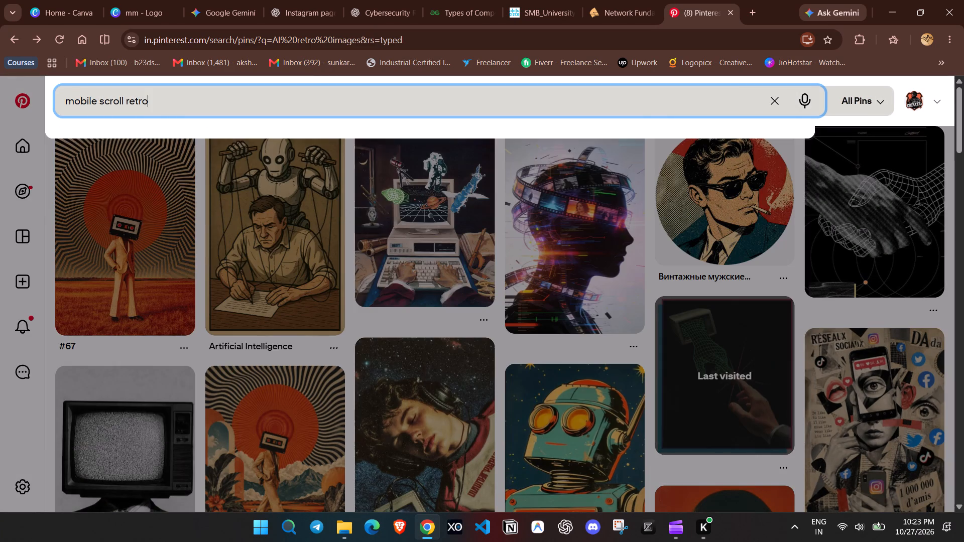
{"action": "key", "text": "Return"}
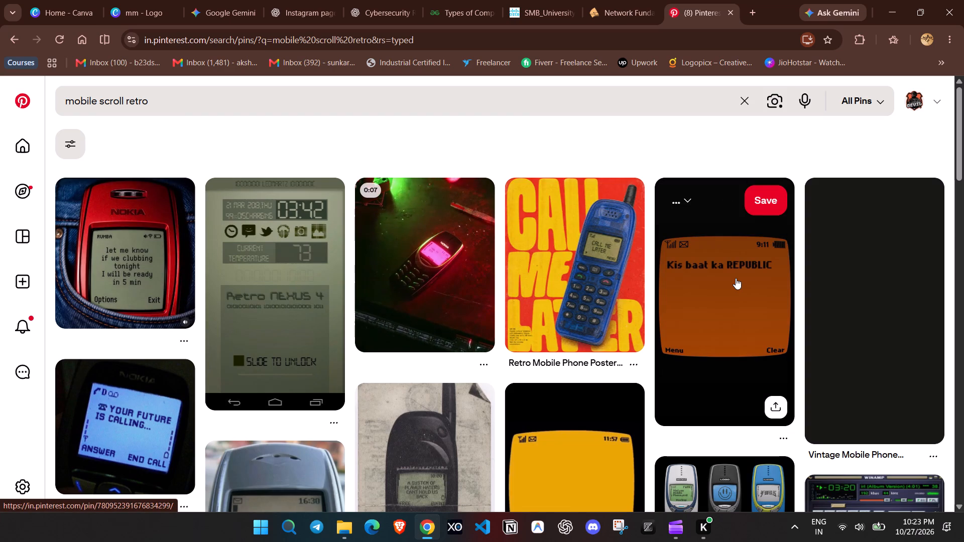
In Chrome, browse the Pinterest results for "mobile scroll retro" to look for a retro phone image.
{"action": "scroll", "coordinate": [710, 284], "scroll_direction": "down", "scroll_amount": 4}
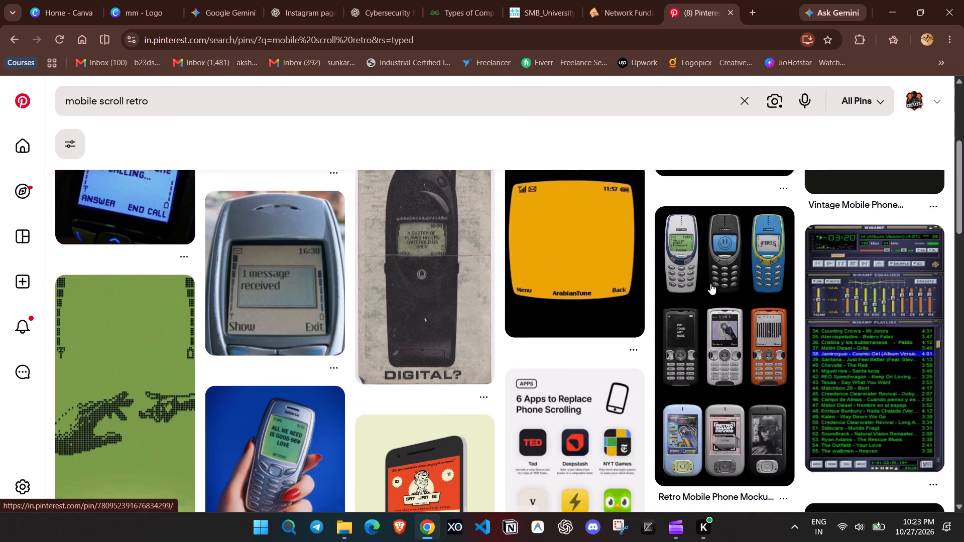
{"action": "scroll", "coordinate": [257, 287], "scroll_direction": "down", "scroll_amount": 2}
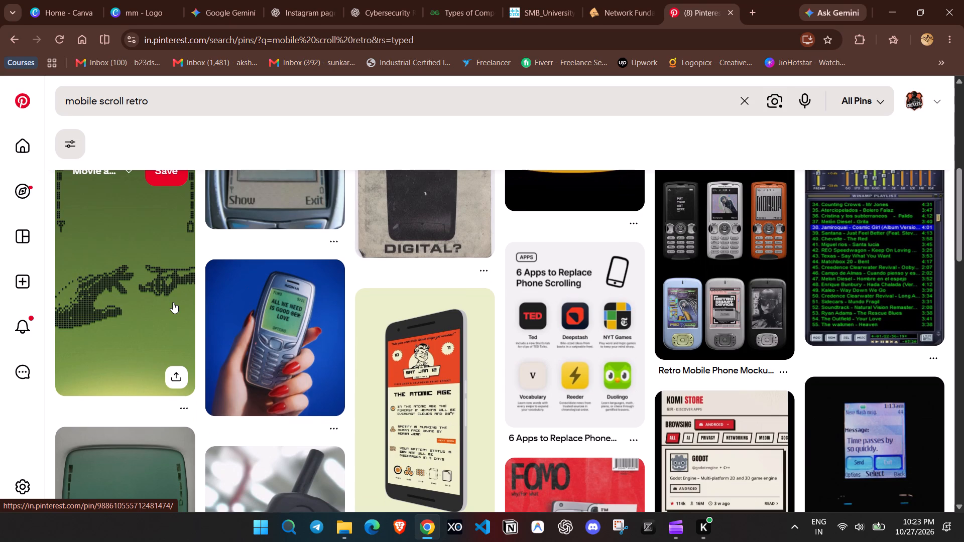
{"action": "left_click", "coordinate": [173, 302]}
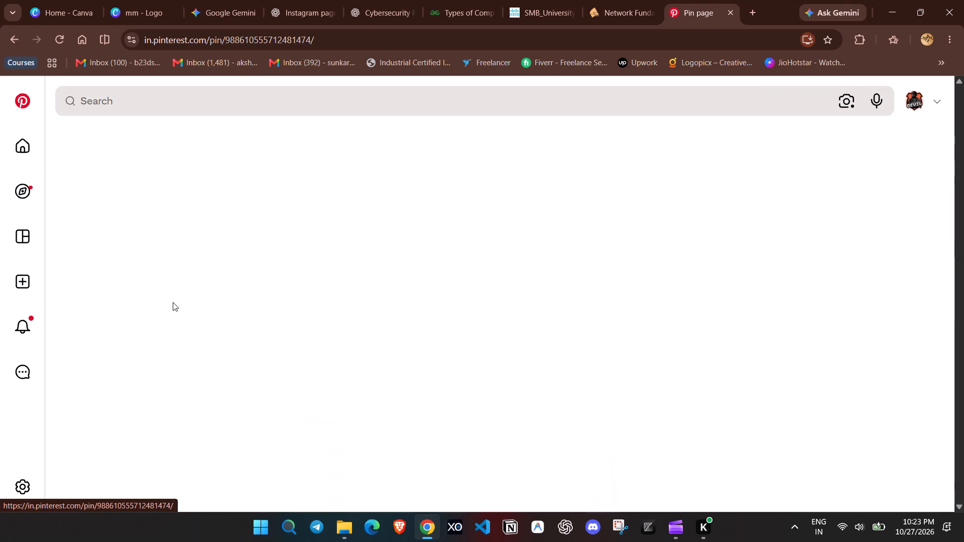
{"action": "left_click", "coordinate": [81, 152]}
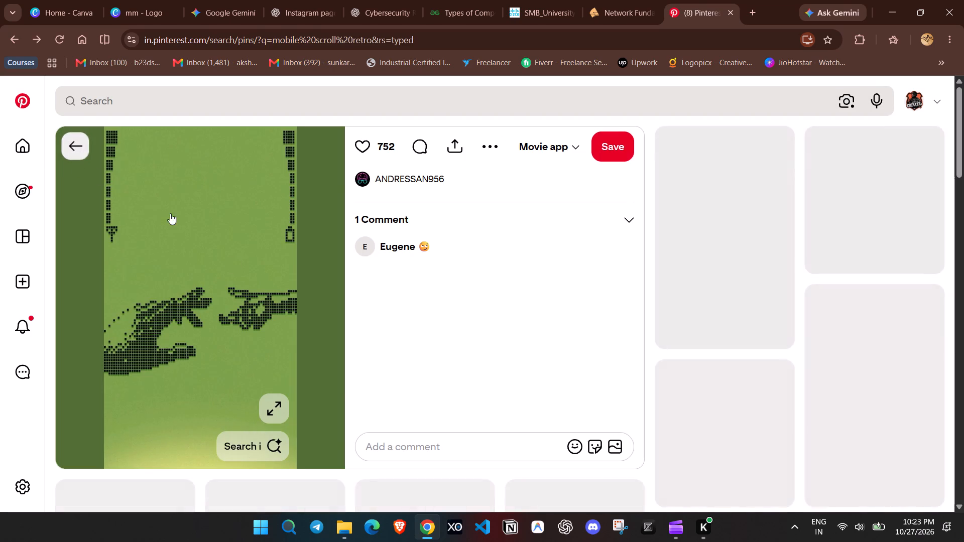
{"action": "scroll", "coordinate": [285, 277], "scroll_direction": "down", "scroll_amount": 4}
{"action": "scroll", "coordinate": [403, 307], "scroll_direction": "down", "scroll_amount": 3}
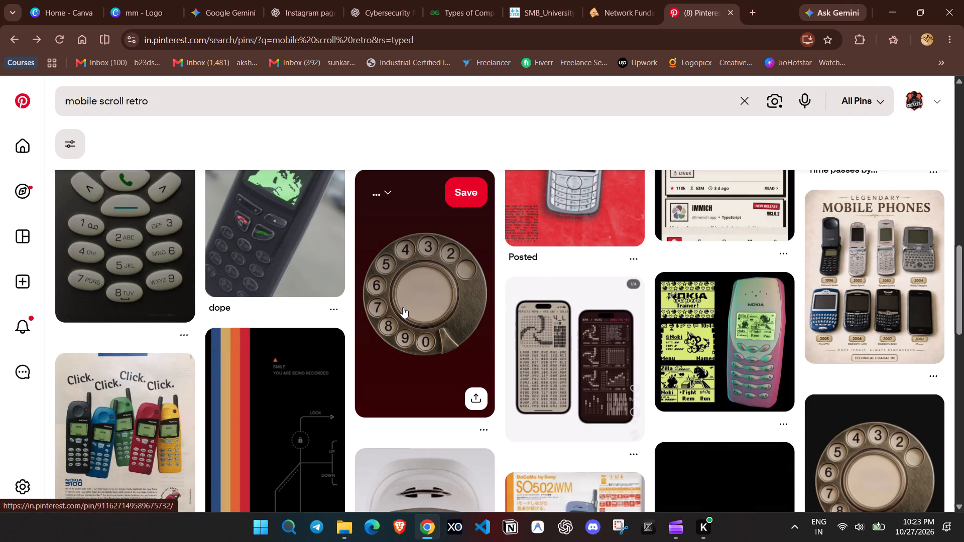
{"action": "scroll", "coordinate": [530, 376], "scroll_direction": "up", "scroll_amount": 9}
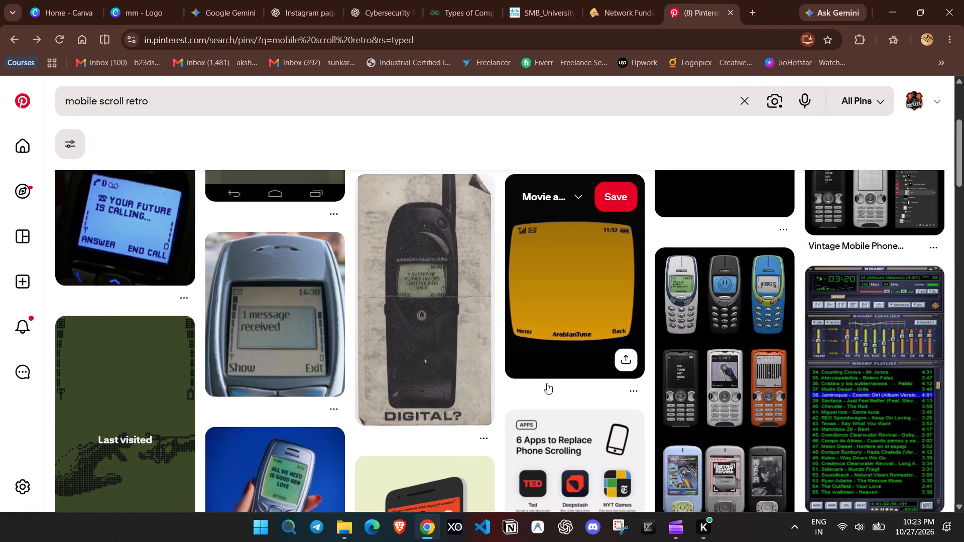
{"action": "scroll", "coordinate": [548, 383], "scroll_direction": "up", "scroll_amount": 4}
{"action": "scroll", "coordinate": [574, 379], "scroll_direction": "down", "scroll_amount": 3}
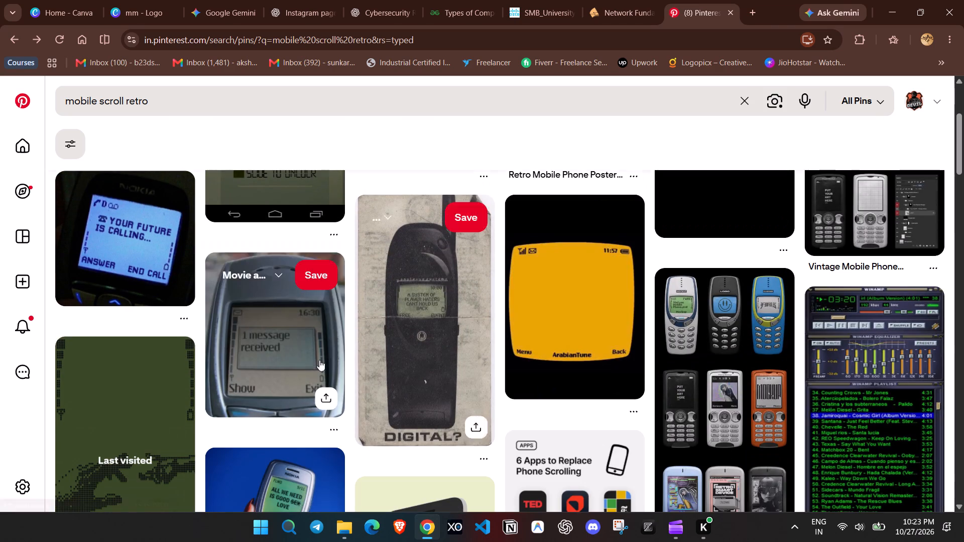
{"action": "scroll", "coordinate": [314, 360], "scroll_direction": "down", "scroll_amount": 2}
Copy the "1 message received" phone image from Pinterest and paste it into the Clipchamp project at 0:07.99.
{"action": "left_click", "coordinate": [278, 252]}
{"action": "right_click", "coordinate": [280, 250]}
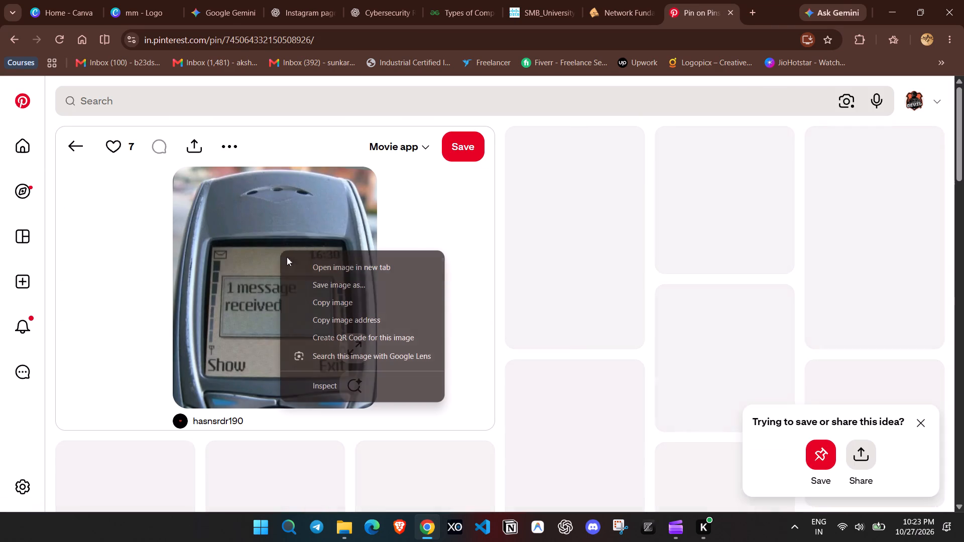
{"action": "left_click", "coordinate": [319, 299]}
{"action": "left_click", "coordinate": [686, 539]}
{"action": "right_click", "coordinate": [560, 96]}
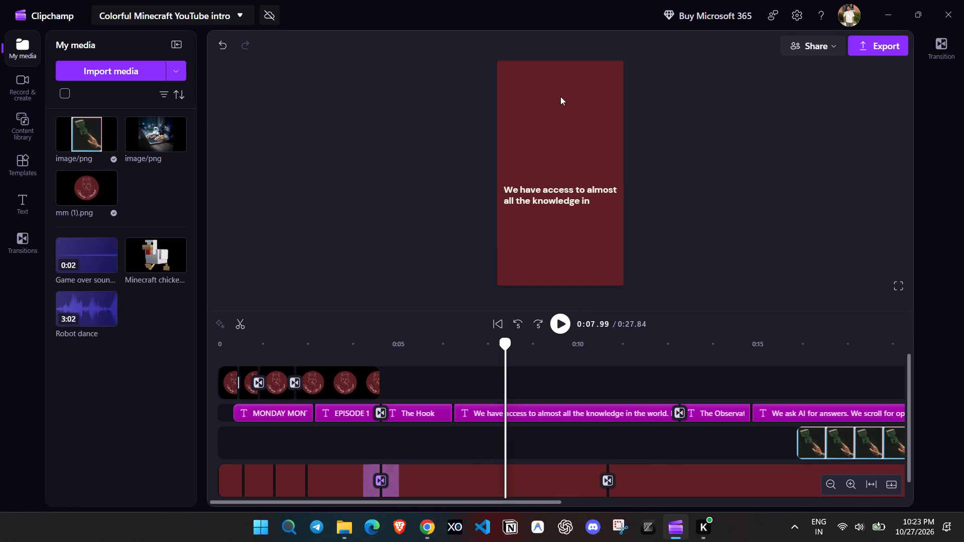
{"action": "left_click", "coordinate": [591, 118]}
{"action": "left_click", "coordinate": [582, 155]}
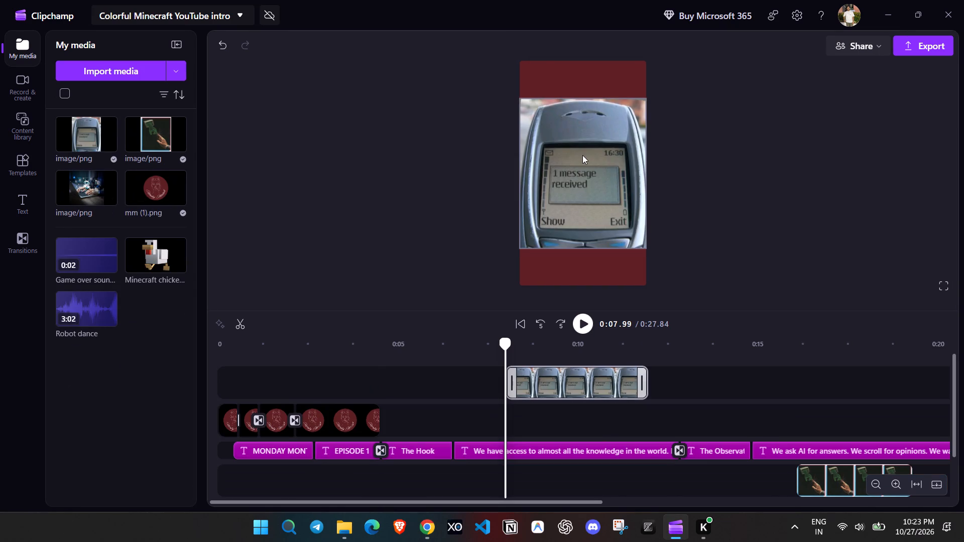
Crop the top and bottom off the "1 message received" phone image.
{"action": "left_click", "coordinate": [548, 77]}
{"action": "left_click_drag", "start_coordinate": [556, 100], "coordinate": [562, 120]}
{"action": "left_click_drag", "start_coordinate": [560, 252], "coordinate": [564, 237]}
{"action": "right_click", "coordinate": [566, 202]}
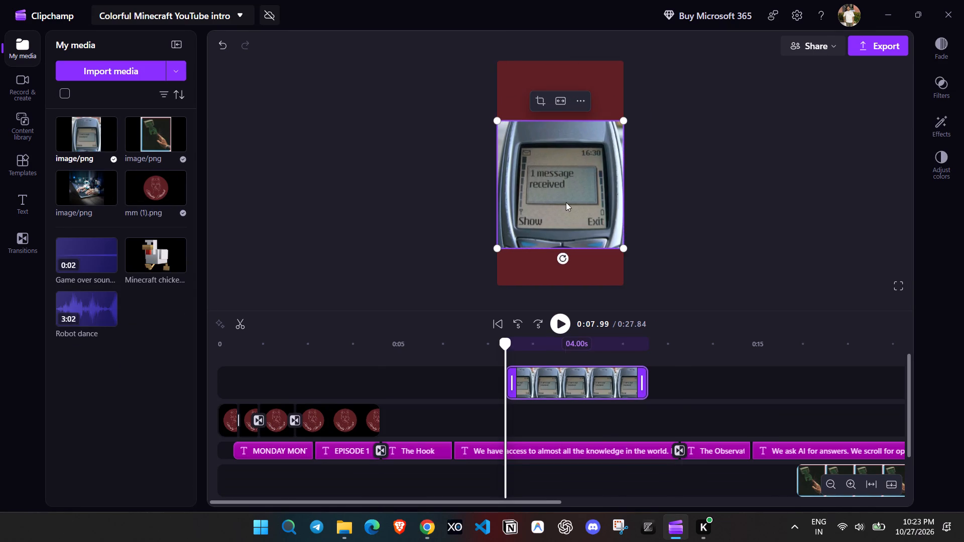
{"action": "left_click", "coordinate": [544, 108]}
{"action": "left_click_drag", "start_coordinate": [557, 247], "coordinate": [560, 234]}
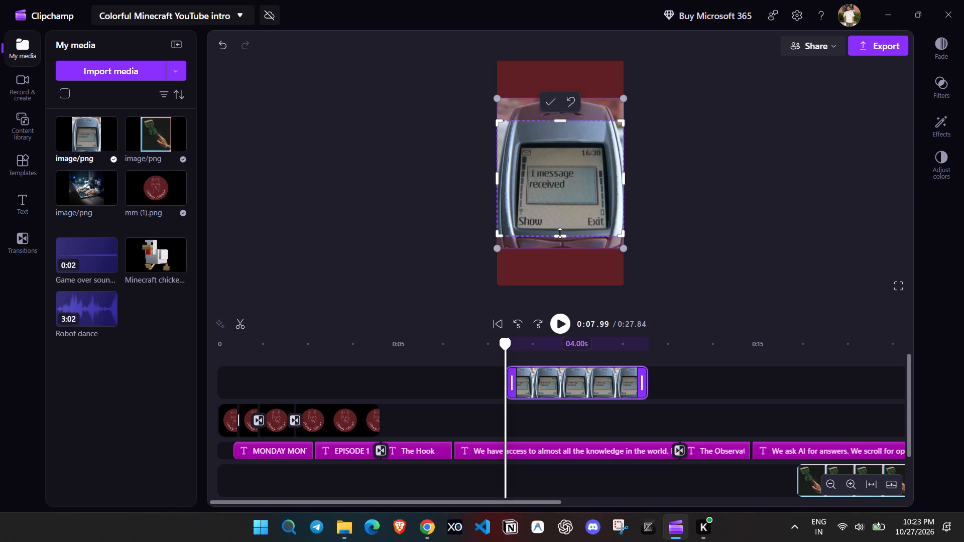
{"action": "left_click", "coordinate": [660, 217]}
Place the cropped phone image against the top edge of the frame, above the text, and preview it.
{"action": "left_click_drag", "start_coordinate": [583, 171], "coordinate": [561, 109]}
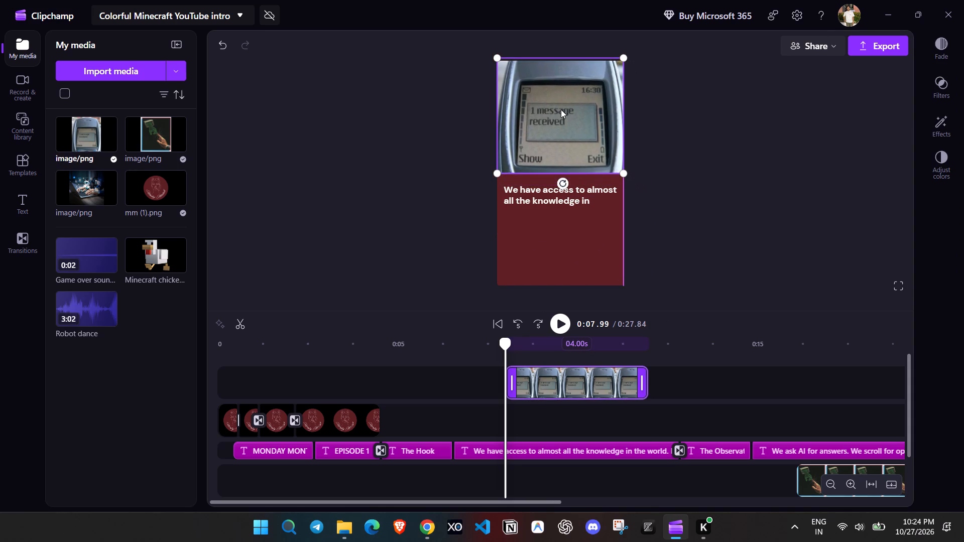
{"action": "left_click_drag", "start_coordinate": [561, 109], "coordinate": [559, 111]}
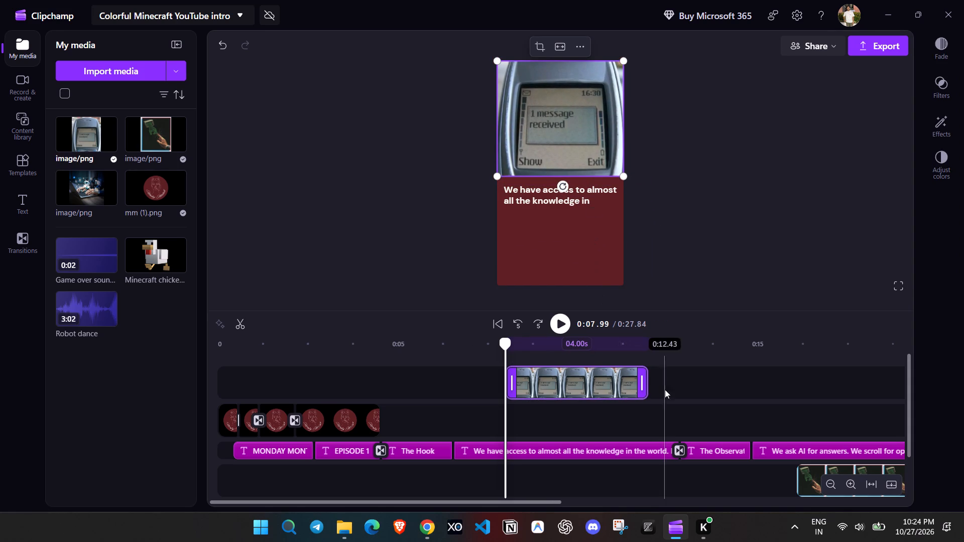
{"action": "left_click", "coordinate": [554, 320]}
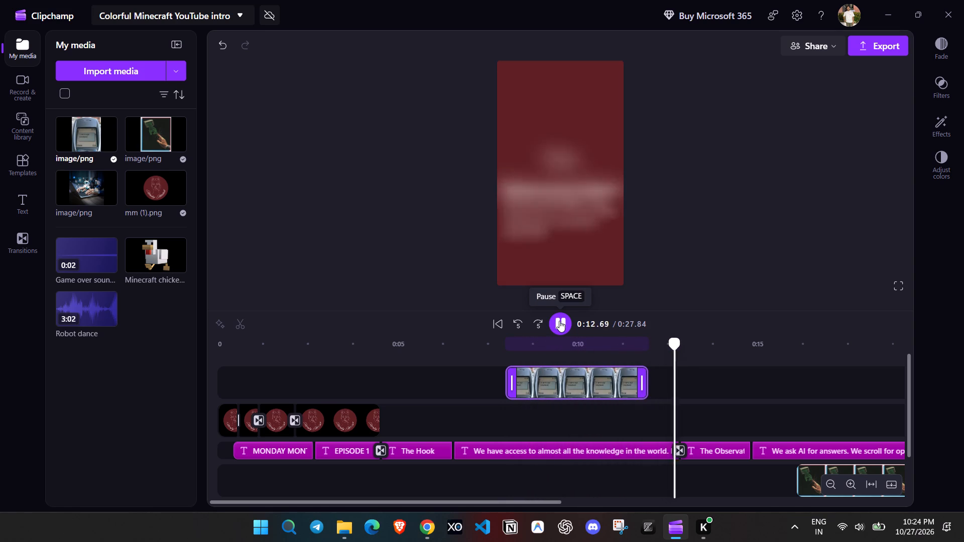
{"action": "left_click", "coordinate": [559, 321]}
Extend the end of the phone image clip to a 4.85 s duration, up to "The Observation" text, and preview it.
{"action": "left_click_drag", "start_coordinate": [643, 381], "coordinate": [659, 387]}
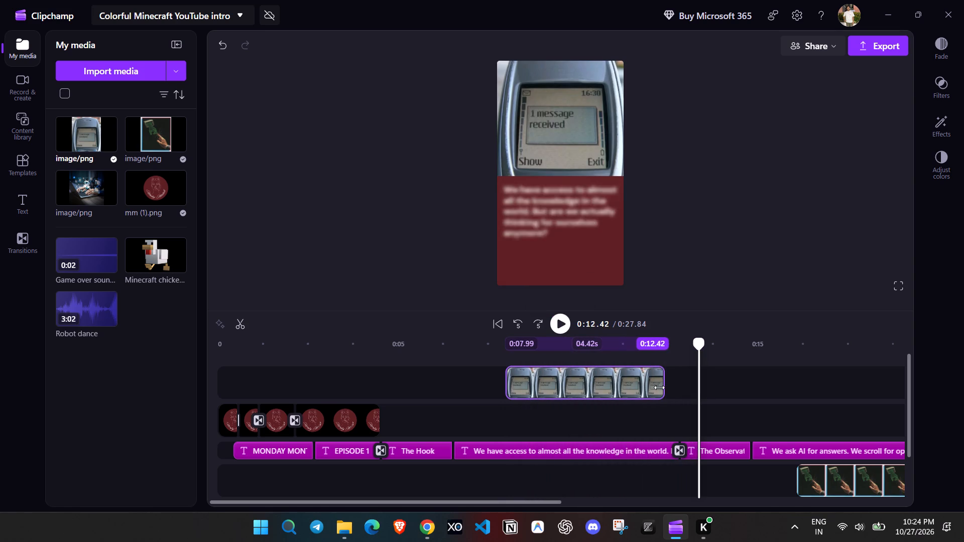
{"action": "left_click_drag", "start_coordinate": [659, 387], "coordinate": [672, 390]}
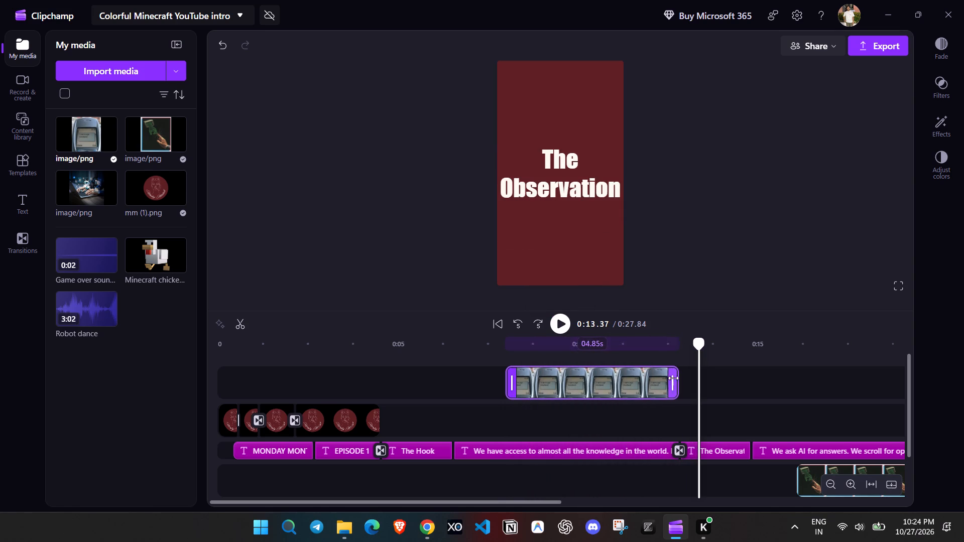
{"action": "left_click_drag", "start_coordinate": [697, 347], "coordinate": [627, 350]}
{"action": "left_click", "coordinate": [570, 319]}
{"action": "left_click", "coordinate": [560, 321]}
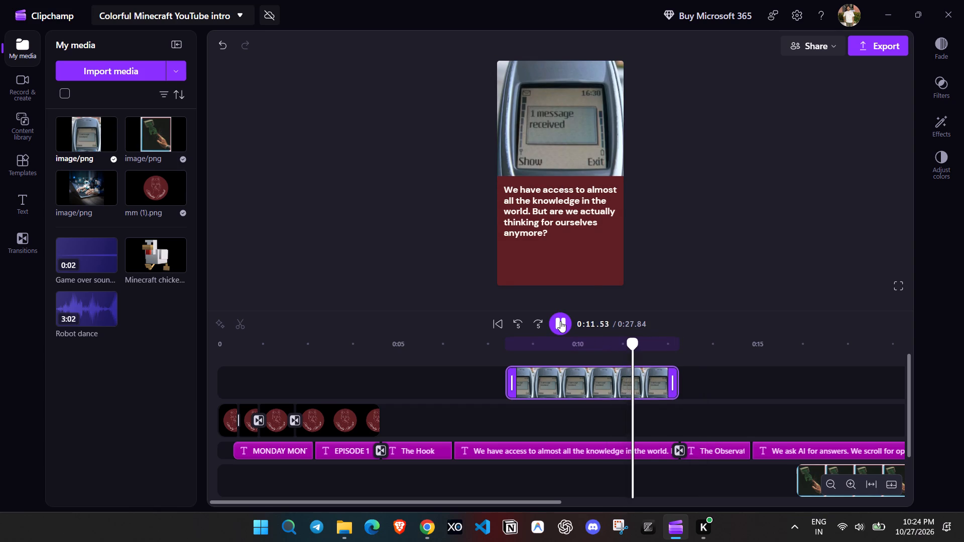
{"action": "left_click", "coordinate": [560, 321]}
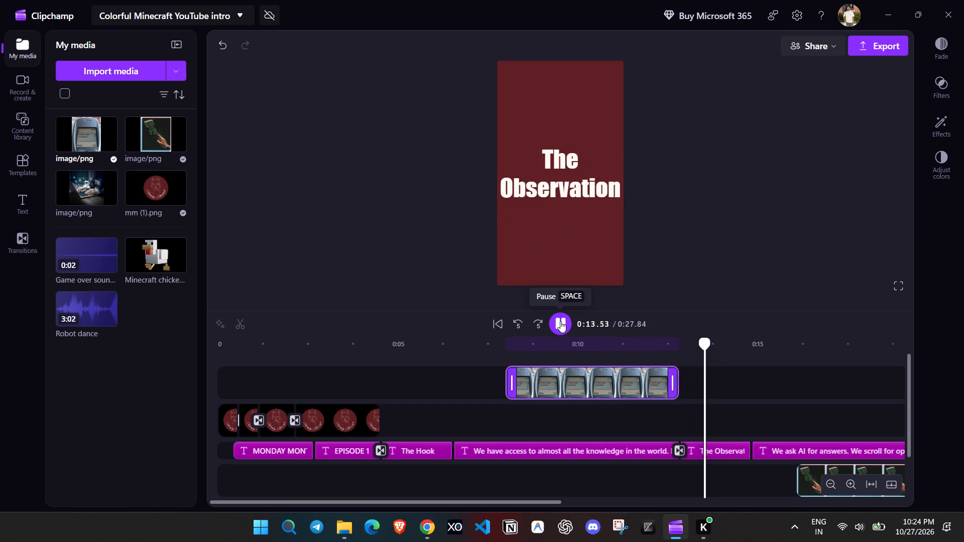
Apply the Slow zoom effect to the phone image clip and preview it.
{"action": "left_click", "coordinate": [607, 382]}
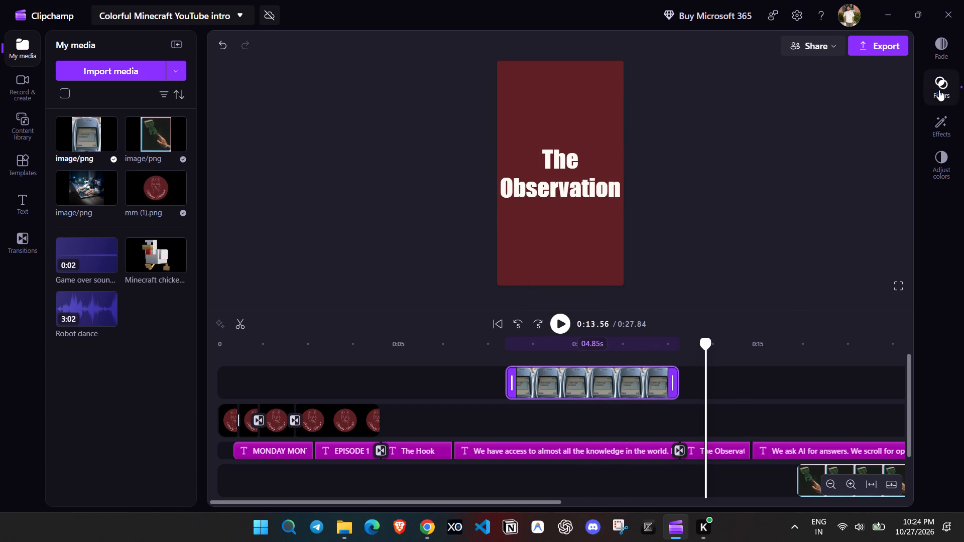
{"action": "left_click", "coordinate": [945, 125]}
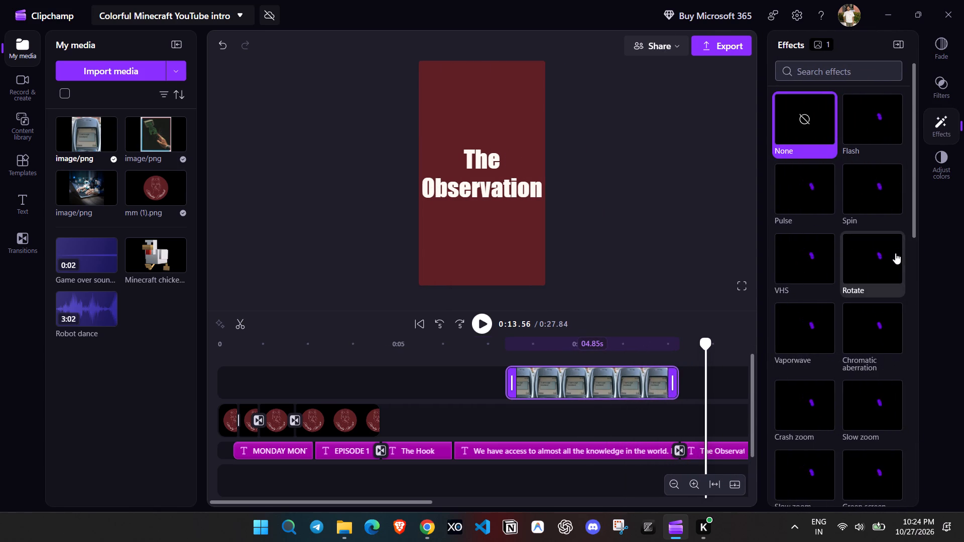
{"action": "scroll", "coordinate": [860, 309], "scroll_direction": "down", "scroll_amount": 2}
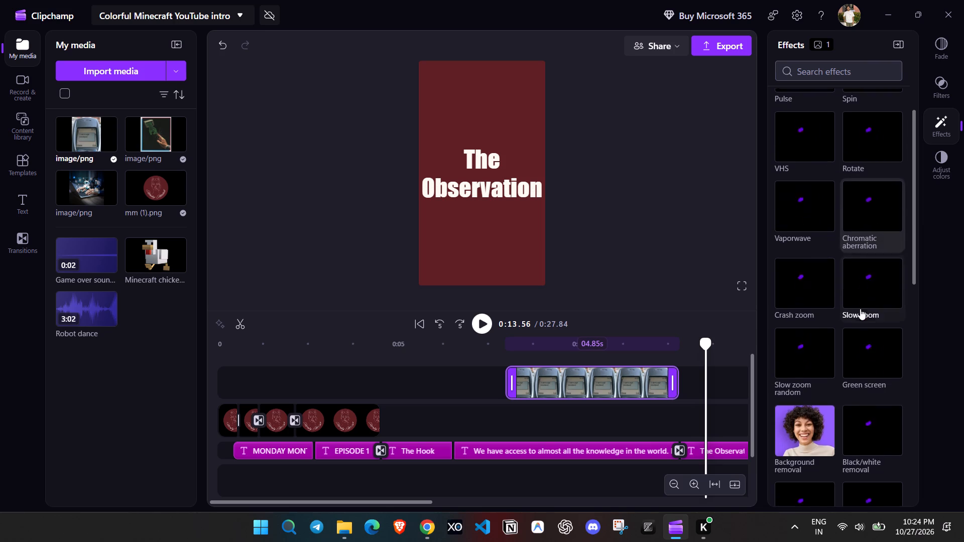
{"action": "left_click", "coordinate": [875, 286]}
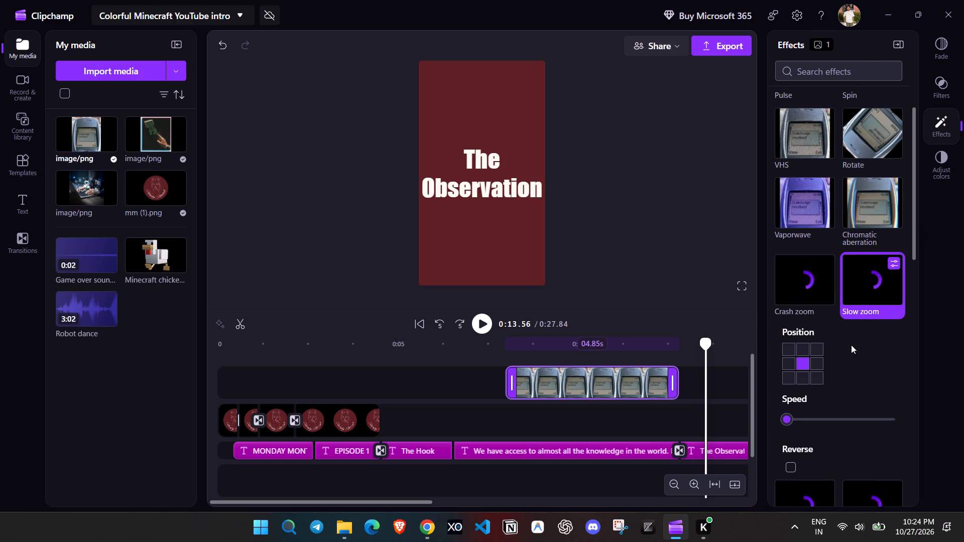
{"action": "scroll", "coordinate": [852, 344], "scroll_direction": "down", "scroll_amount": 1}
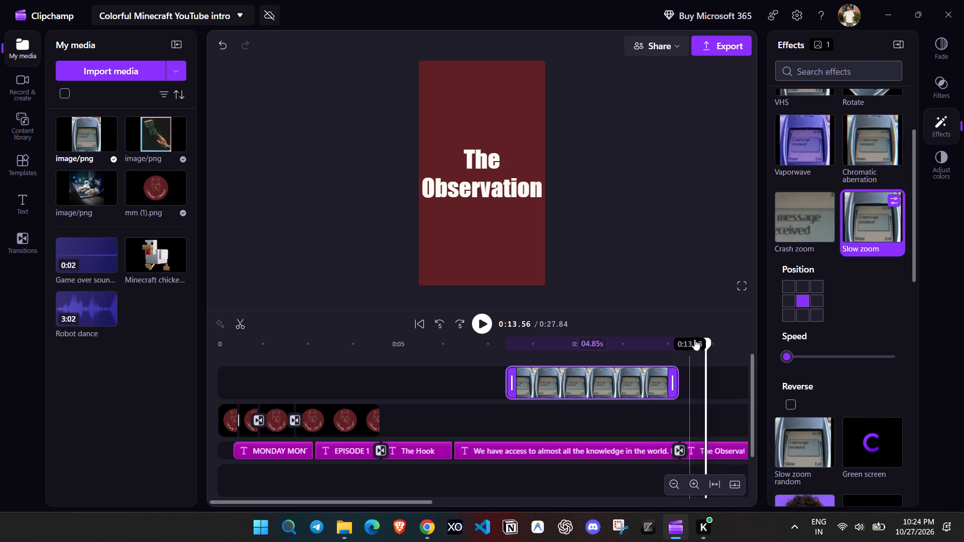
{"action": "left_click_drag", "start_coordinate": [705, 340], "coordinate": [486, 342]}
{"action": "left_click", "coordinate": [475, 325]}
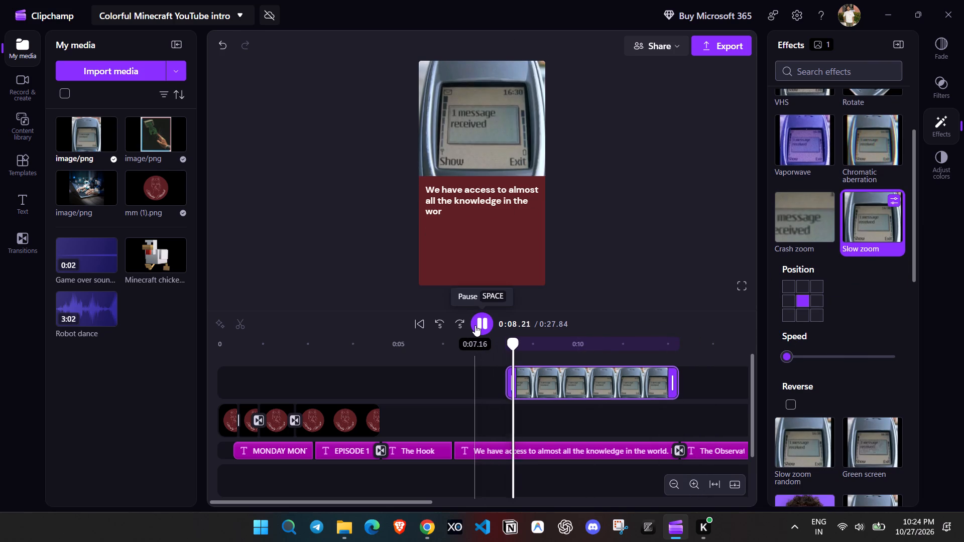
{"action": "left_click", "coordinate": [475, 325]}
Add the Chromatic aberration effect to the phone image clip and preview on into the "We ask AI for answers" section.
{"action": "left_click", "coordinate": [865, 153]}
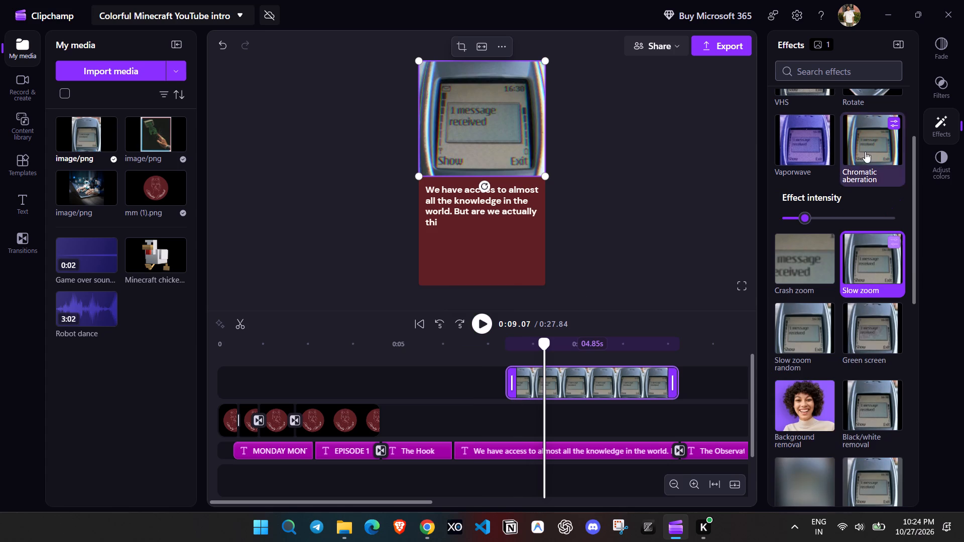
{"action": "left_click", "coordinate": [489, 332]}
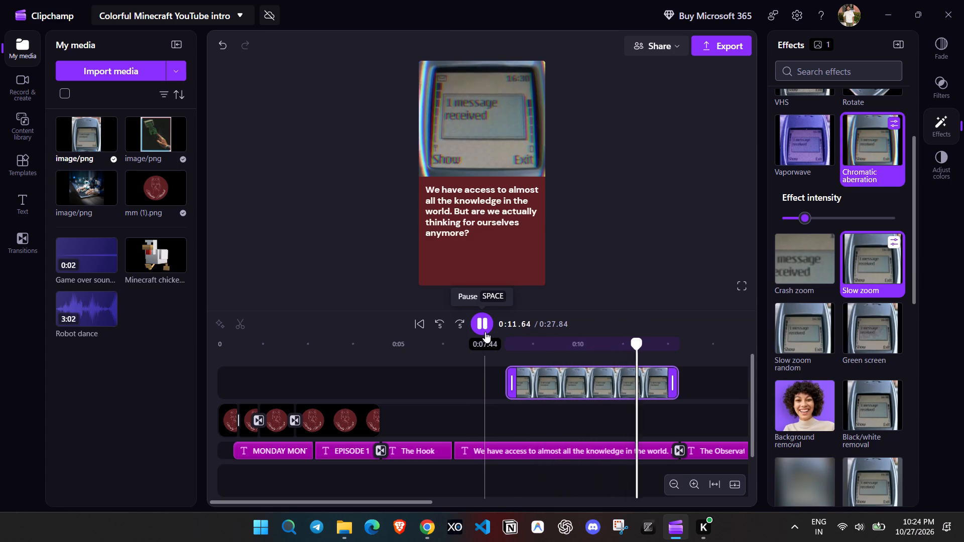
{"action": "left_click", "coordinate": [486, 330]}
{"action": "left_click", "coordinate": [486, 329]}
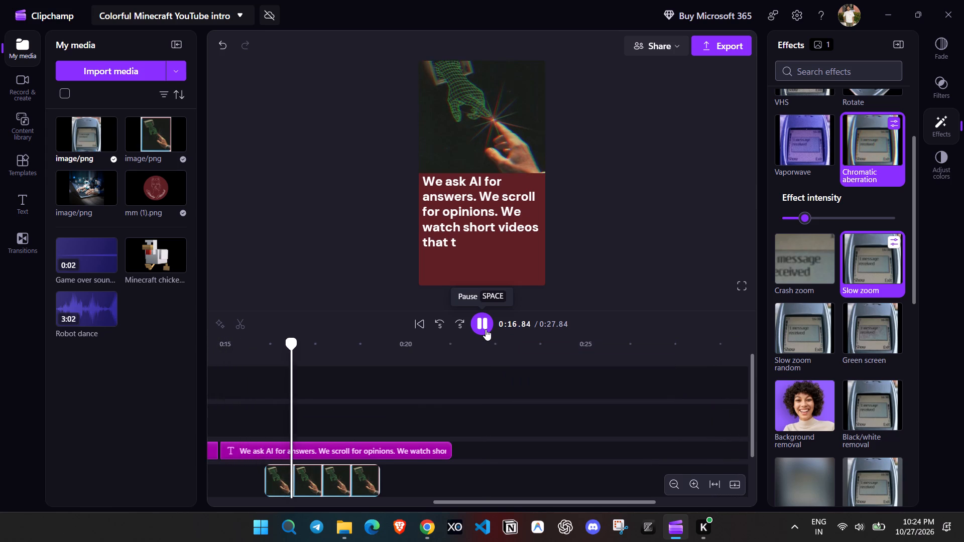
{"action": "left_click", "coordinate": [486, 329]}
Extend the hands image clip's start to just after the "We ask AI for answers" text begins, for a 4.34 s duration, and preview it.
{"action": "left_click_drag", "start_coordinate": [272, 478], "coordinate": [271, 478]}
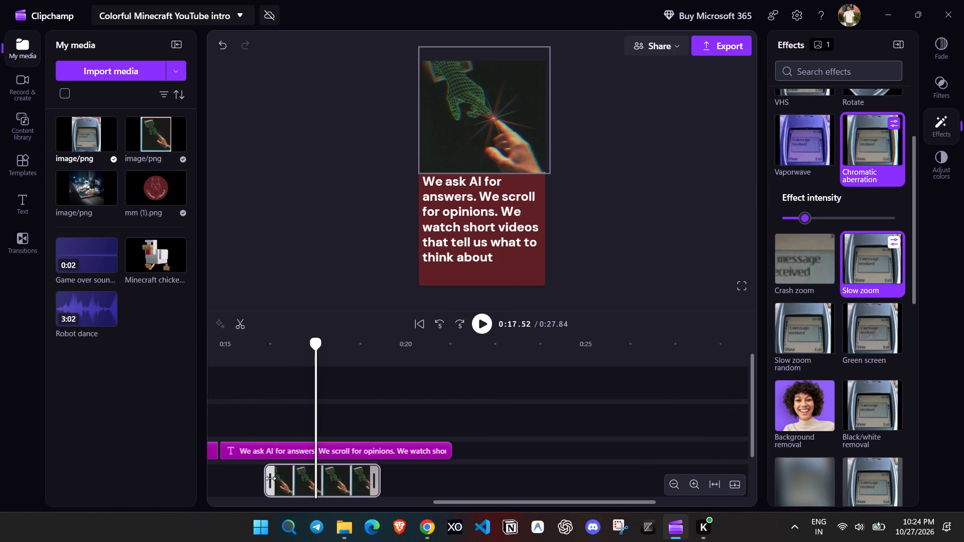
{"action": "left_click_drag", "start_coordinate": [271, 478], "coordinate": [265, 482]}
{"action": "left_click_drag", "start_coordinate": [348, 340], "coordinate": [248, 341]}
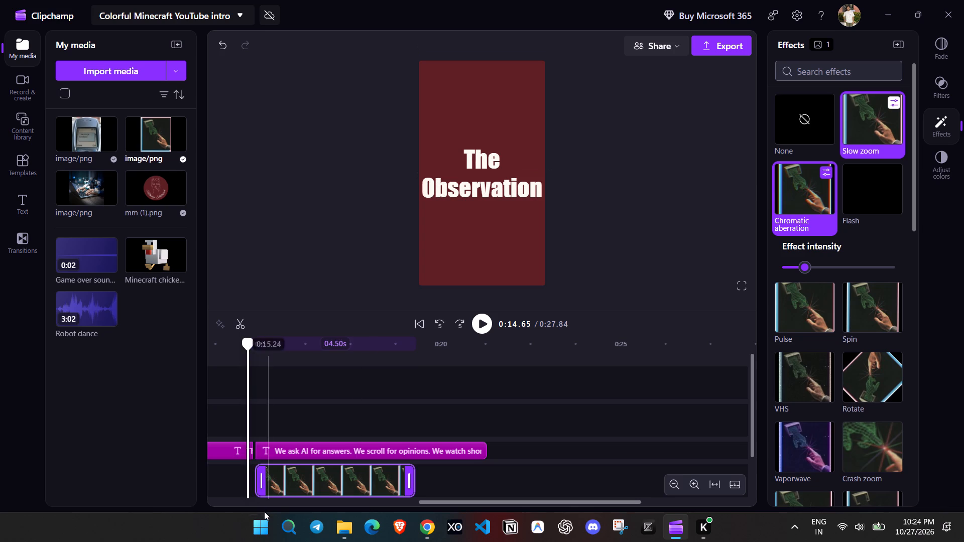
{"action": "left_click_drag", "start_coordinate": [260, 483], "coordinate": [265, 483]}
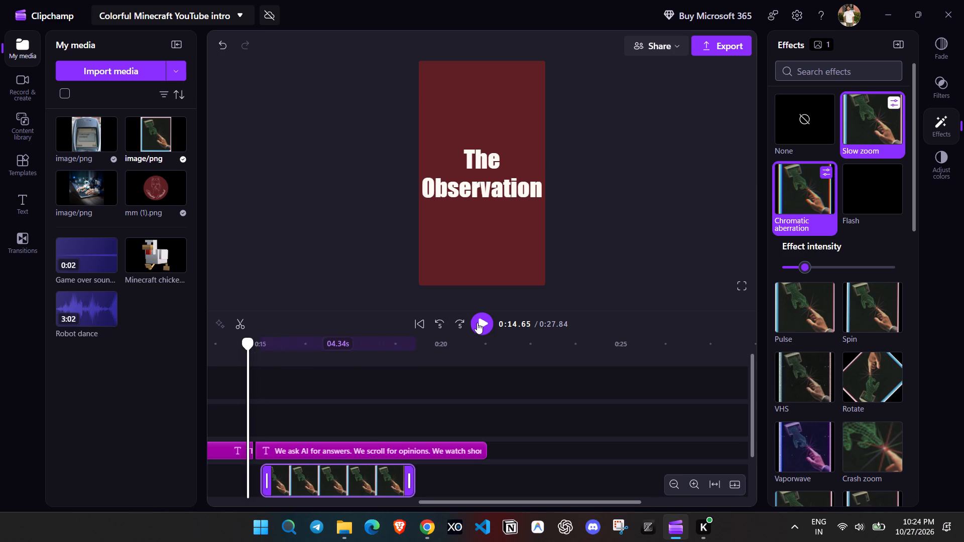
{"action": "left_click", "coordinate": [477, 323]}
{"action": "left_click", "coordinate": [477, 323]}
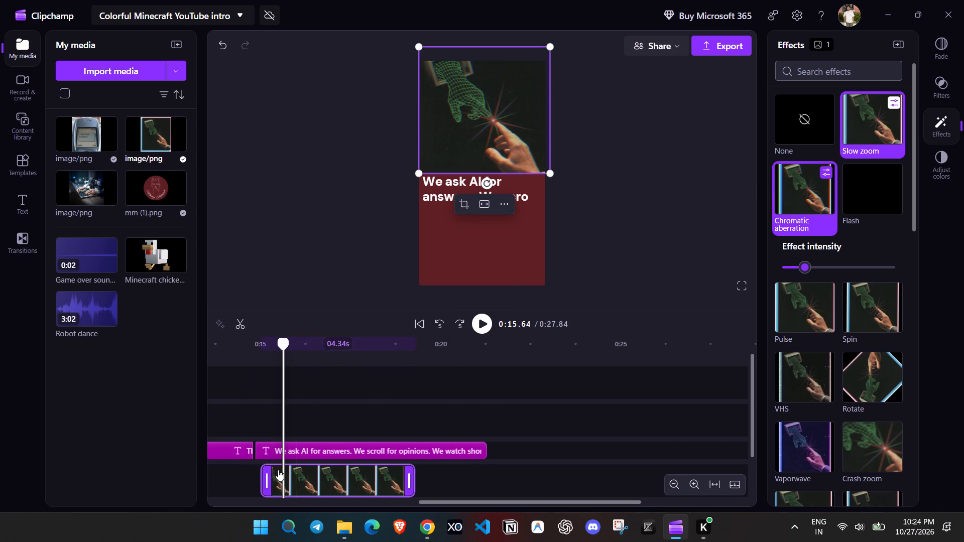
Trim the start of the hands image clip slightly to a 4.27 s duration.
{"action": "left_click", "coordinate": [266, 476]}
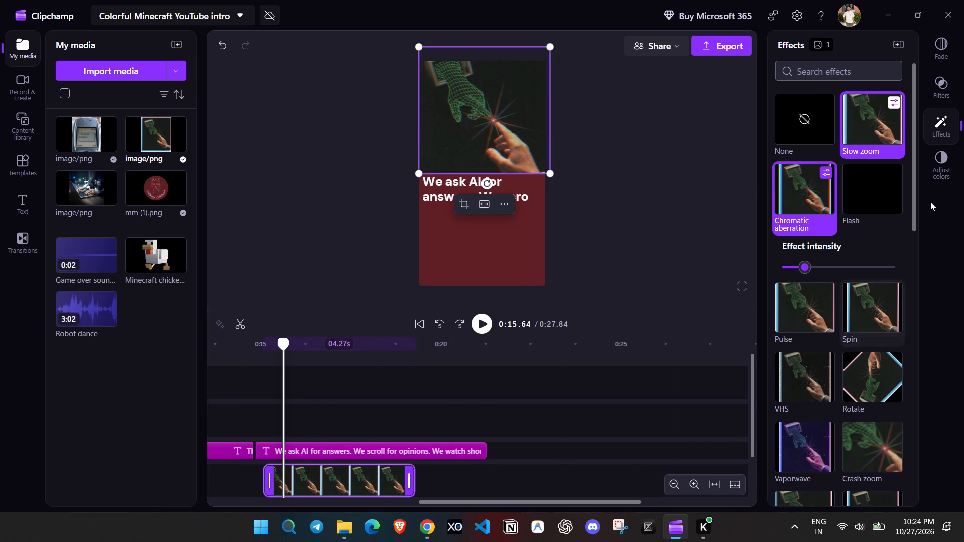
Set the hands image clip's fade in and fade out to 0.5 s each and preview it from "The Observation" title.
{"action": "left_click", "coordinate": [945, 91]}
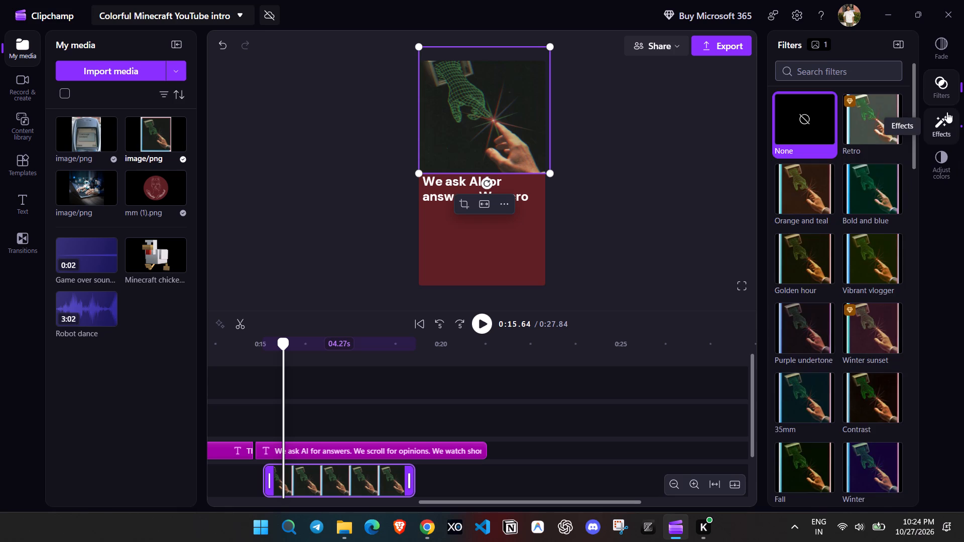
{"action": "left_click", "coordinate": [947, 112]}
{"action": "left_click", "coordinate": [953, 34]}
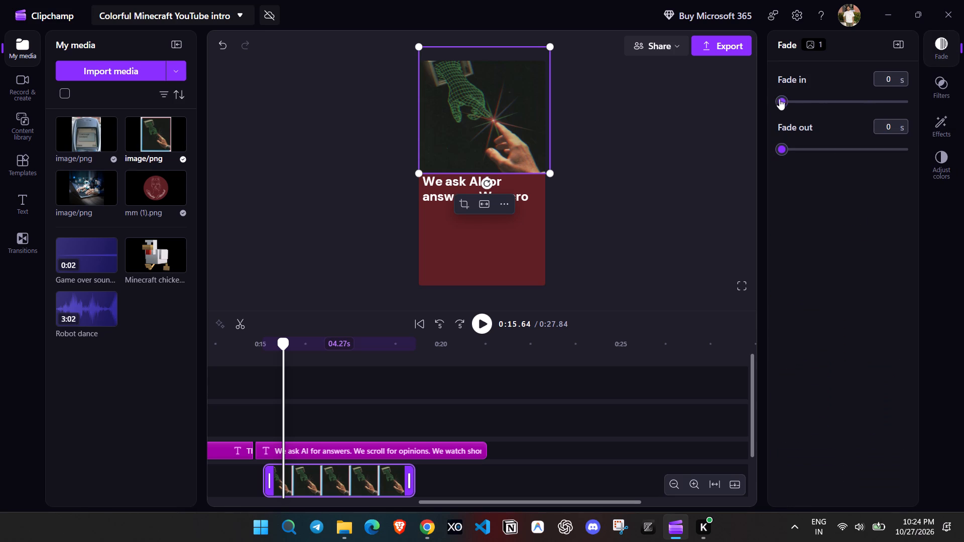
{"action": "left_click_drag", "start_coordinate": [781, 99], "coordinate": [839, 111]}
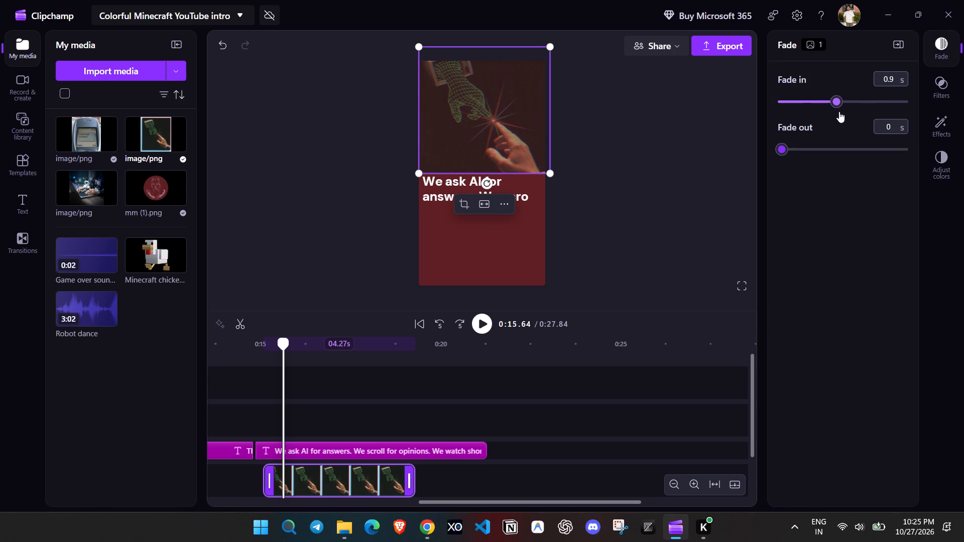
{"action": "left_click_drag", "start_coordinate": [839, 111], "coordinate": [843, 112]}
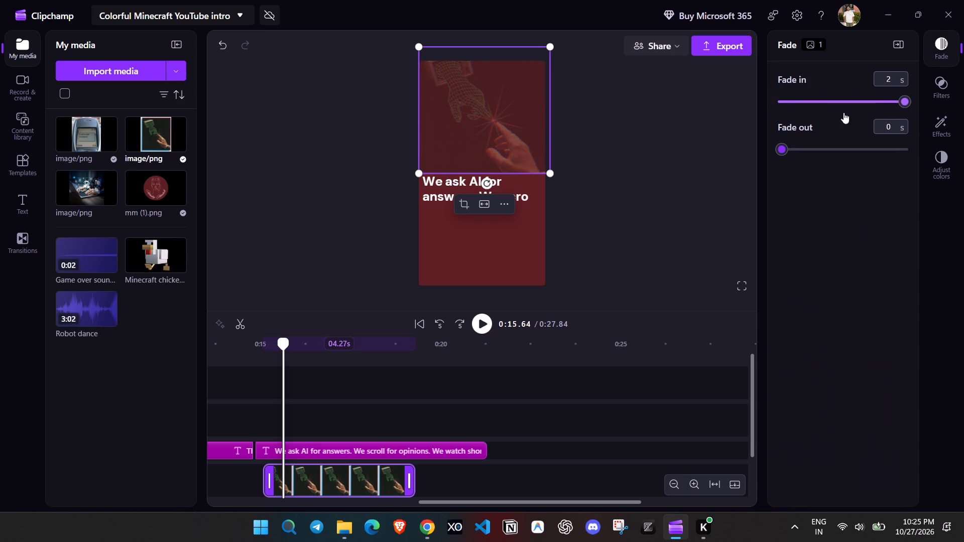
{"action": "left_click_drag", "start_coordinate": [843, 112], "coordinate": [762, 112]}
{"action": "left_click_drag", "start_coordinate": [784, 152], "coordinate": [850, 150]}
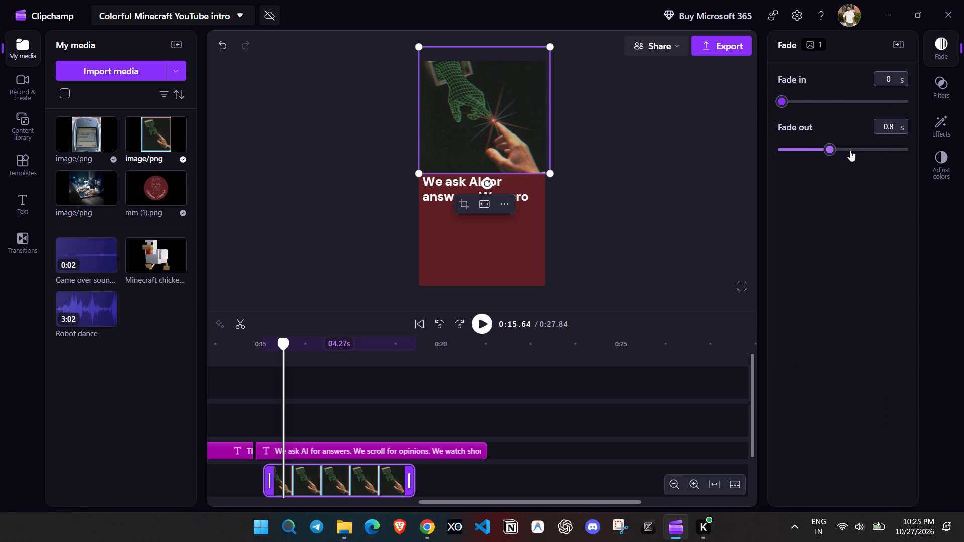
{"action": "left_click_drag", "start_coordinate": [850, 150], "coordinate": [810, 149]}
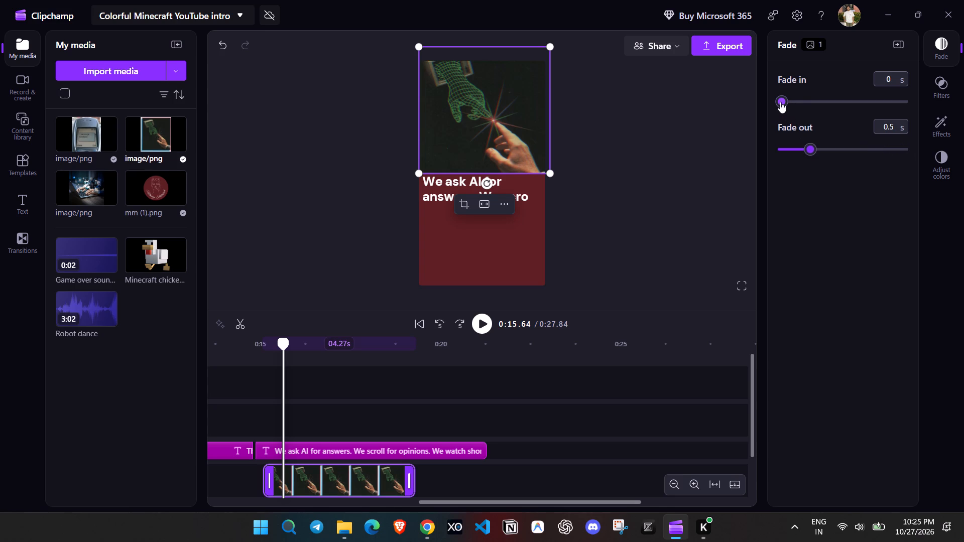
{"action": "left_click_drag", "start_coordinate": [780, 102], "coordinate": [813, 106]}
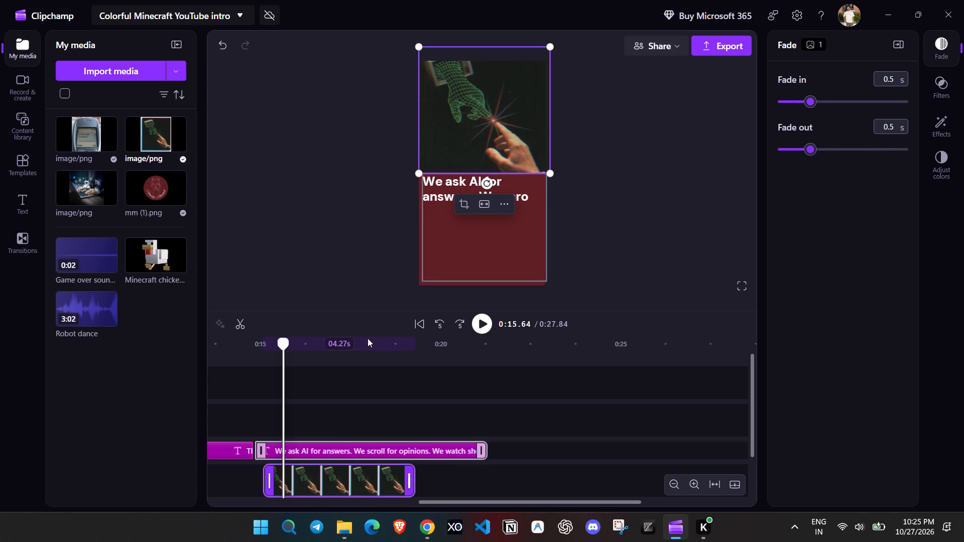
{"action": "left_click_drag", "start_coordinate": [286, 342], "coordinate": [249, 337]}
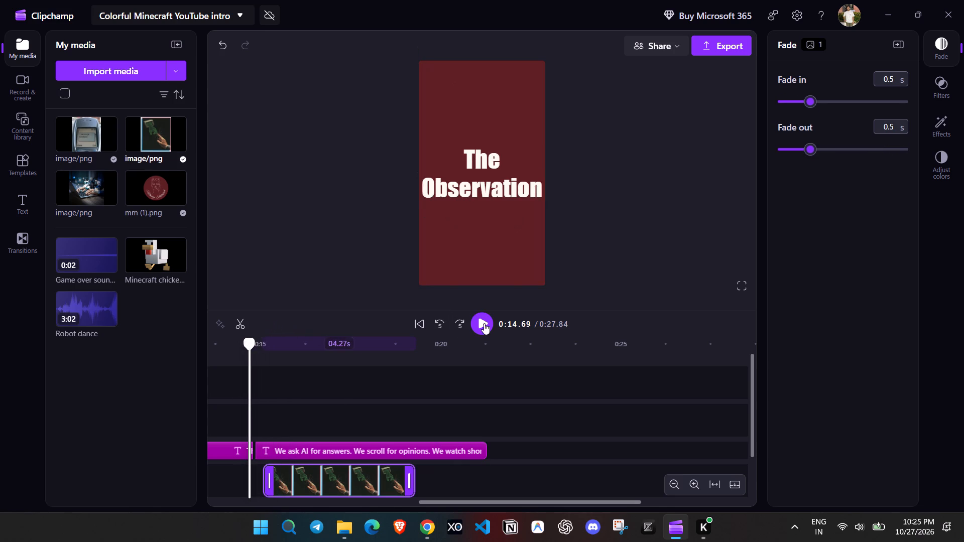
{"action": "left_click", "coordinate": [484, 323]}
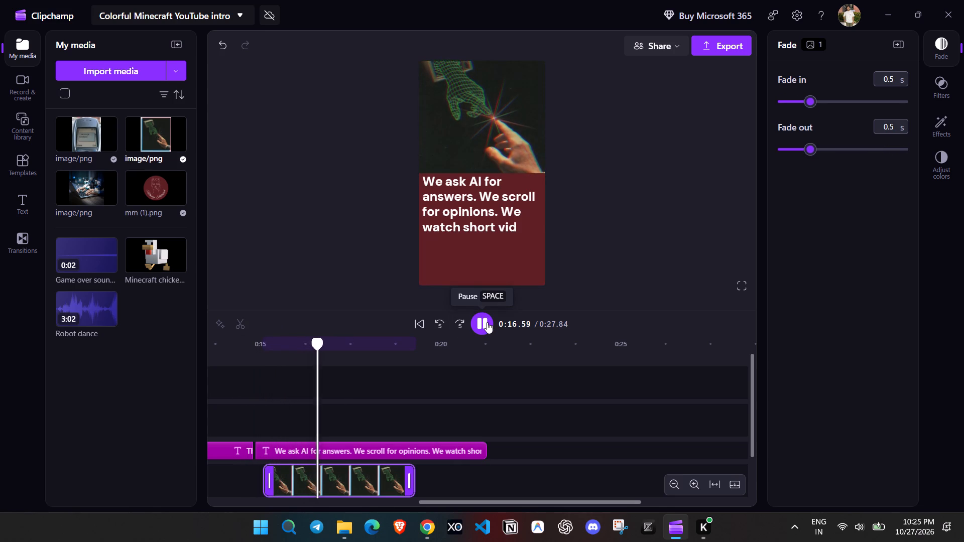
{"action": "left_click", "coordinate": [487, 322]}
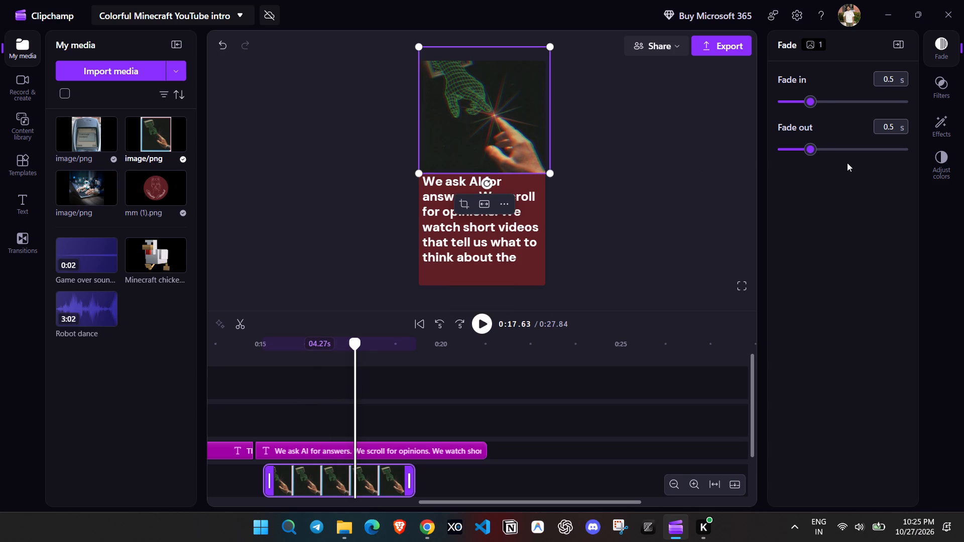
Set the hands image clip's fade out to 1 s and preview it from the start of its section.
{"action": "left_click_drag", "start_coordinate": [818, 150], "coordinate": [840, 152]}
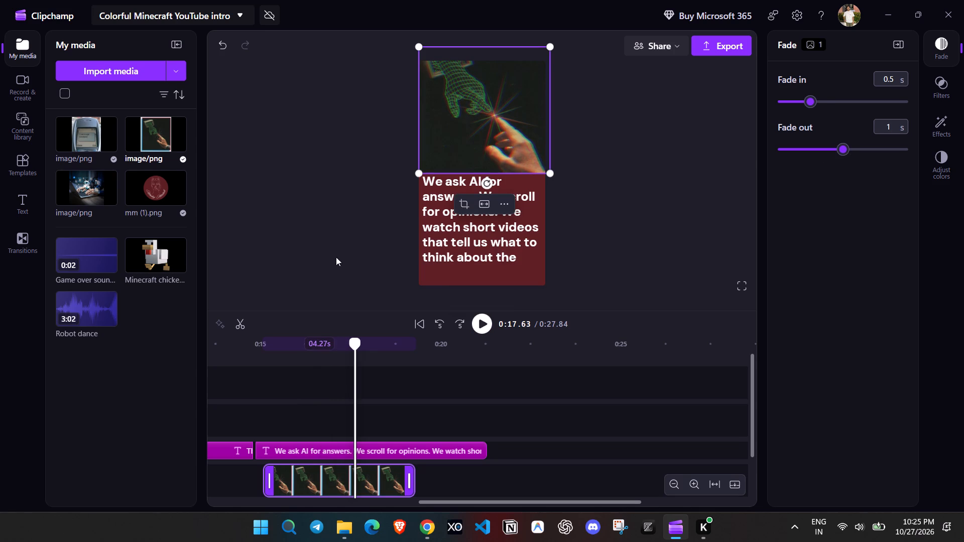
{"action": "left_click_drag", "start_coordinate": [347, 343], "coordinate": [255, 338]}
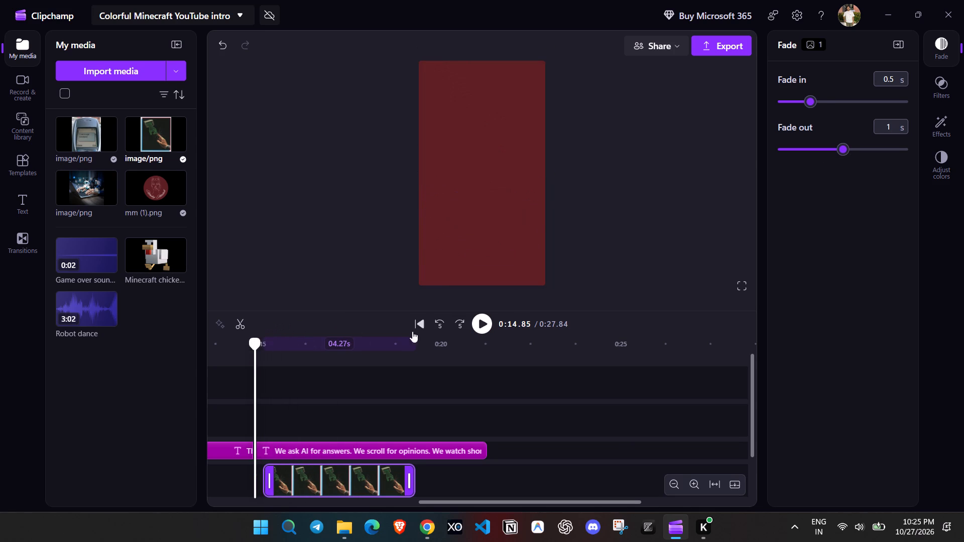
{"action": "left_click", "coordinate": [475, 327]}
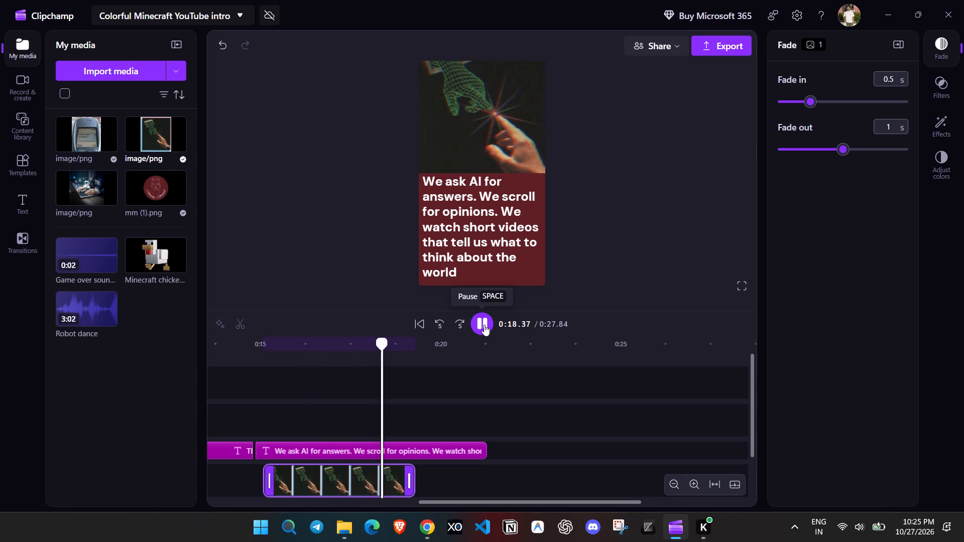
{"action": "left_click", "coordinate": [481, 319]}
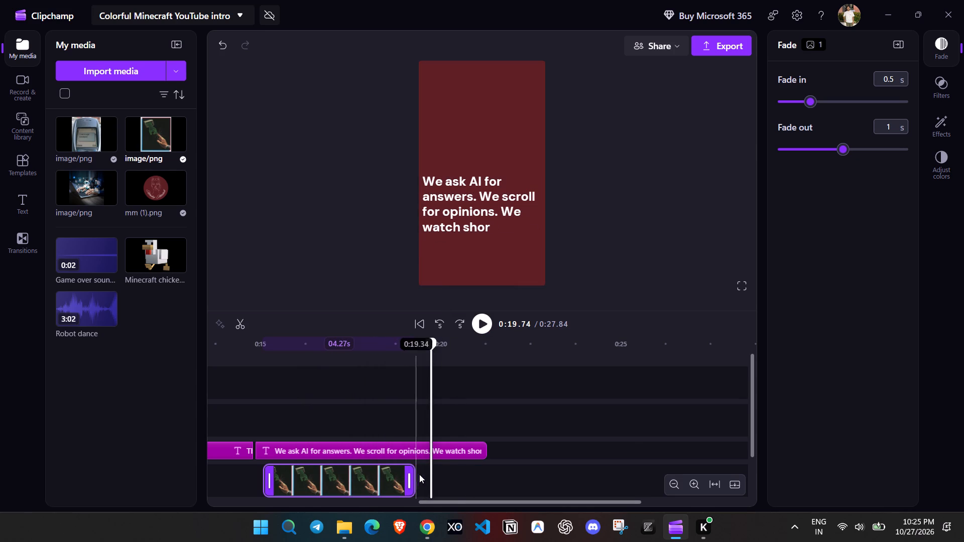
Extend the end of the hands image clip to the end of the "We ask AI for answers" text and preview it.
{"action": "left_click_drag", "start_coordinate": [410, 478], "coordinate": [438, 479]}
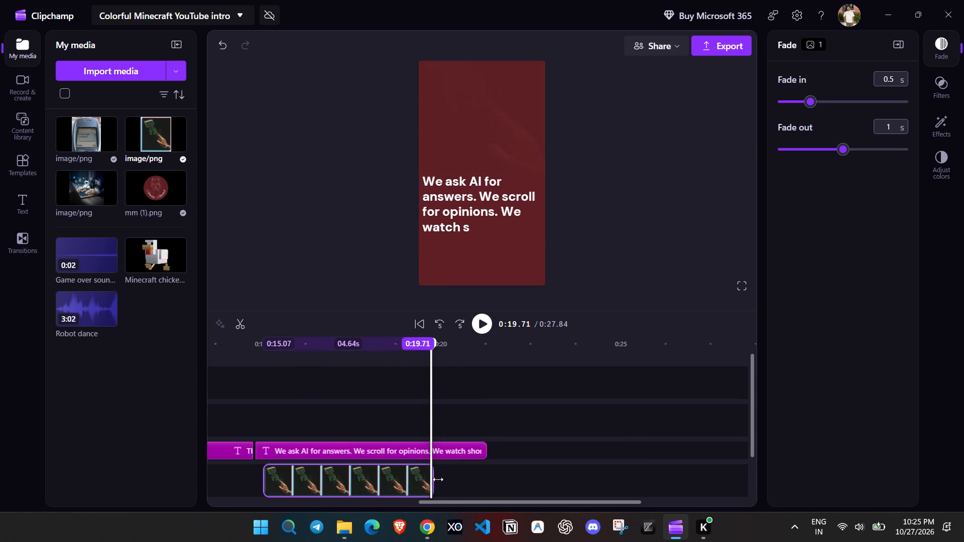
{"action": "left_click_drag", "start_coordinate": [438, 479], "coordinate": [480, 480]}
{"action": "left_click", "coordinate": [482, 325]}
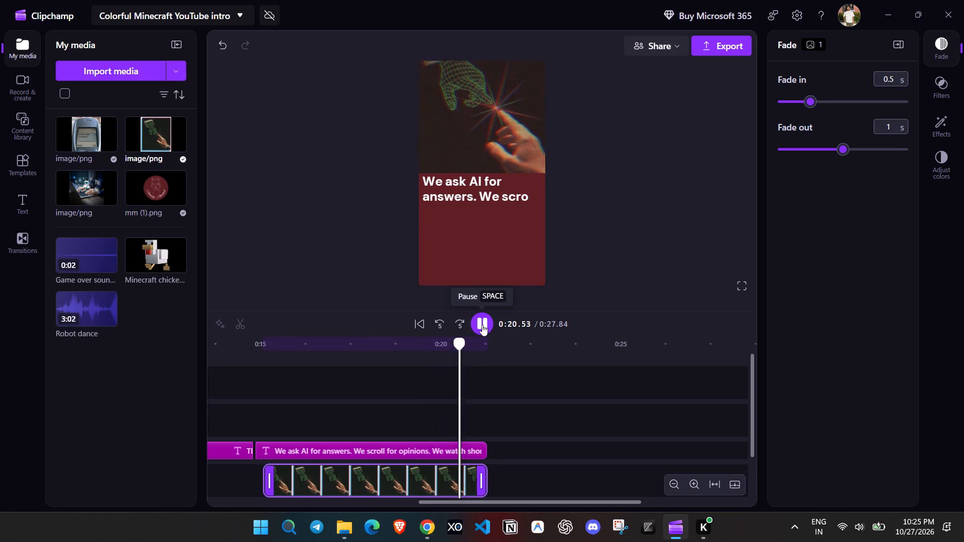
{"action": "left_click", "coordinate": [482, 325]}
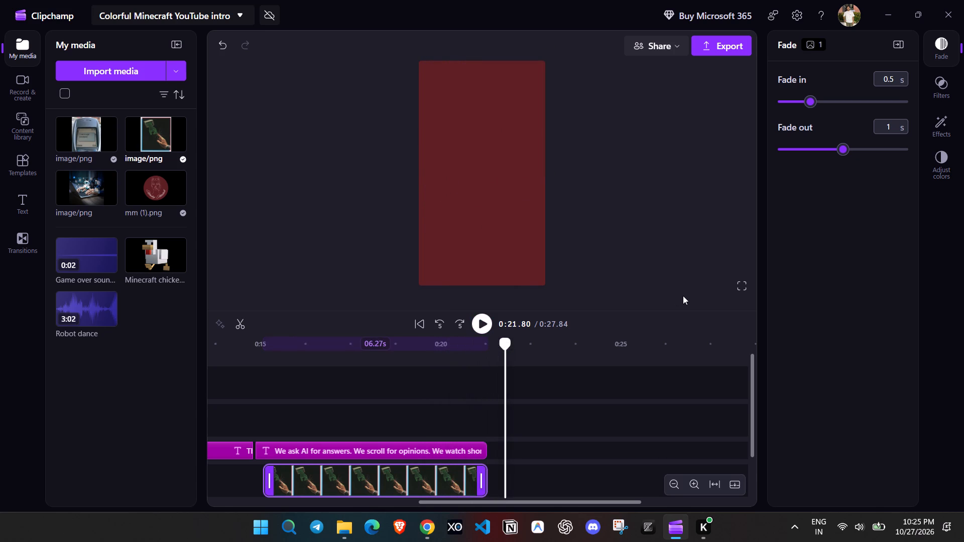
Review the assembled clips along the whole timeline, scrubbing back from the end of the hands image section to the video's start.
{"action": "left_click", "coordinate": [897, 49]}
{"action": "left_click_drag", "start_coordinate": [608, 503], "coordinate": [582, 504]}
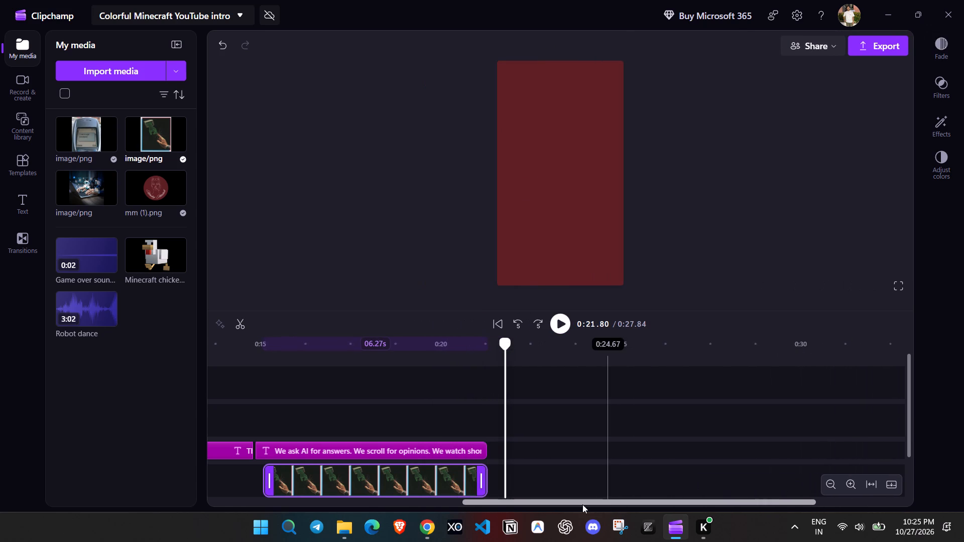
{"action": "left_click_drag", "start_coordinate": [582, 504], "coordinate": [455, 508]}
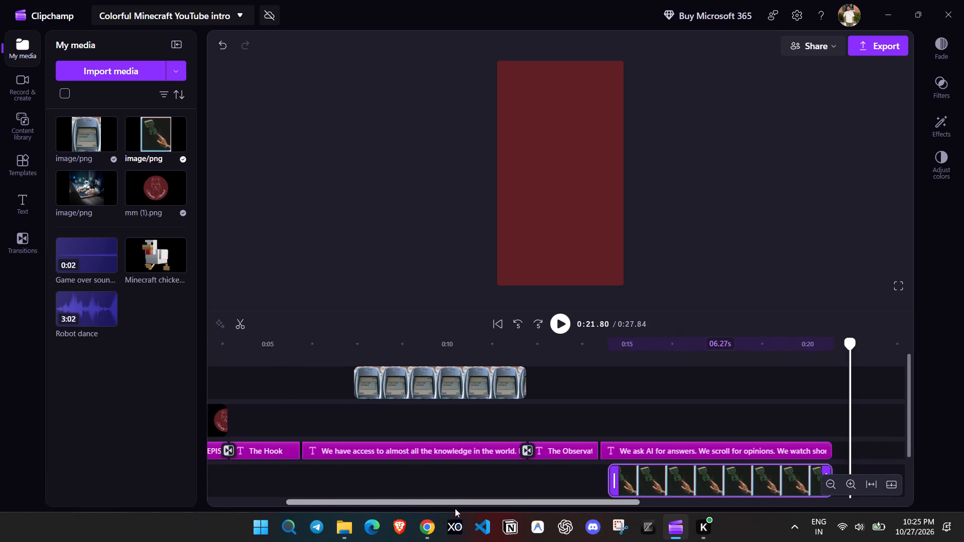
{"action": "left_click_drag", "start_coordinate": [455, 508], "coordinate": [469, 508]}
{"action": "scroll", "coordinate": [477, 464], "scroll_direction": "down", "scroll_amount": 2}
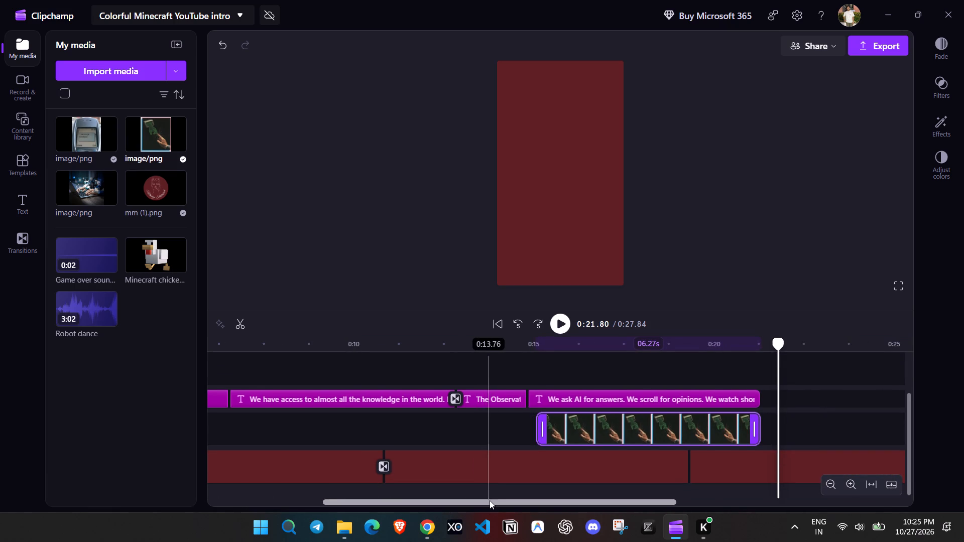
{"action": "left_click_drag", "start_coordinate": [490, 500], "coordinate": [501, 499]}
{"action": "left_click", "coordinate": [830, 486]}
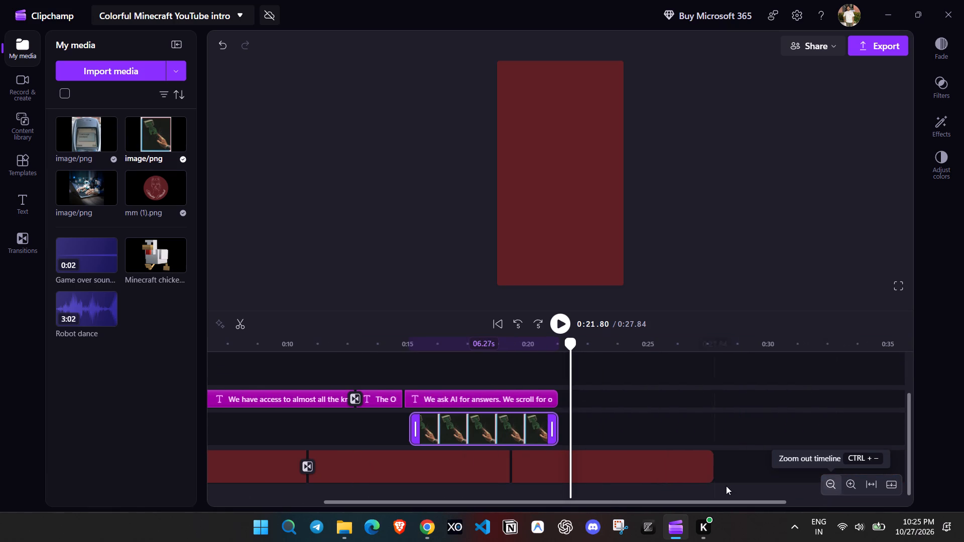
{"action": "left_click_drag", "start_coordinate": [597, 505], "coordinate": [318, 505]}
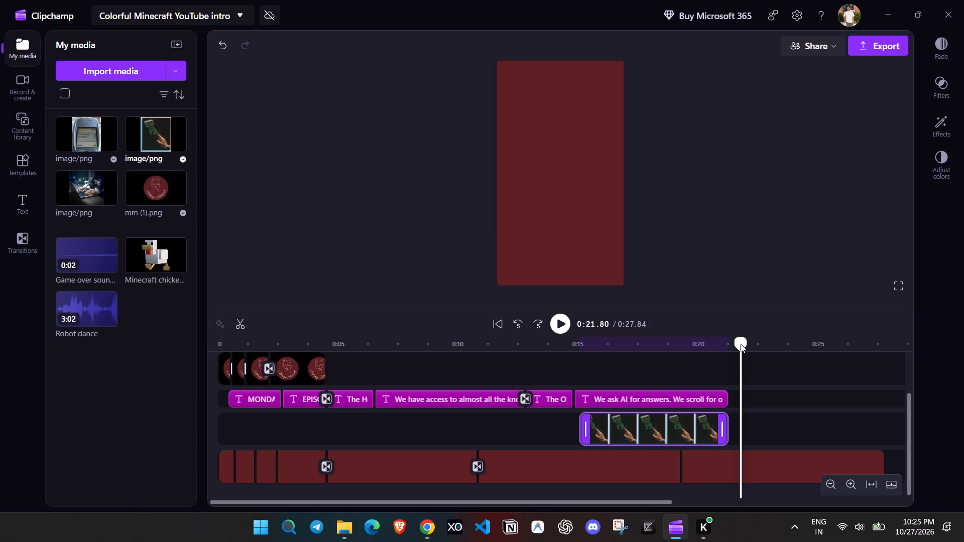
{"action": "left_click_drag", "start_coordinate": [736, 344], "coordinate": [176, 341]}
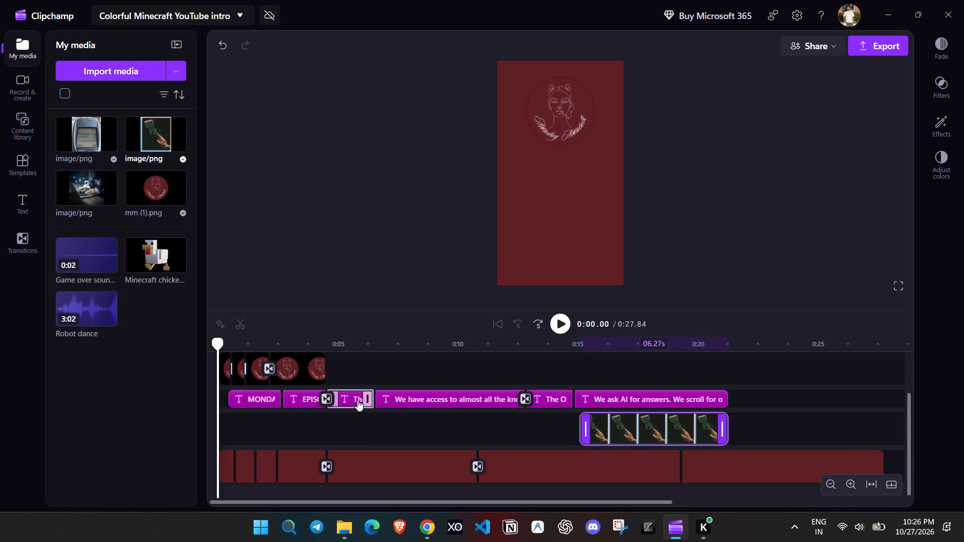
Duplicate the section title preceding the "We have access" text and place the copy directly after the "We ask AI for answers" text.
{"action": "right_click", "coordinate": [353, 398]}
{"action": "left_click", "coordinate": [388, 247]}
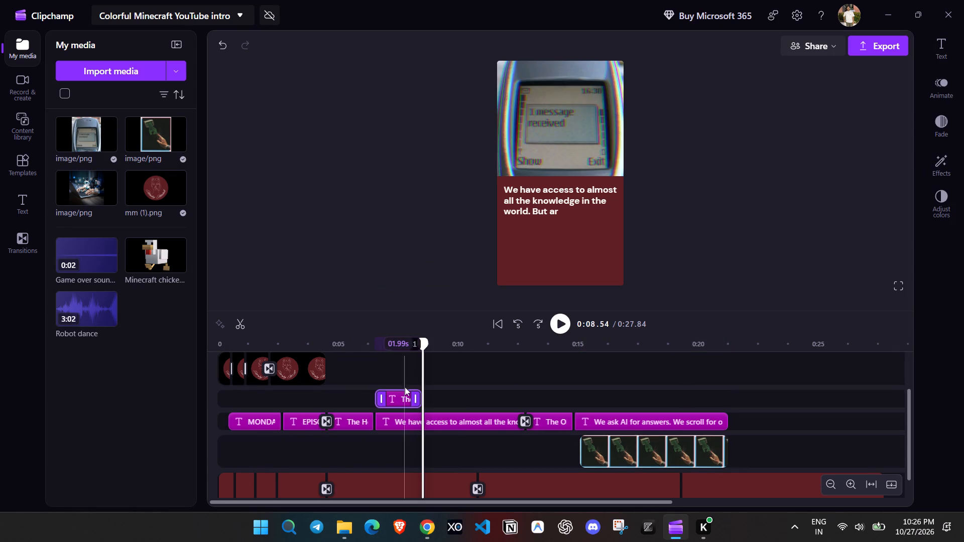
{"action": "left_click_drag", "start_coordinate": [397, 398], "coordinate": [749, 423]}
Add a transition between the "We ask AI for answers" text and the duplicated section title.
{"action": "left_click", "coordinate": [729, 398]}
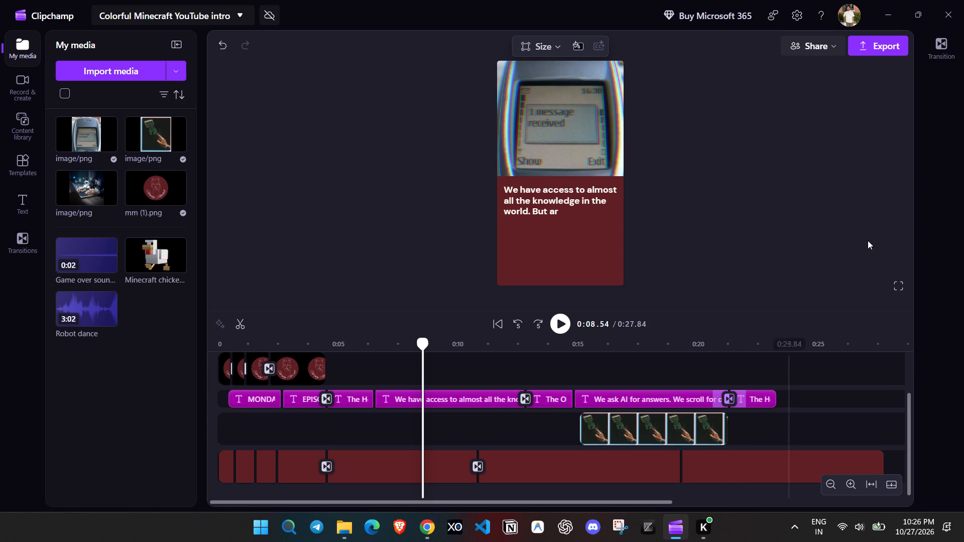
Check the type and duration of the transition between the "We have access" text and "The Observation" title.
{"action": "left_click", "coordinate": [524, 400]}
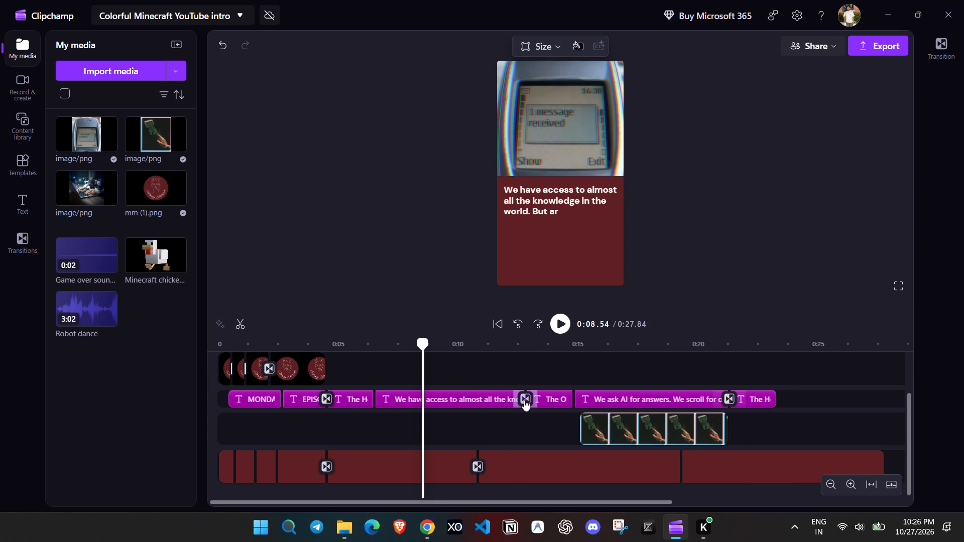
{"action": "left_click", "coordinate": [524, 395]}
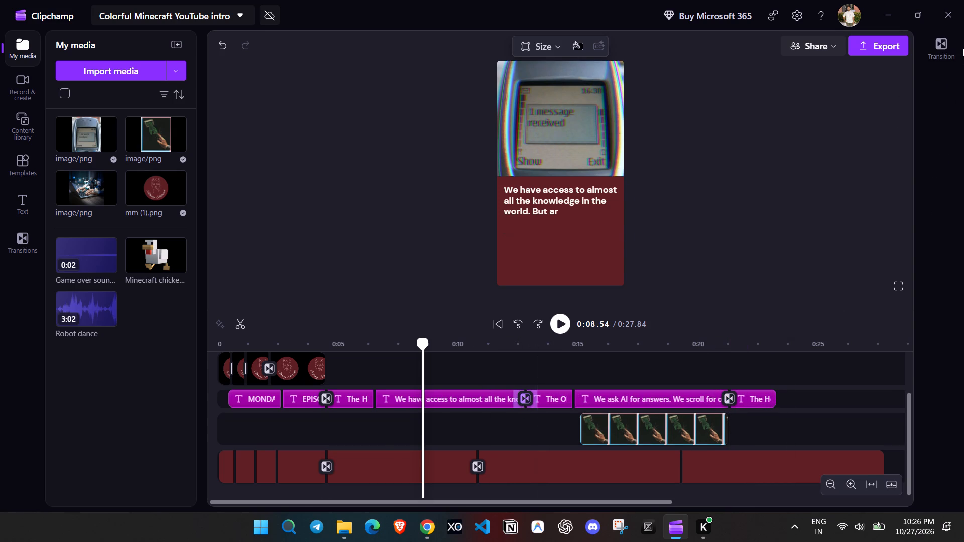
{"action": "left_click", "coordinate": [963, 48]}
{"action": "left_click", "coordinate": [952, 43]}
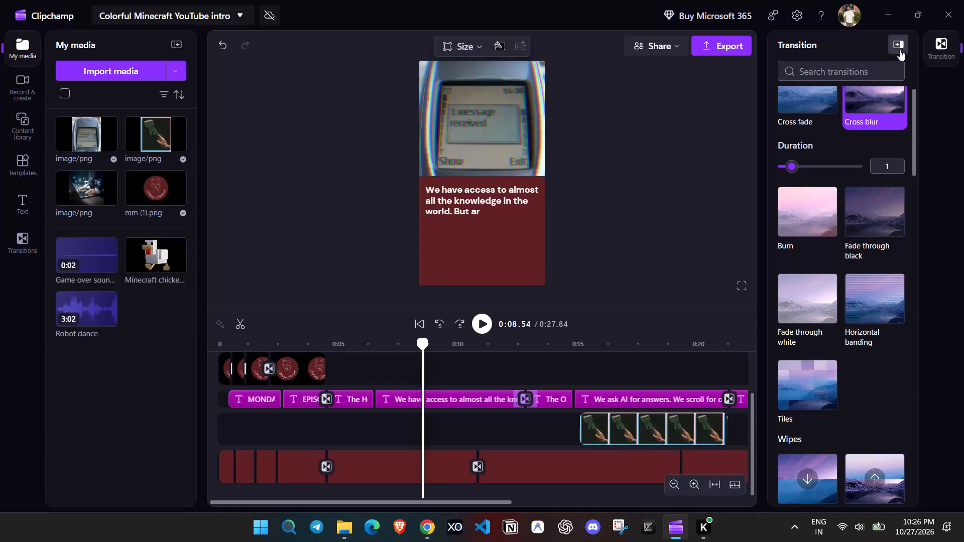
Check the settings of the transition between the "We ask AI for answers" text and the title that follows it.
{"action": "left_click", "coordinate": [901, 47]}
{"action": "left_click", "coordinate": [728, 397]}
{"action": "left_click", "coordinate": [940, 47]}
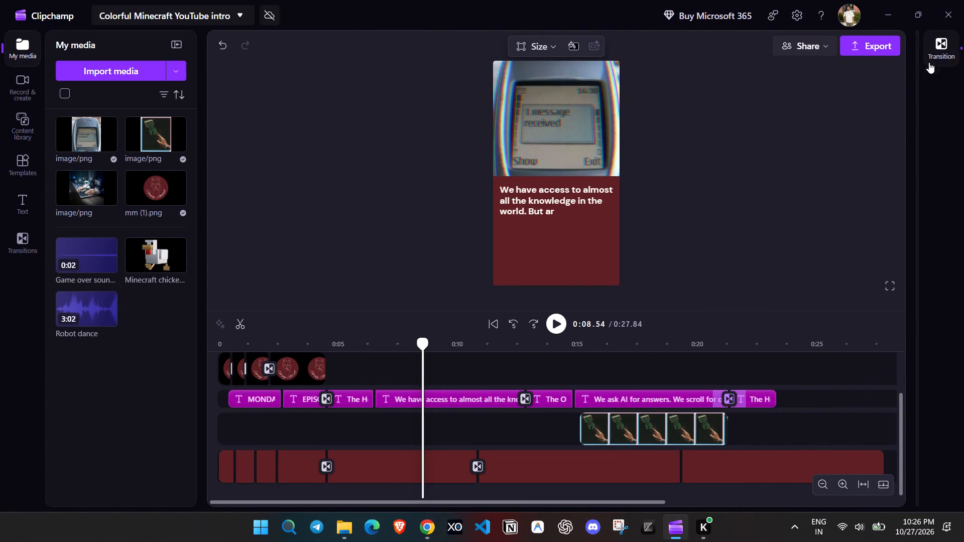
{"action": "scroll", "coordinate": [725, 200], "scroll_direction": "up", "scroll_amount": 5}
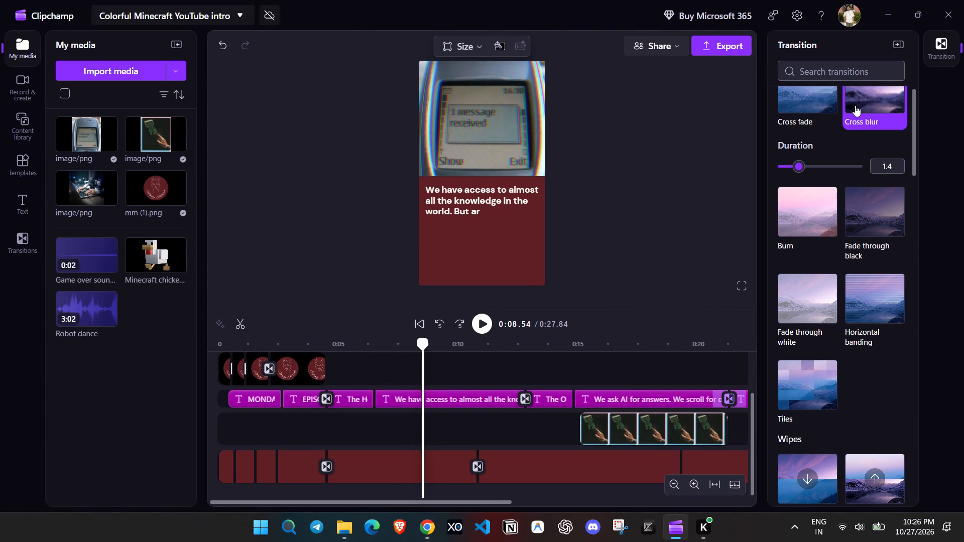
Change the title after the "We ask AI for answers" text from "The Hook" to "The Perspective".
{"action": "left_click", "coordinate": [712, 369]}
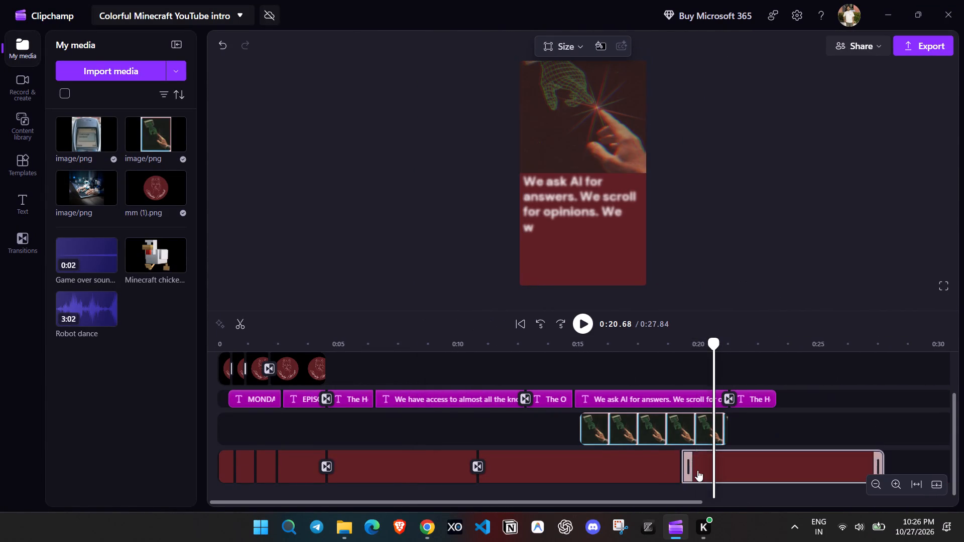
{"action": "left_click", "coordinate": [754, 397]}
{"action": "left_click_drag", "start_coordinate": [713, 345], "coordinate": [727, 352]}
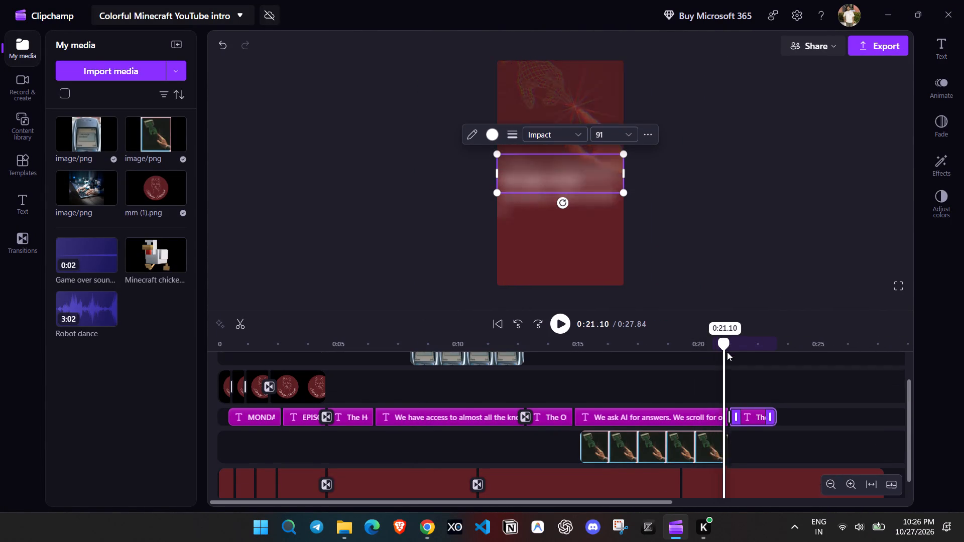
{"action": "left_click_drag", "start_coordinate": [727, 352], "coordinate": [749, 362]}
{"action": "left_click", "coordinate": [588, 178]}
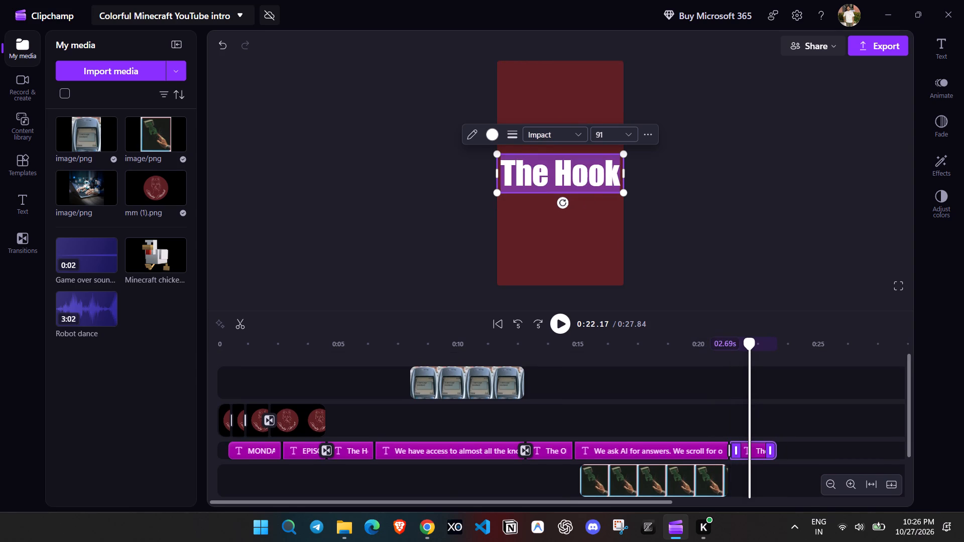
{"action": "left_click", "coordinate": [611, 176]}
{"action": "left_click", "coordinate": [618, 176]}
{"action": "key", "text": "backslash"}
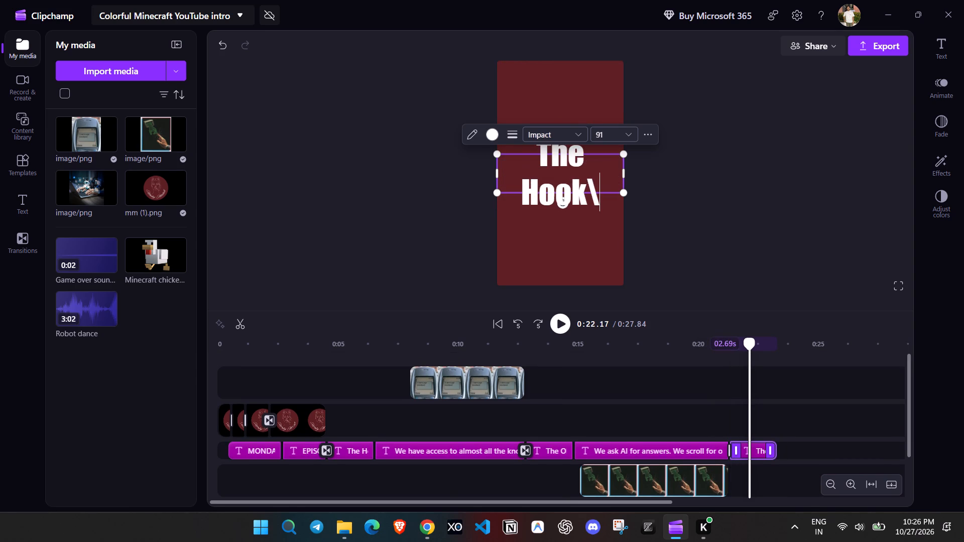
{"action": "key", "text": "BackSpace"}
{"action": "key", "text": "BackSpace"}
{"action": "key", "text": "BackSpace"}
{"action": "key", "text": "BackSpace"}
{"action": "key", "text": "BackSpace"}
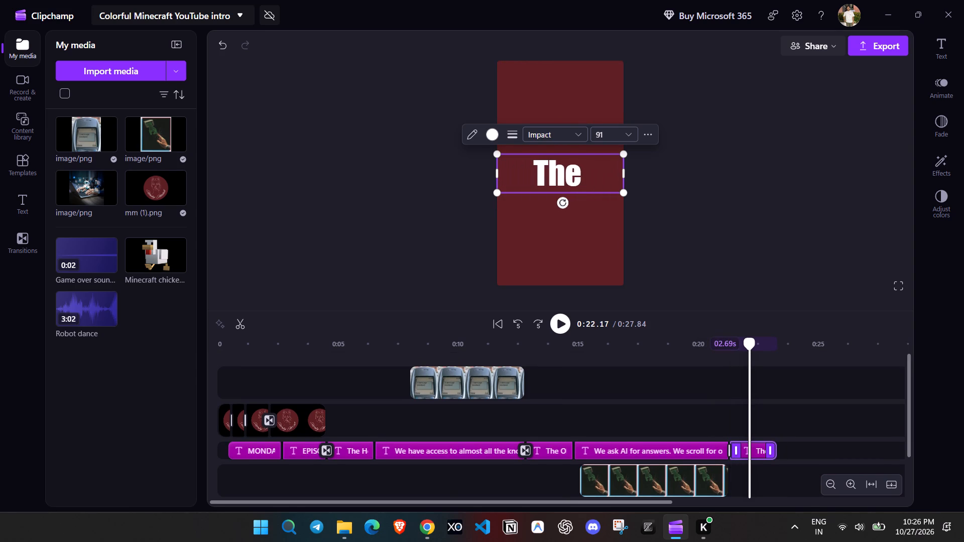
{"action": "type", "text": "Pers"}
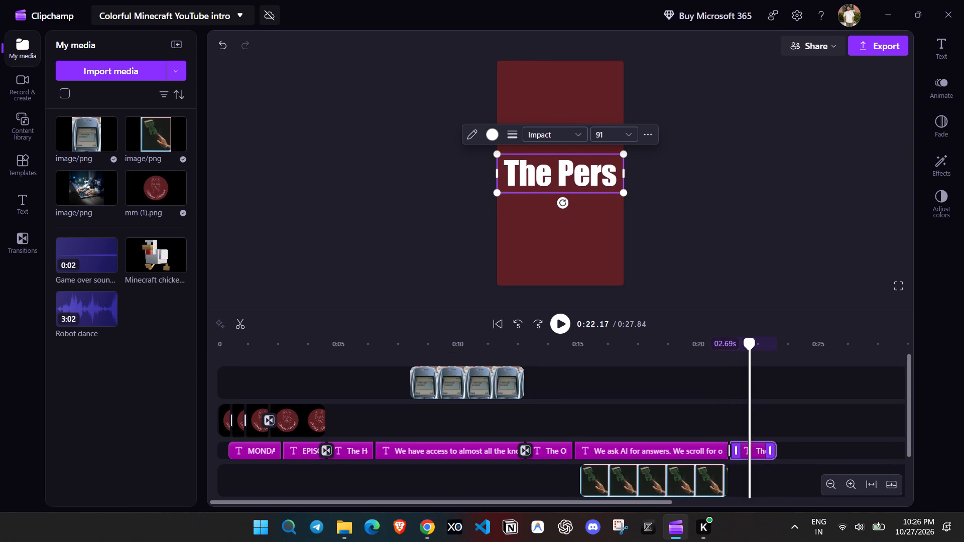
{"action": "type", "text": "pective"}
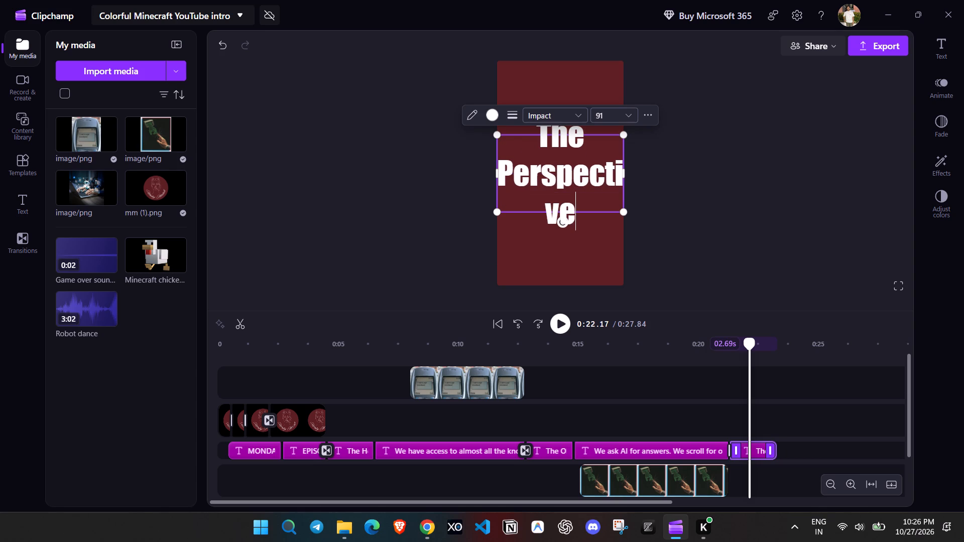
Widen "The Perspective" text box to keep "Perspective" on one line, scale it down to the frame width, and reposition it around mid-frame.
{"action": "left_click_drag", "start_coordinate": [627, 172], "coordinate": [634, 172]}
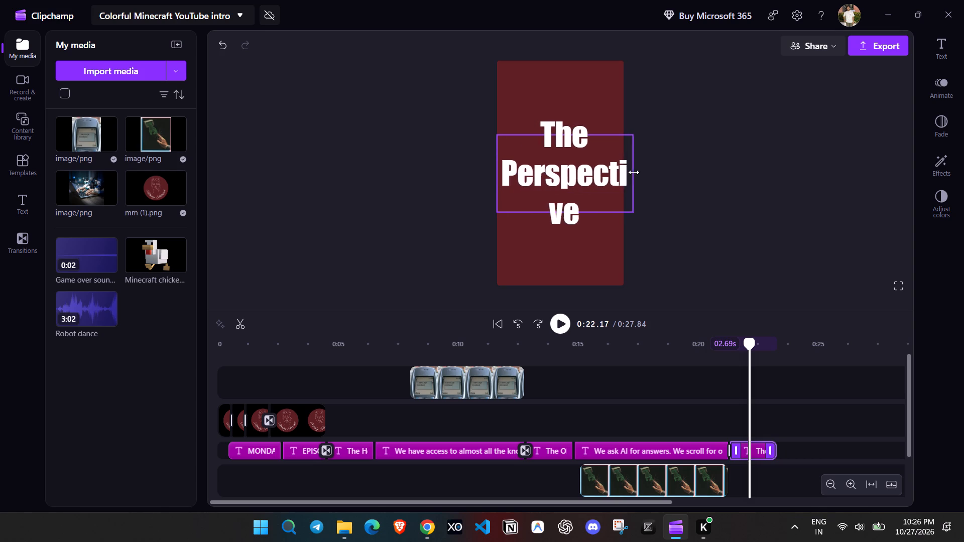
{"action": "left_click_drag", "start_coordinate": [634, 172], "coordinate": [658, 174]}
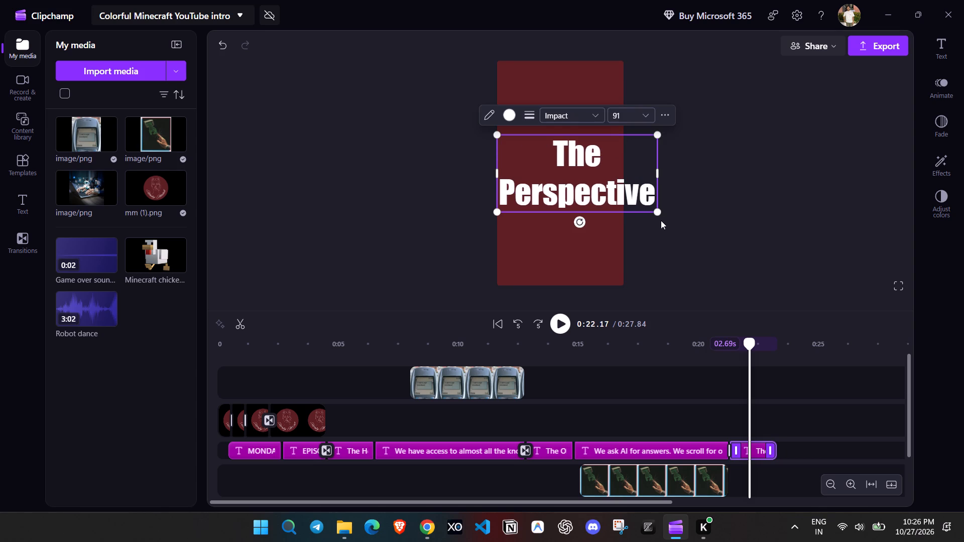
{"action": "left_click_drag", "start_coordinate": [661, 213], "coordinate": [625, 203]}
{"action": "left_click_drag", "start_coordinate": [547, 153], "coordinate": [546, 156]}
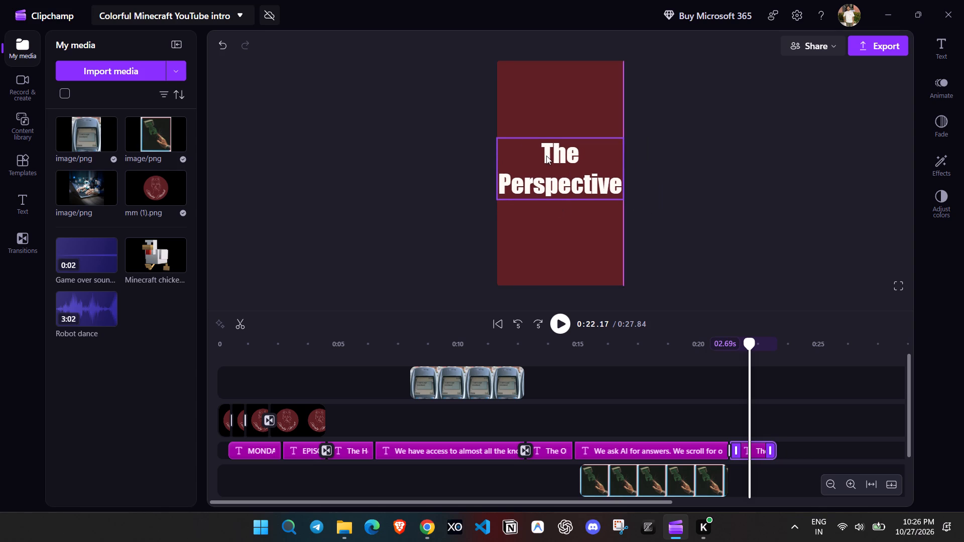
{"action": "left_click_drag", "start_coordinate": [546, 156], "coordinate": [548, 163]}
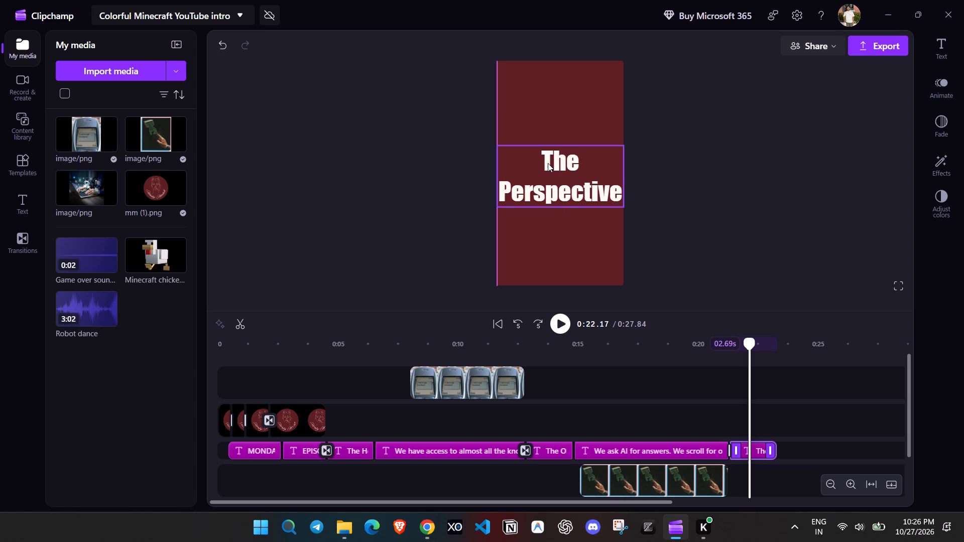
{"action": "left_click_drag", "start_coordinate": [548, 163], "coordinate": [548, 157]}
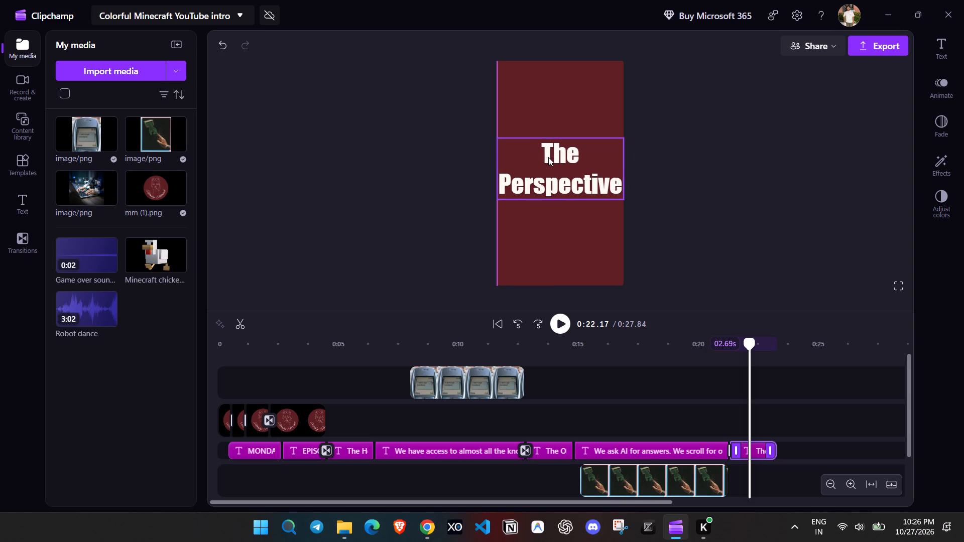
{"action": "left_click_drag", "start_coordinate": [548, 157], "coordinate": [549, 158]}
{"action": "left_click", "coordinate": [696, 161]}
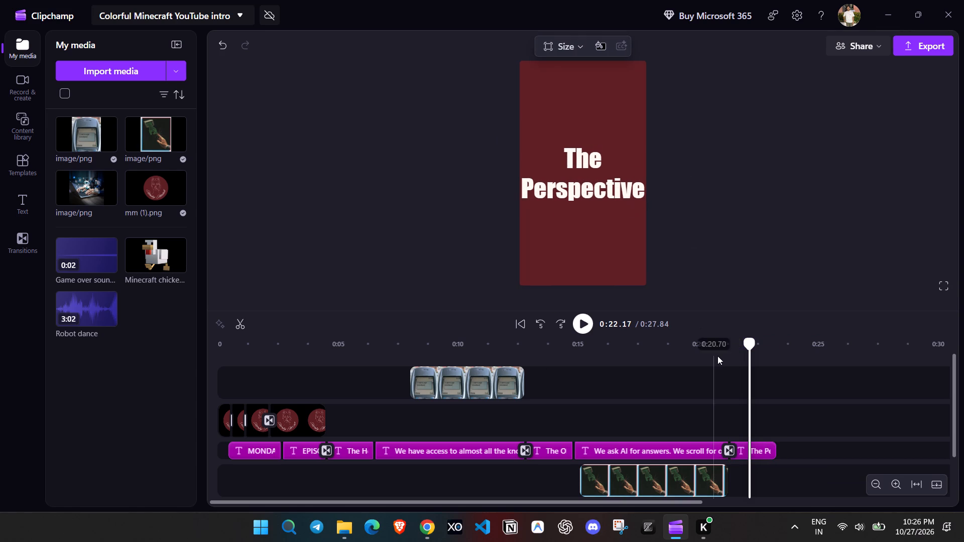
Play back the transition into "The Perspective" title and, for comparison, the change from "The Hook" to its body text.
{"action": "left_click_drag", "start_coordinate": [752, 342], "coordinate": [699, 333]}
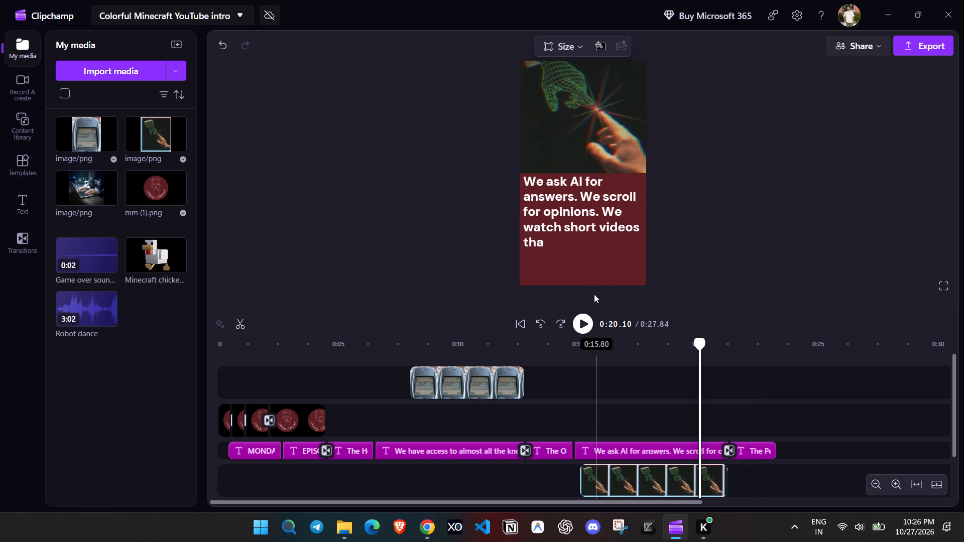
{"action": "left_click", "coordinate": [586, 327]}
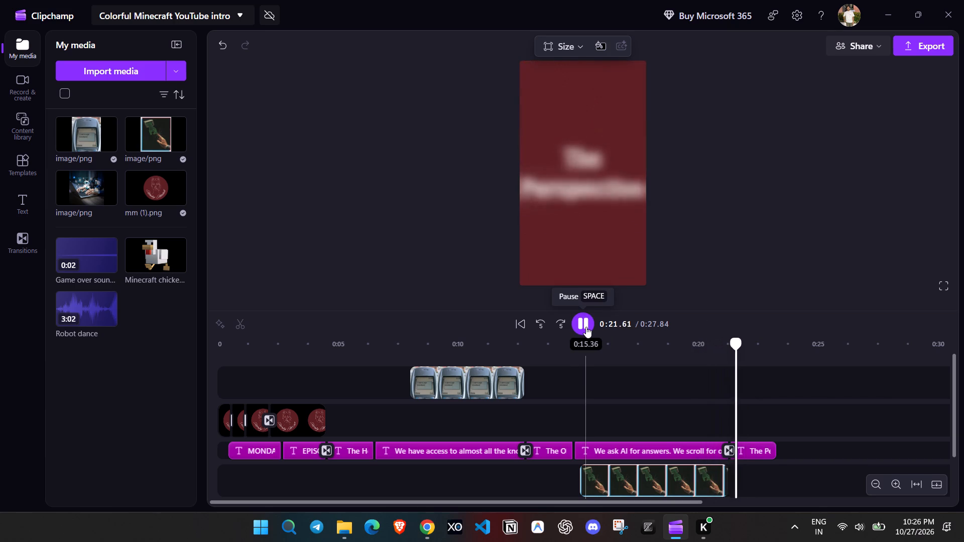
{"action": "left_click", "coordinate": [586, 327]}
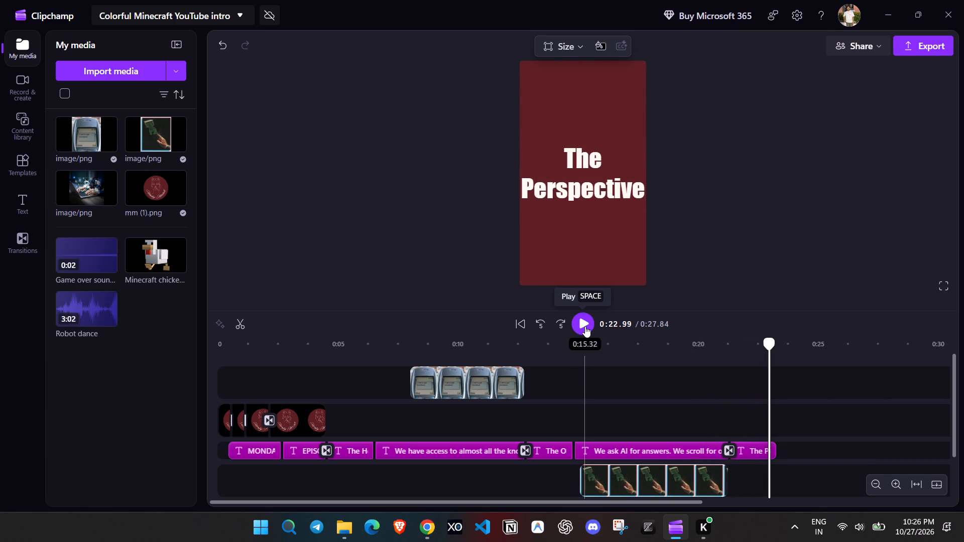
{"action": "left_click", "coordinate": [351, 406]}
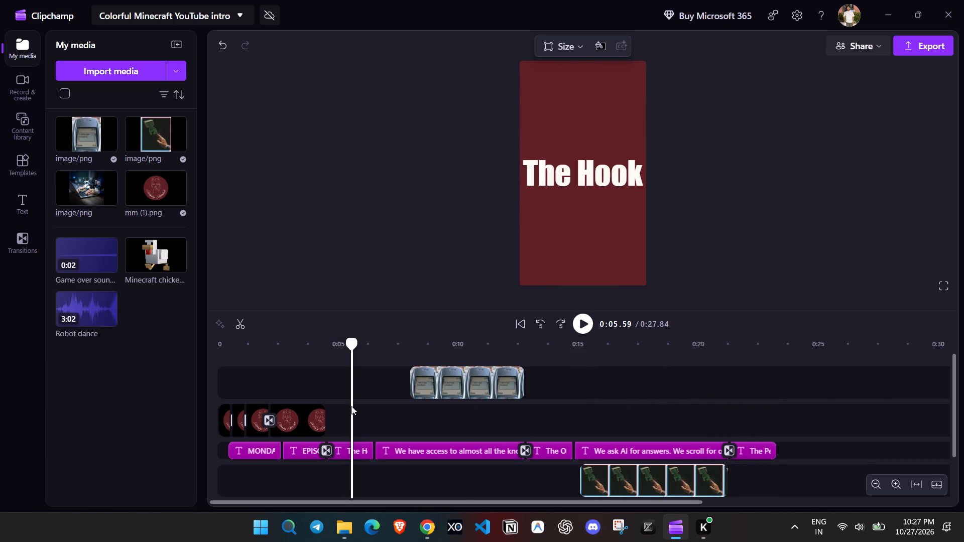
{"action": "left_click", "coordinate": [587, 318]}
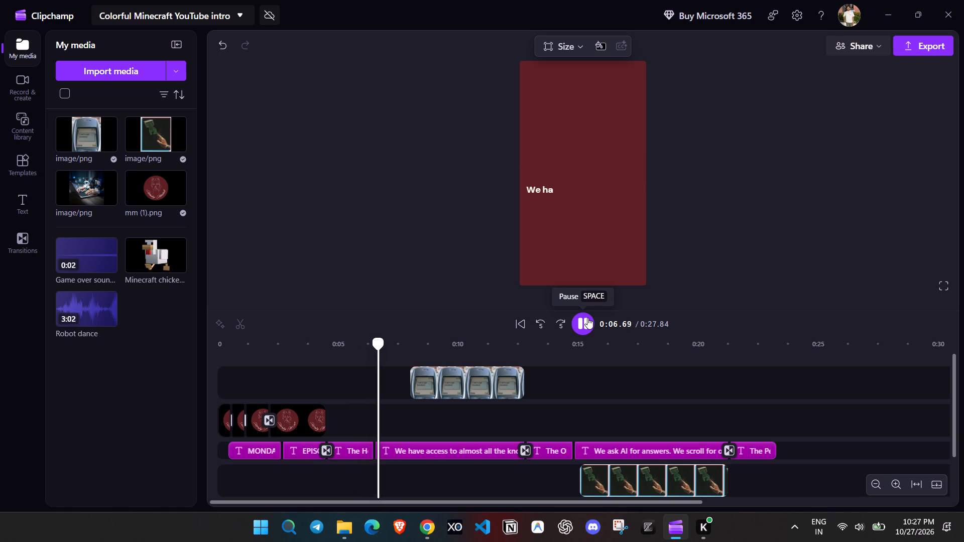
{"action": "left_click", "coordinate": [587, 318]}
Duplicate the "We ask AI for answers" text, place the copy directly after "The Perspective" title, and preview the change between them.
{"action": "left_click", "coordinate": [738, 384]}
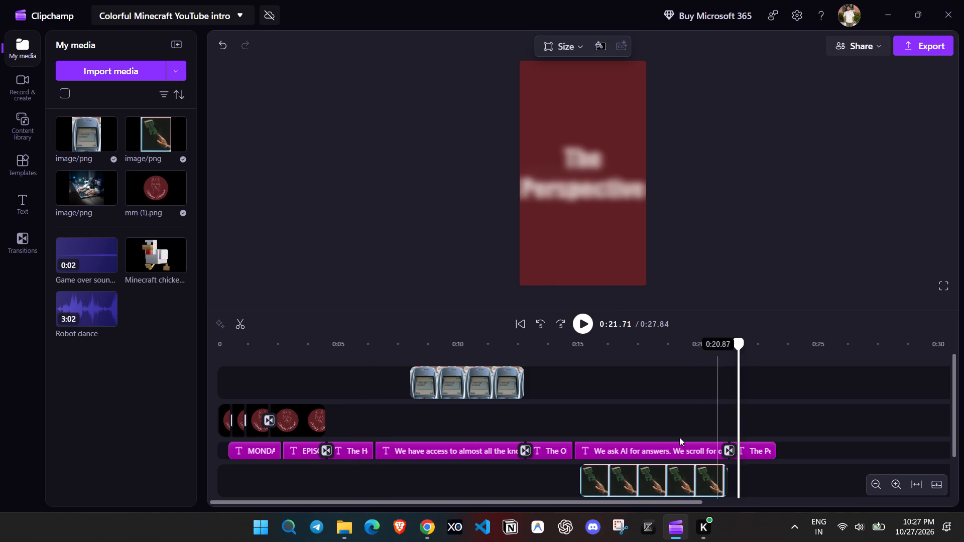
{"action": "left_click", "coordinate": [659, 450]}
{"action": "right_click", "coordinate": [651, 452]}
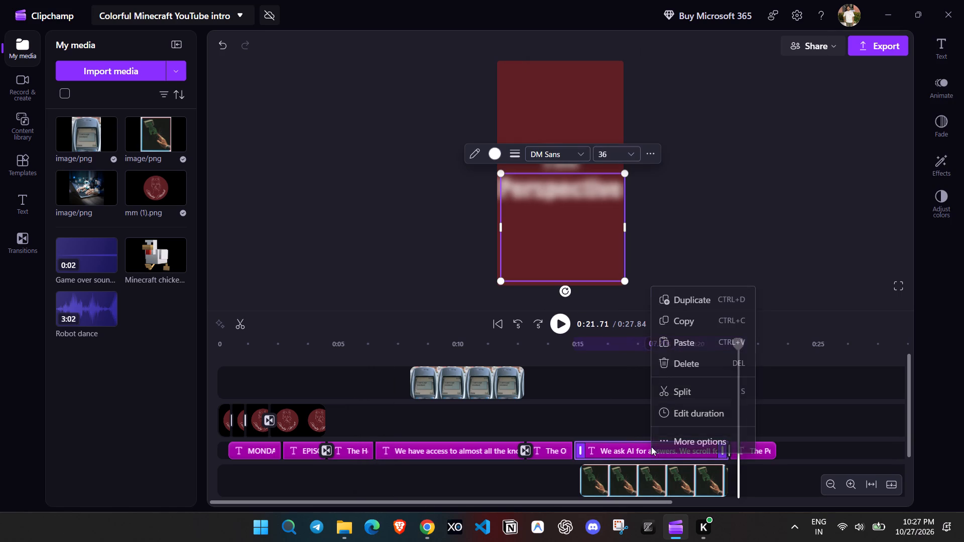
{"action": "left_click", "coordinate": [684, 297]}
{"action": "left_click_drag", "start_coordinate": [716, 446], "coordinate": [735, 452]}
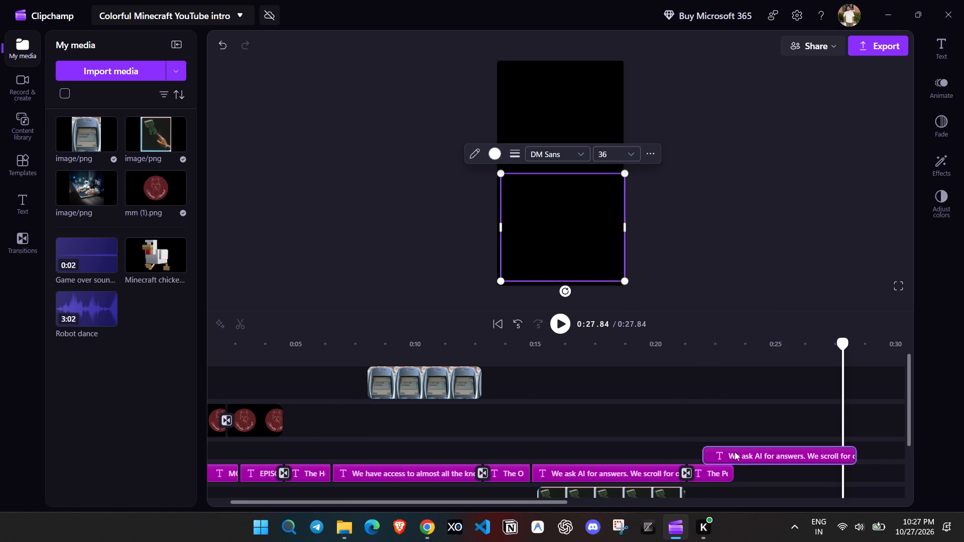
{"action": "left_click_drag", "start_coordinate": [735, 452], "coordinate": [762, 469]}
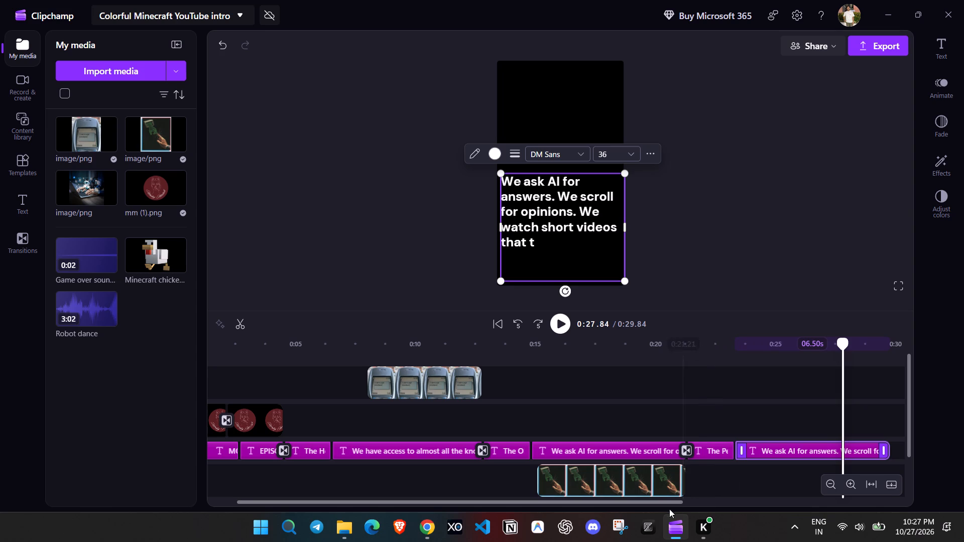
{"action": "left_click_drag", "start_coordinate": [666, 507], "coordinate": [690, 502]}
{"action": "left_click_drag", "start_coordinate": [675, 500], "coordinate": [725, 502]}
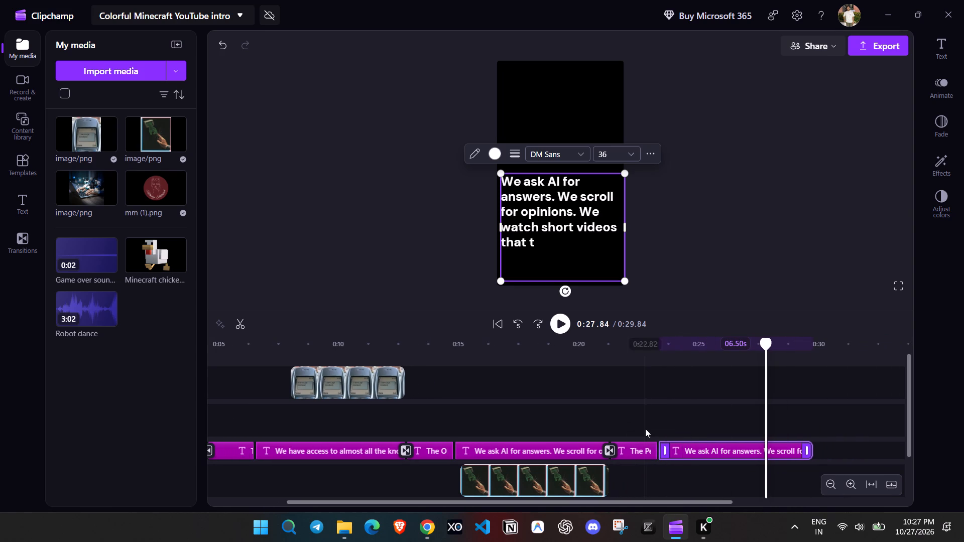
{"action": "left_click", "coordinate": [644, 424]}
{"action": "left_click", "coordinate": [584, 320]}
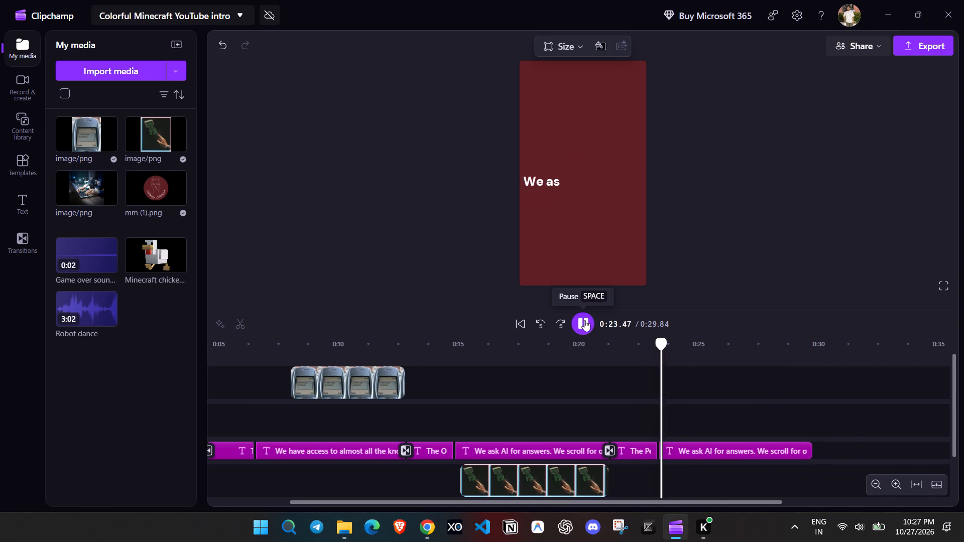
{"action": "left_click", "coordinate": [584, 320]}
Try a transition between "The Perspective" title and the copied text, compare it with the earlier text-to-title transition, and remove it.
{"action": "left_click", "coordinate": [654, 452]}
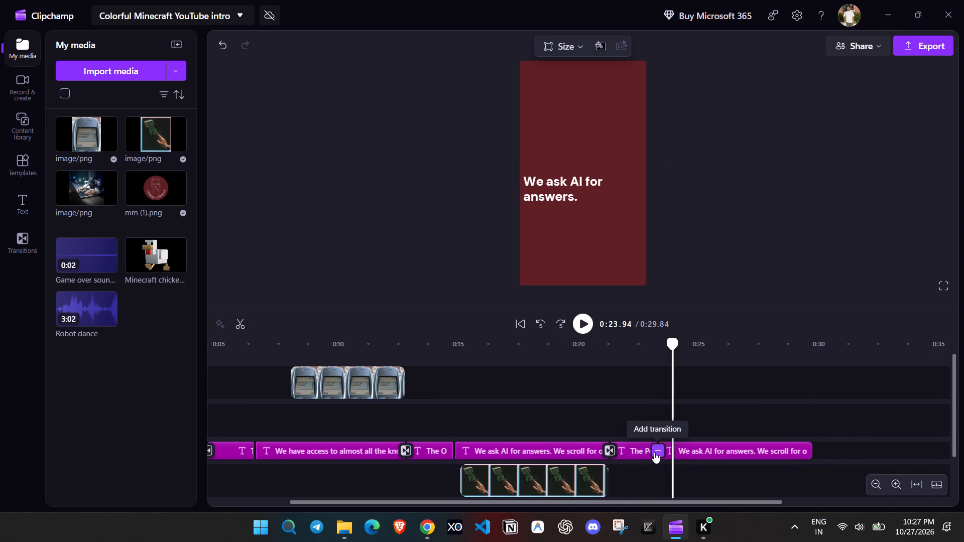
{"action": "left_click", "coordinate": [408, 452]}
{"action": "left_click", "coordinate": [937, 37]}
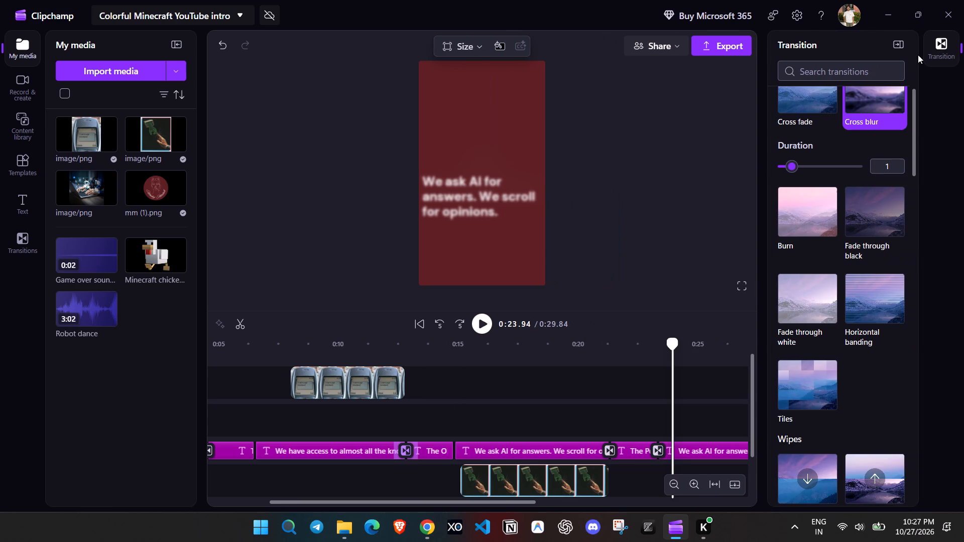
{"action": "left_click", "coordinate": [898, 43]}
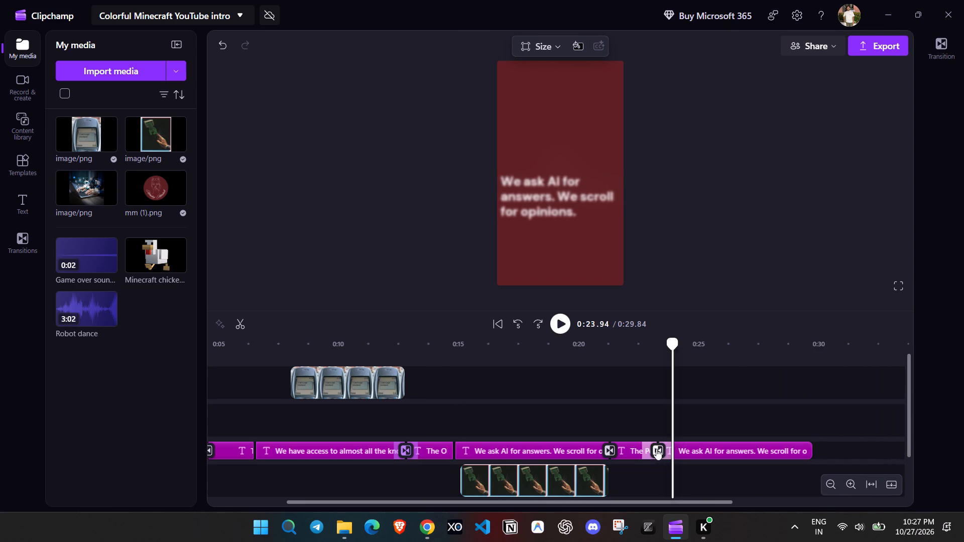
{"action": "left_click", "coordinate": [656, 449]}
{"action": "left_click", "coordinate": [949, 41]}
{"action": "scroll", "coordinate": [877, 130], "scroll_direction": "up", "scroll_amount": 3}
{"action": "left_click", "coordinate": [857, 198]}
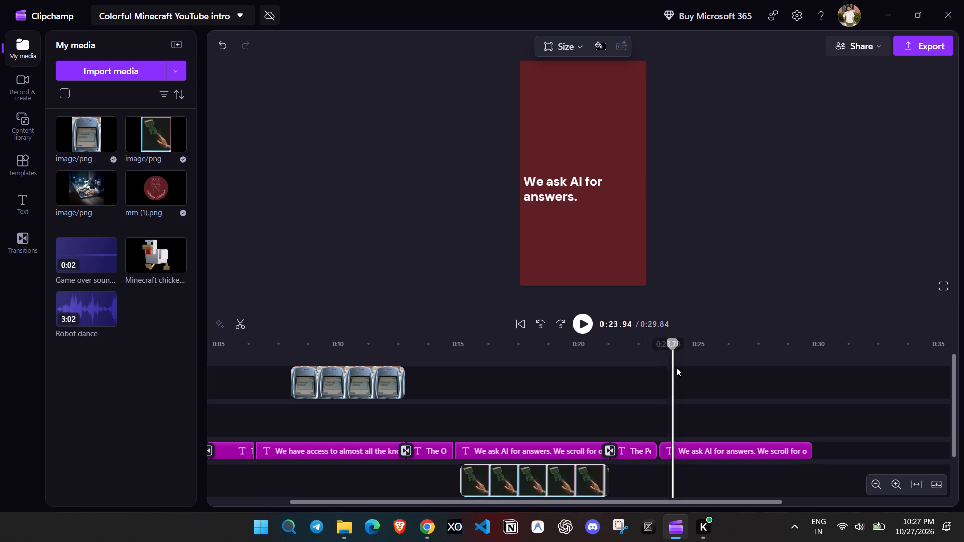
Play back the change from "The Perspective" title to the text that follows it.
{"action": "left_click_drag", "start_coordinate": [672, 346], "coordinate": [638, 350]}
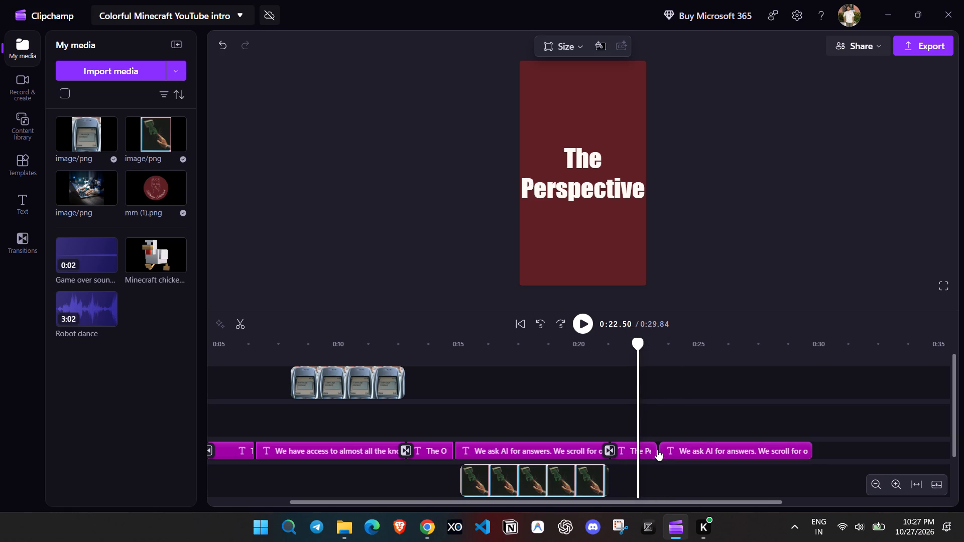
{"action": "left_click", "coordinate": [728, 294]}
{"action": "left_click", "coordinate": [586, 320]}
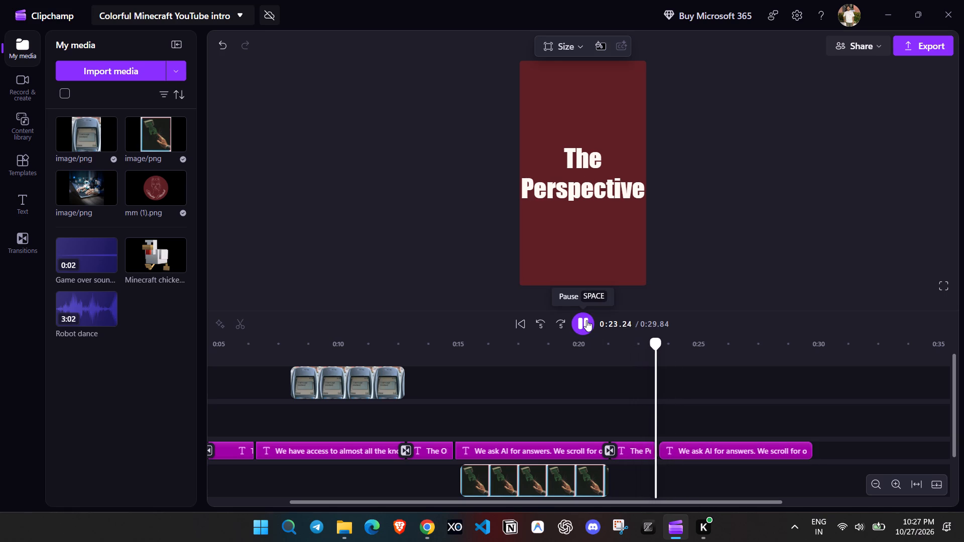
Pause playback and examine the settings of the existing transition leading into "The Perspective" title.
{"action": "left_click", "coordinate": [586, 320]}
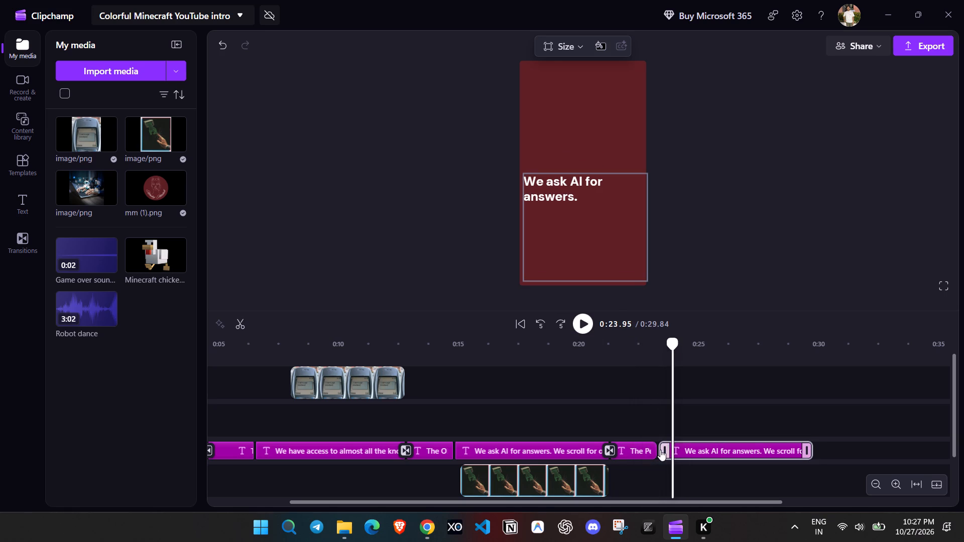
{"action": "left_click", "coordinate": [657, 450]}
{"action": "left_click", "coordinate": [611, 448]}
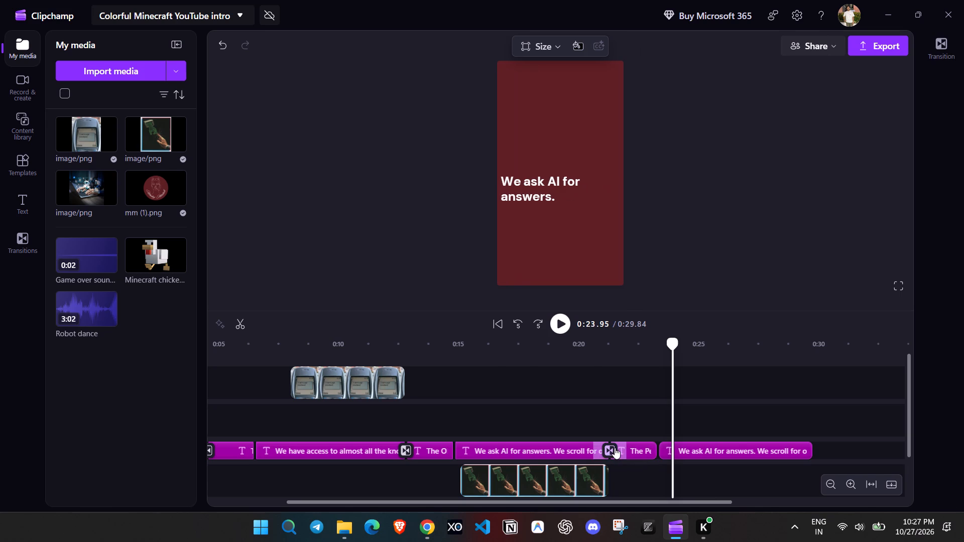
{"action": "left_click", "coordinate": [939, 43]}
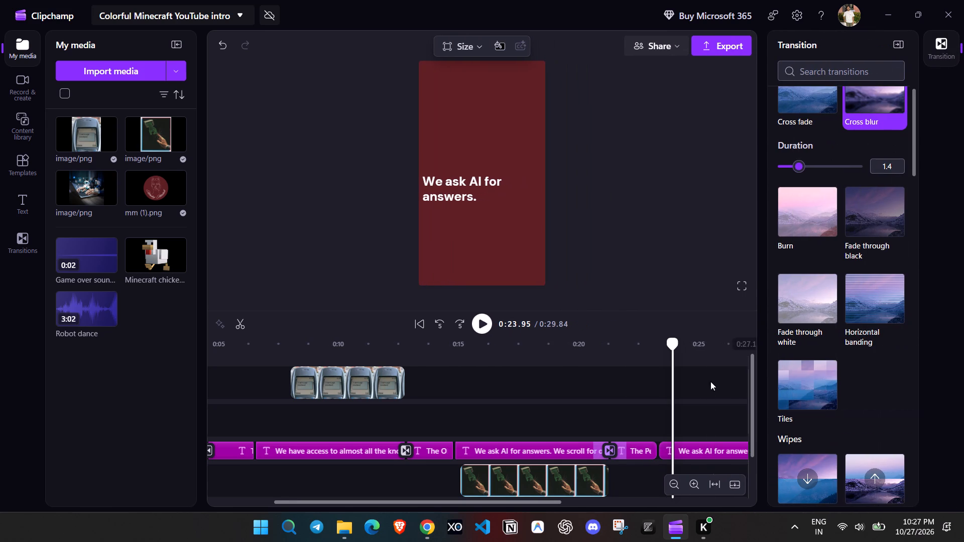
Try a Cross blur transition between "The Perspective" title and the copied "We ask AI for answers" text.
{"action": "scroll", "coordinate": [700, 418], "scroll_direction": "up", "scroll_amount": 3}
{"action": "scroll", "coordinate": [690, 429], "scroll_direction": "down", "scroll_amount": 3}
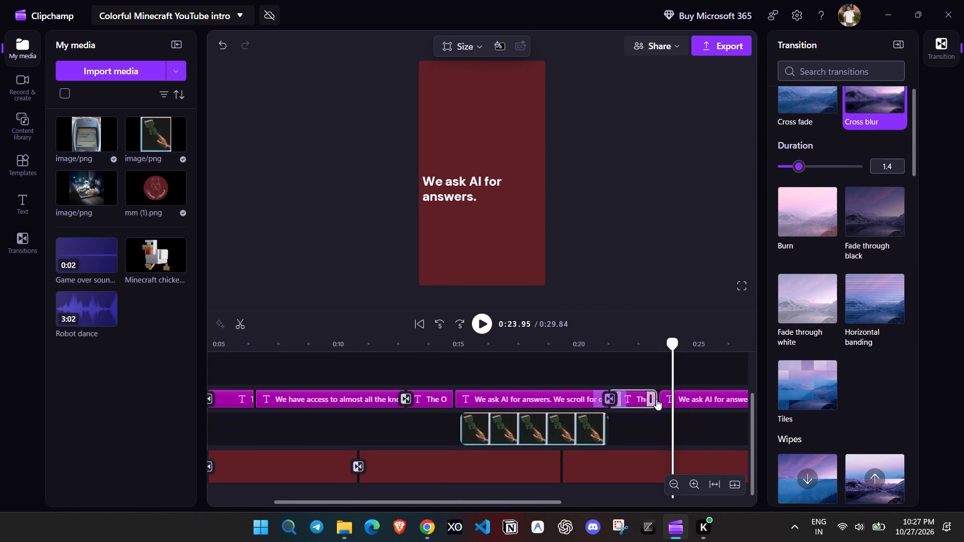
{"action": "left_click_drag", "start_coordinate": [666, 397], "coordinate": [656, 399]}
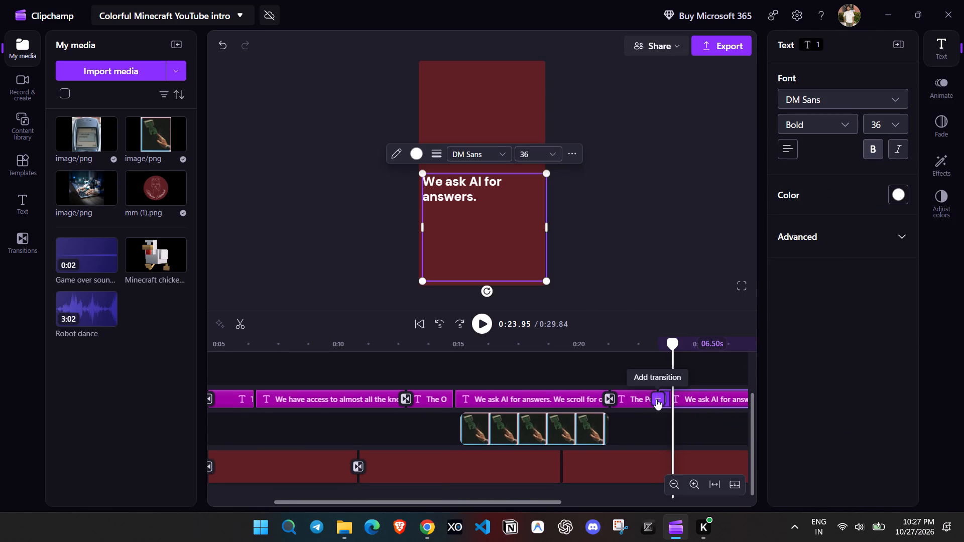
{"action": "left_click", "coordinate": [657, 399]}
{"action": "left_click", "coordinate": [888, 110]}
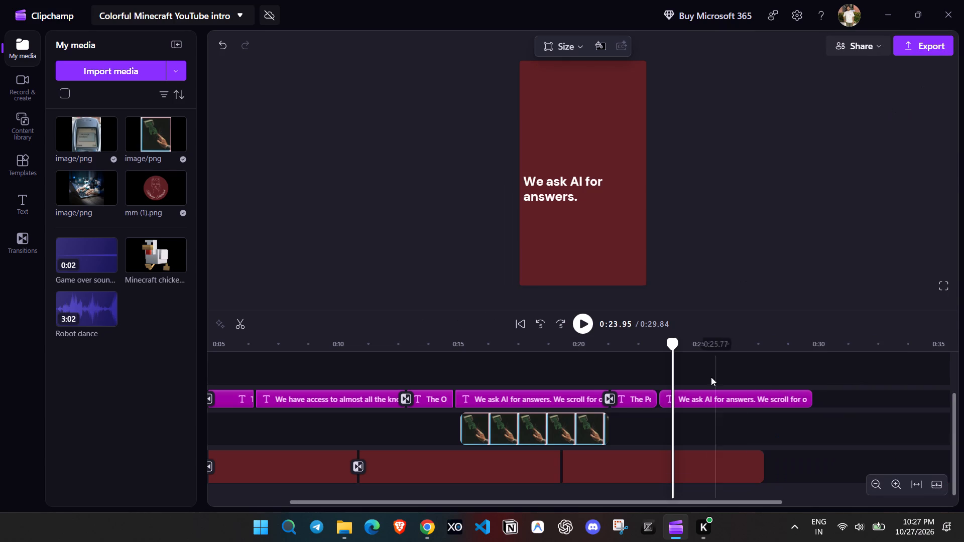
Add a Cross blur transition between "The Perspective" title and the copied "We ask AI for answers" text, and check its settings.
{"action": "left_click", "coordinate": [660, 398]}
{"action": "left_click", "coordinate": [656, 397]}
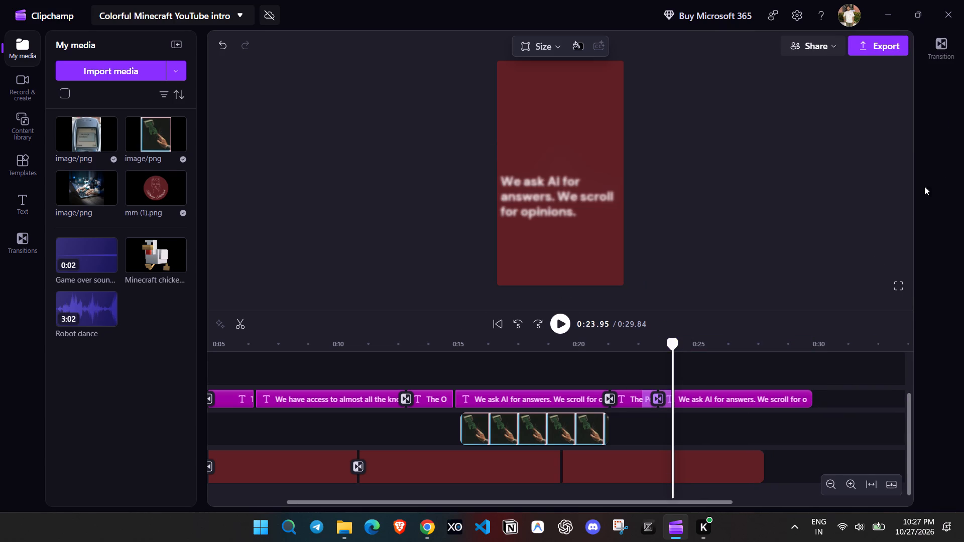
{"action": "left_click", "coordinate": [929, 41]}
{"action": "left_click", "coordinate": [893, 46]}
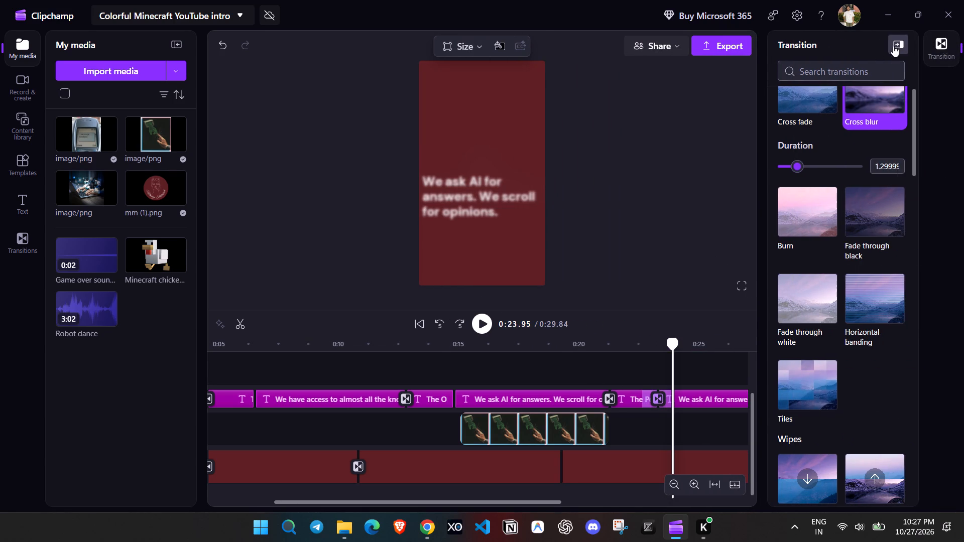
{"action": "left_click", "coordinate": [743, 154]}
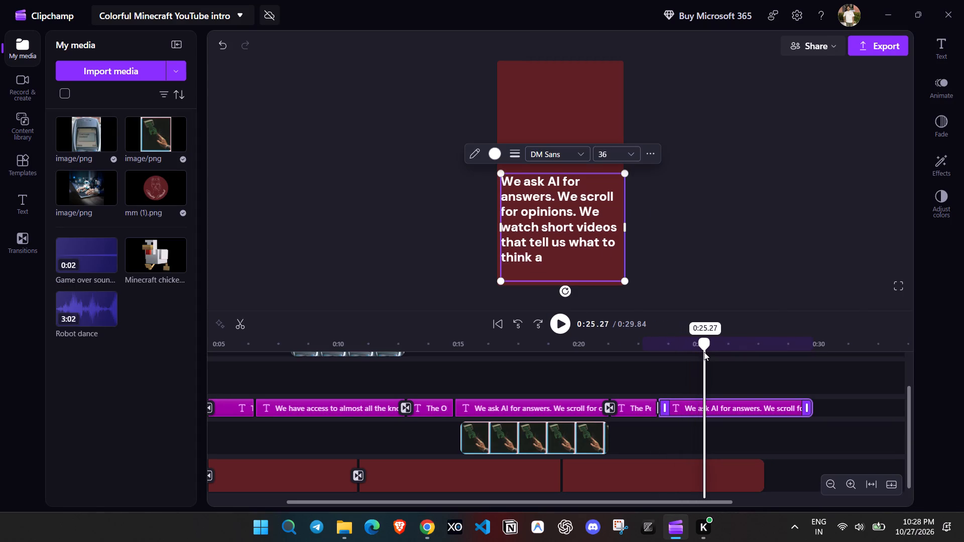
Replace the copied text after "The Perspective" with "None of these things are necessarily bad. But somewhere along the way, convenience might be replacing curiosity.".
{"action": "left_click_drag", "start_coordinate": [704, 352], "coordinate": [715, 353]}
{"action": "left_click", "coordinate": [583, 257]}
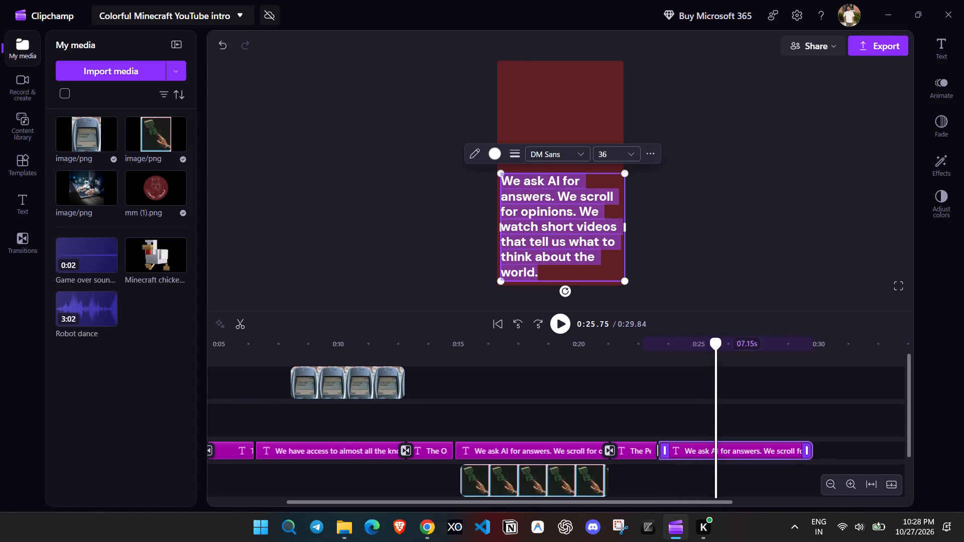
{"action": "key", "text": "ctrl+v"}
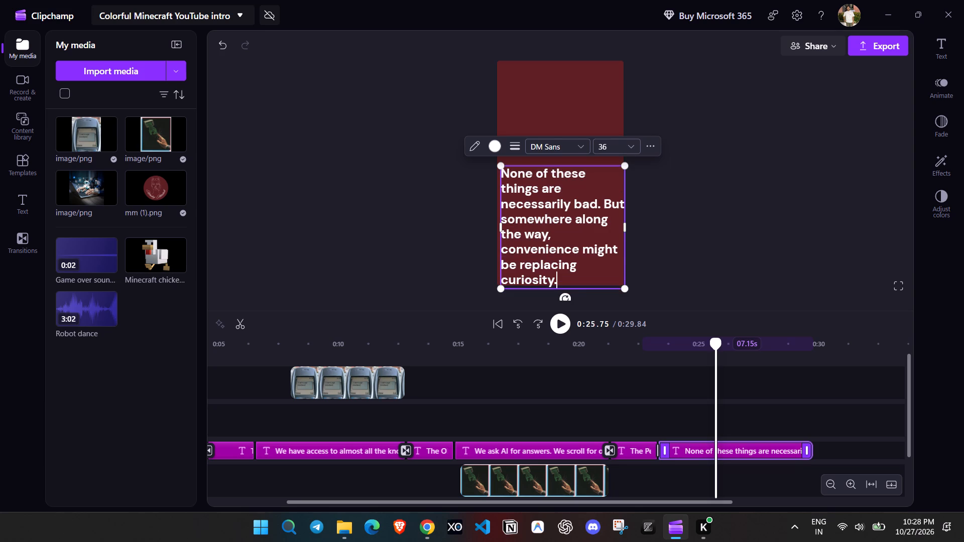
{"action": "left_click", "coordinate": [683, 197]}
Move the "None of these things" text block slightly up and left, aligning it with the video frame's right edge.
{"action": "left_click_drag", "start_coordinate": [596, 202], "coordinate": [573, 196]}
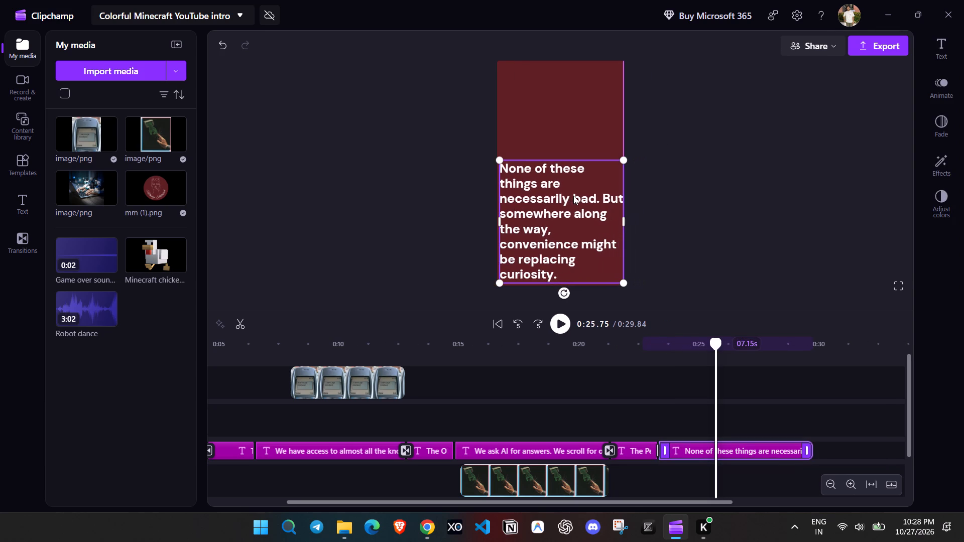
Center the "None of these things are necessarily bad" text box horizontally in the lower part of the frame.
{"action": "left_click_drag", "start_coordinate": [573, 196], "coordinate": [573, 196]}
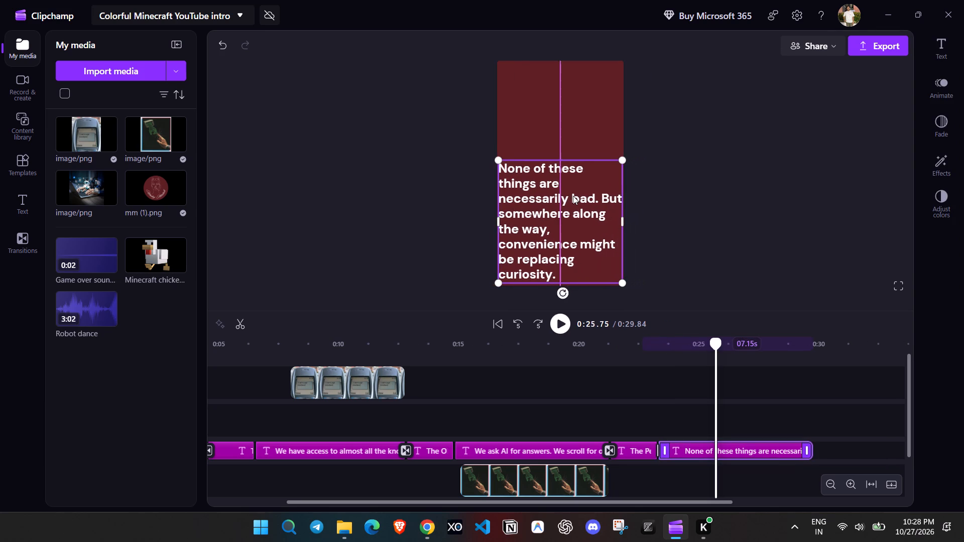
{"action": "left_click_drag", "start_coordinate": [573, 196], "coordinate": [572, 195]}
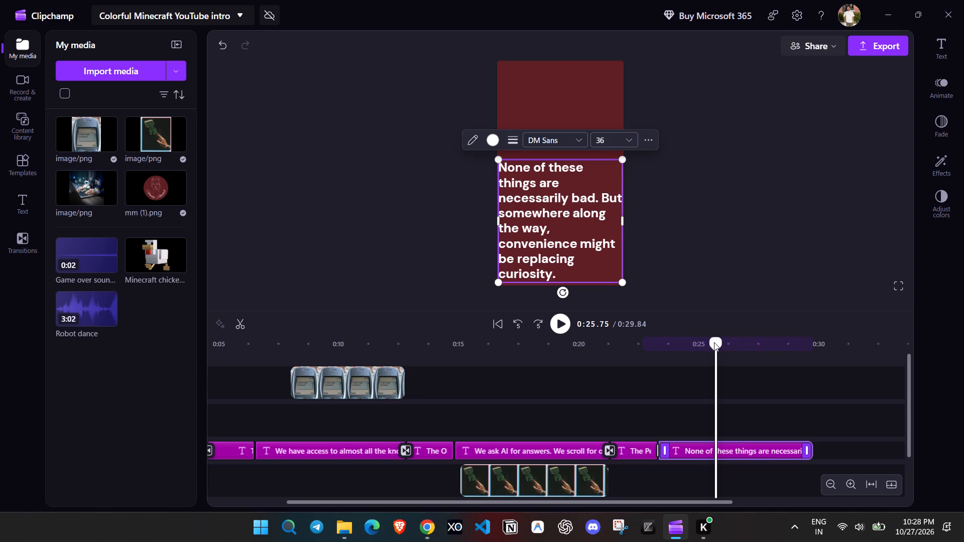
Play back the transition from "The Perspective" title into the "None of these things are necessarily bad" text.
{"action": "left_click_drag", "start_coordinate": [714, 342], "coordinate": [654, 348]}
{"action": "left_click", "coordinate": [560, 321]}
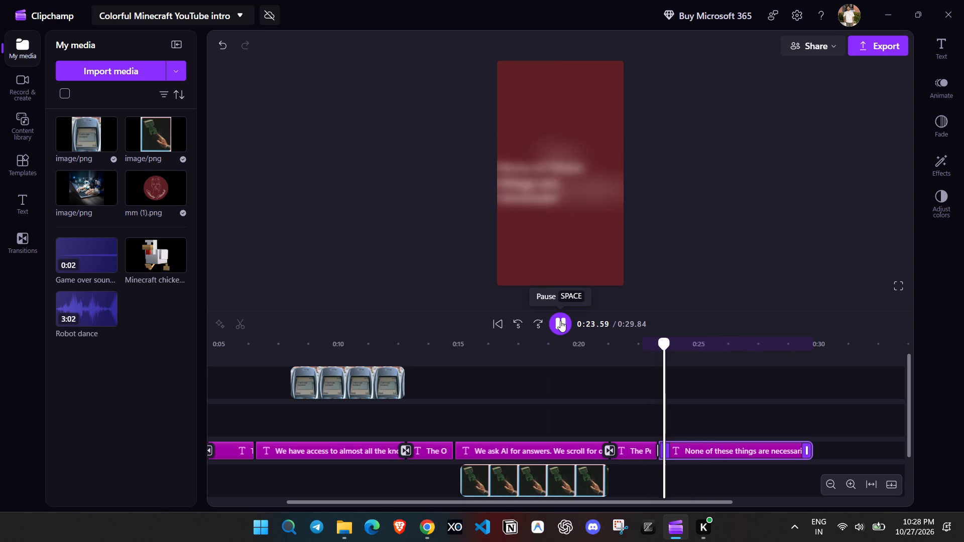
{"action": "left_click", "coordinate": [560, 321]}
{"action": "left_click_drag", "start_coordinate": [695, 347], "coordinate": [693, 347]}
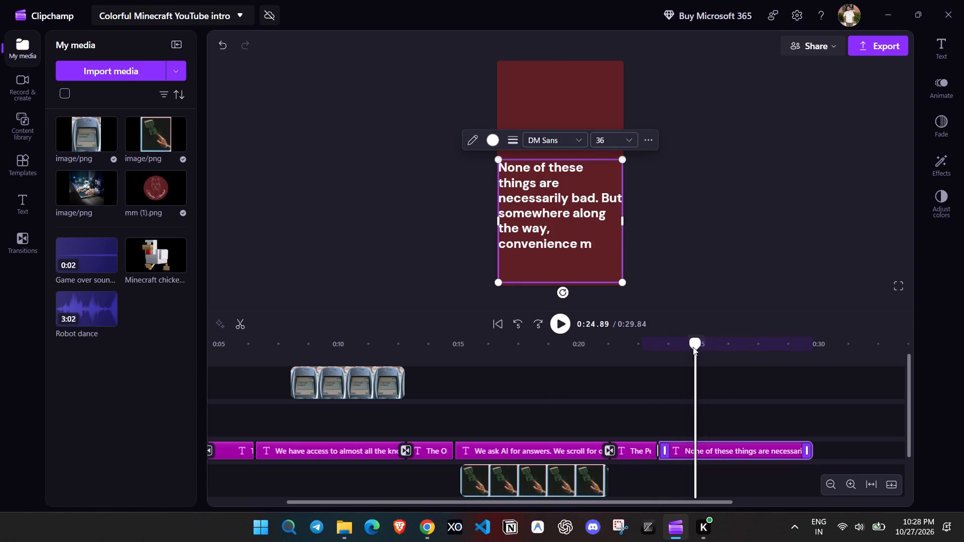
{"action": "left_click_drag", "start_coordinate": [693, 347], "coordinate": [657, 350]}
{"action": "left_click", "coordinate": [565, 325]}
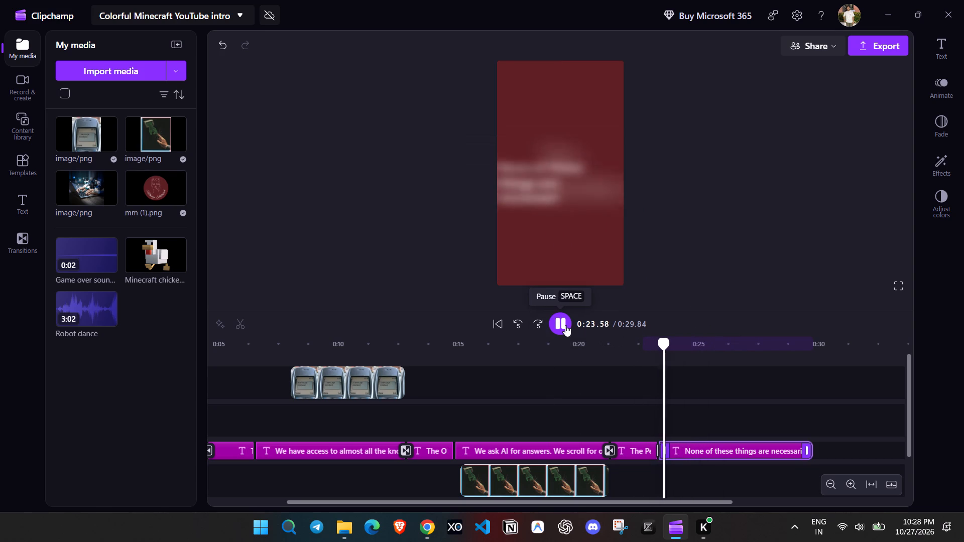
{"action": "left_click", "coordinate": [565, 325]}
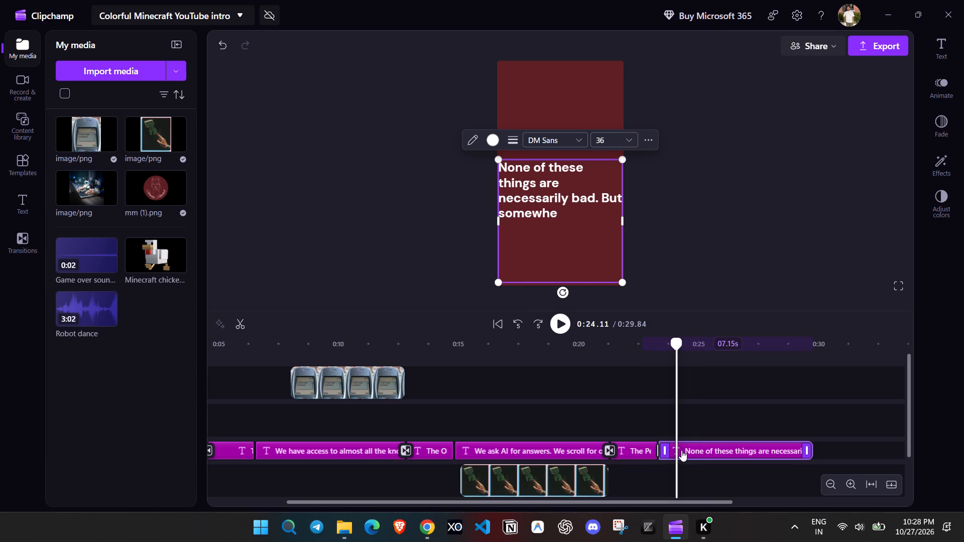
Set the Cross blur transition between "The Perspective" and the "None of these things" text to 1 second and preview it.
{"action": "left_click", "coordinate": [657, 452]}
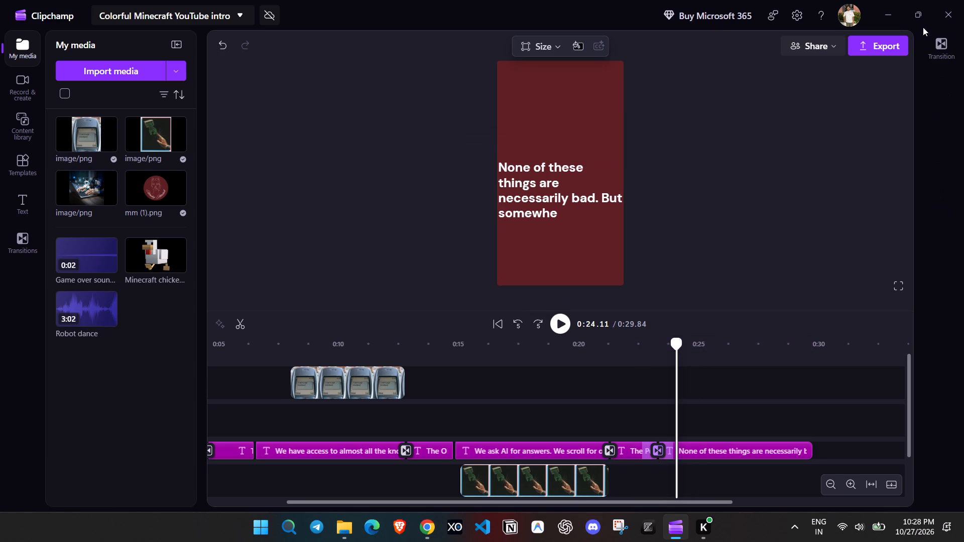
{"action": "left_click", "coordinate": [939, 45]}
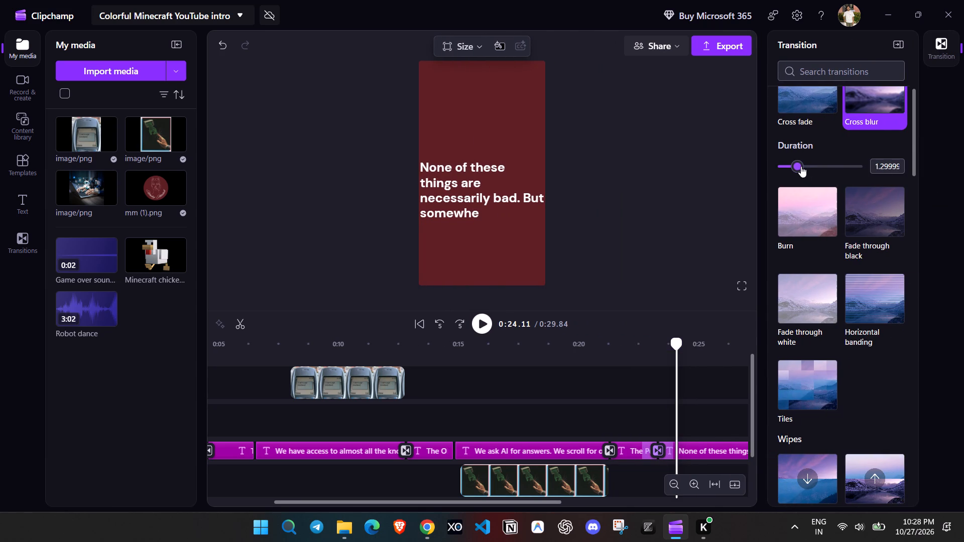
{"action": "left_click", "coordinate": [799, 165]}
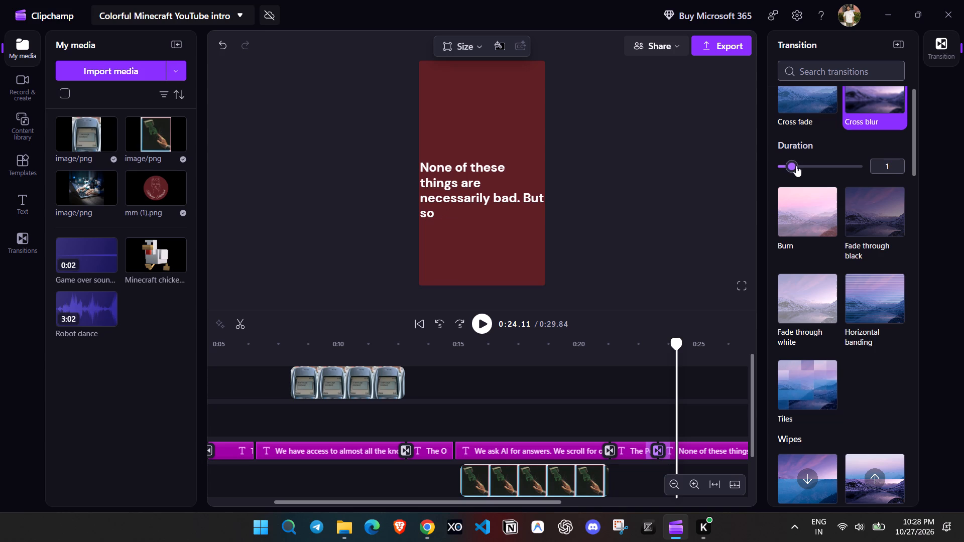
{"action": "left_click_drag", "start_coordinate": [674, 341], "coordinate": [646, 344]}
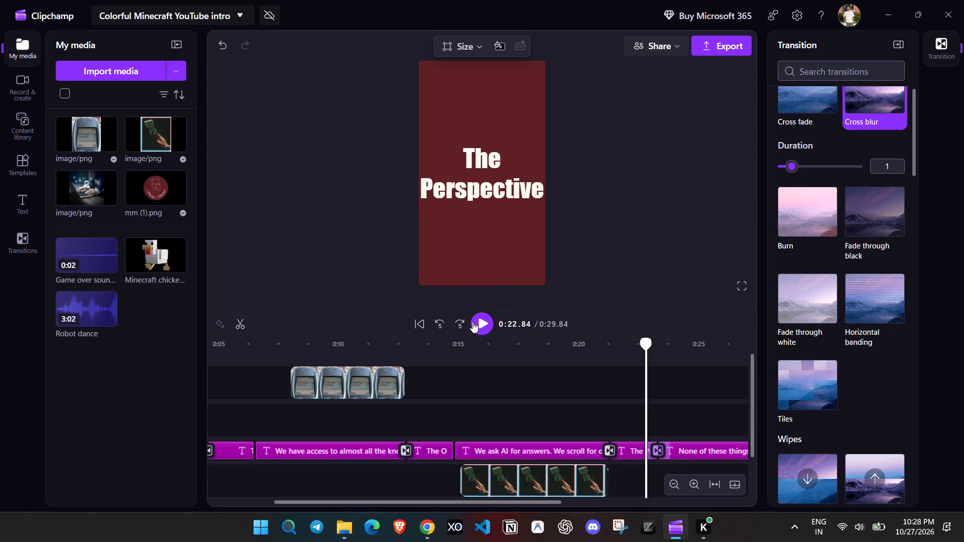
{"action": "left_click", "coordinate": [481, 326]}
{"action": "left_click", "coordinate": [481, 326]}
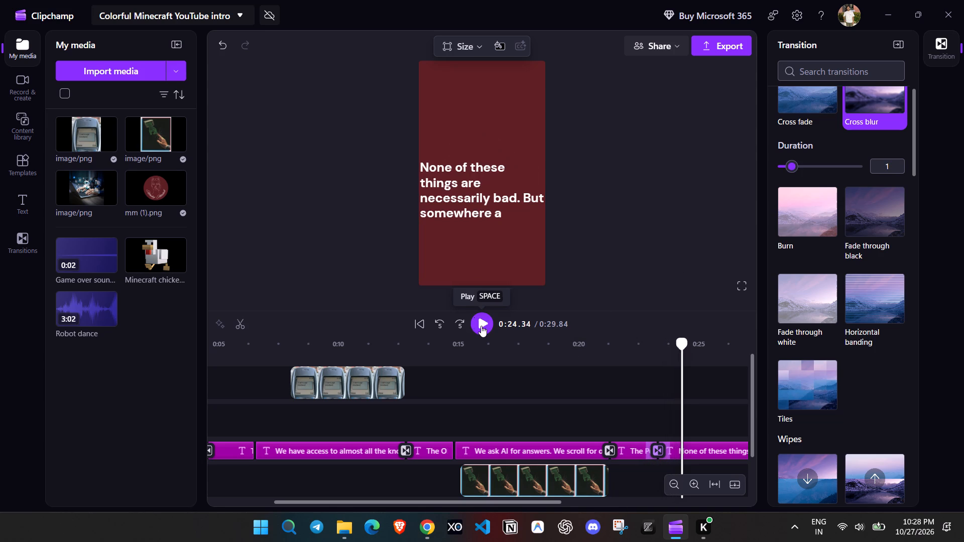
Give the "None of these things" text a 0.5 s fade-in and preview it from "The Perspective" title.
{"action": "left_click", "coordinate": [450, 210]}
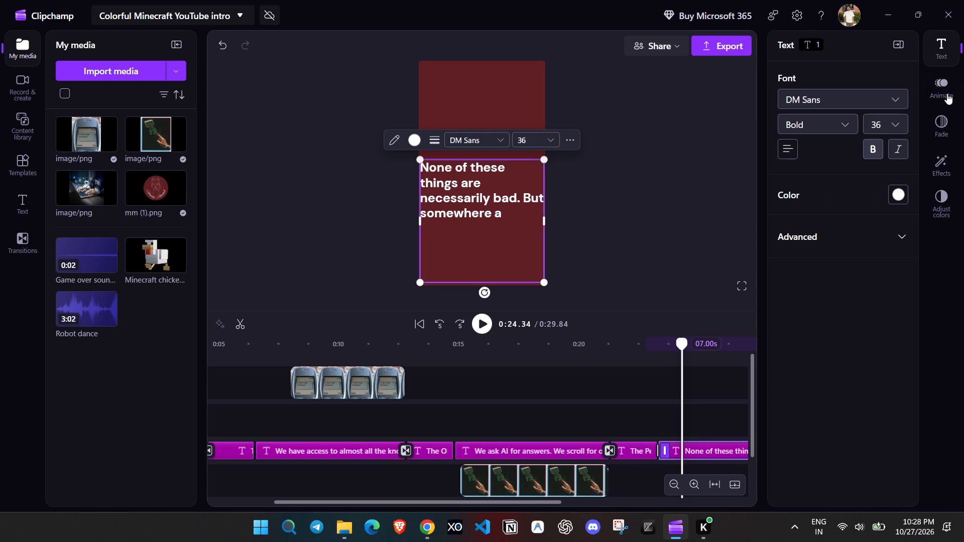
{"action": "left_click", "coordinate": [941, 112]}
{"action": "left_click_drag", "start_coordinate": [785, 100], "coordinate": [806, 108]}
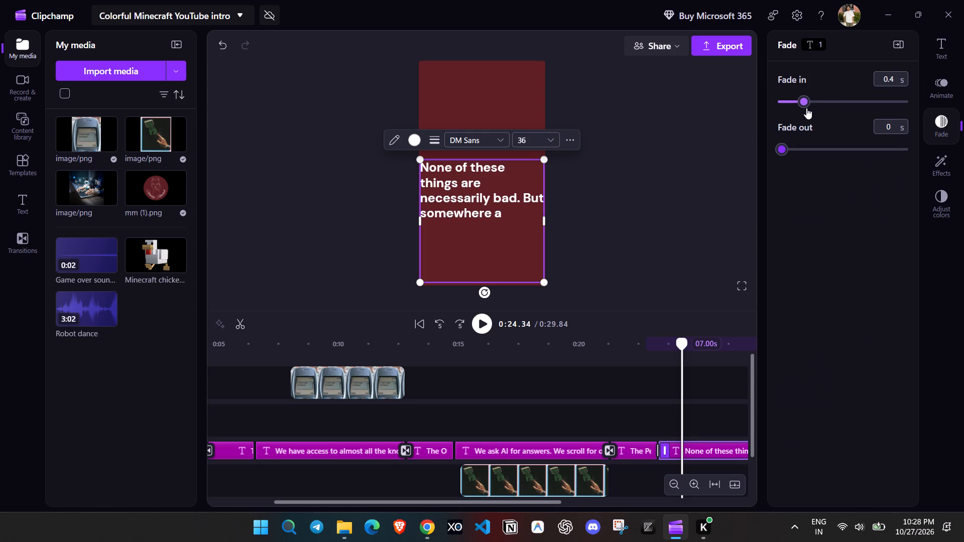
{"action": "left_click_drag", "start_coordinate": [806, 108], "coordinate": [810, 108]}
{"action": "left_click_drag", "start_coordinate": [682, 343], "coordinate": [638, 346]}
{"action": "left_click", "coordinate": [477, 322]}
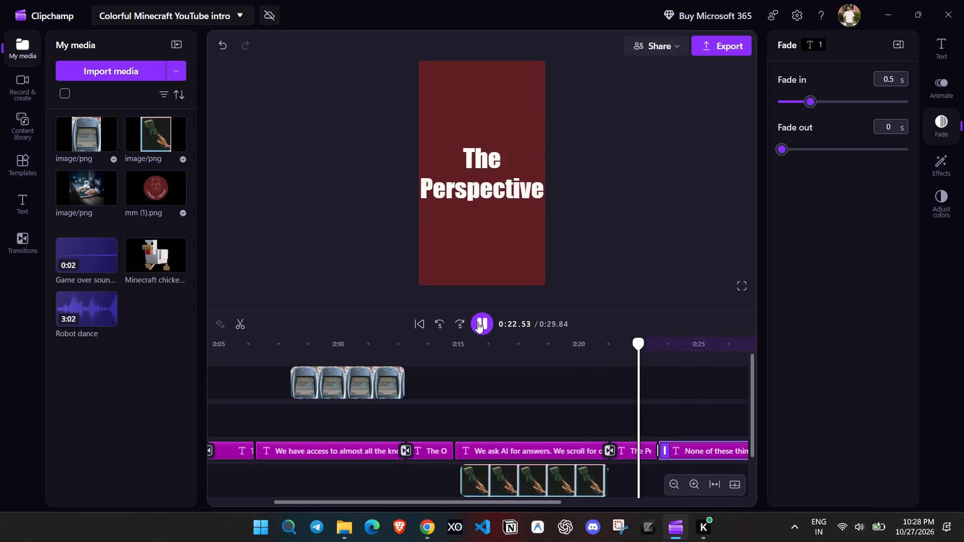
{"action": "left_click", "coordinate": [479, 323]}
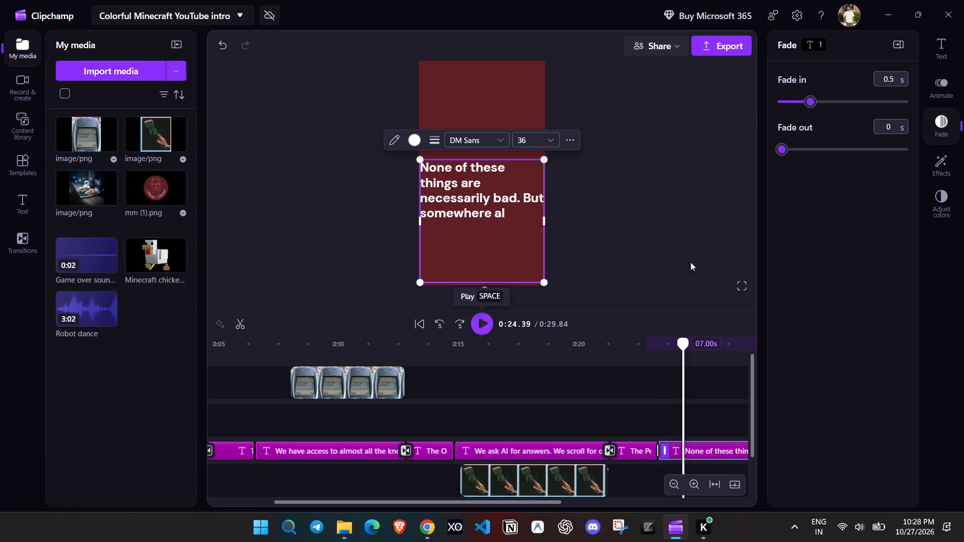
Set the Typewriter animation duration of the "None of these things" text to 3.5 s.
{"action": "left_click", "coordinate": [948, 81]}
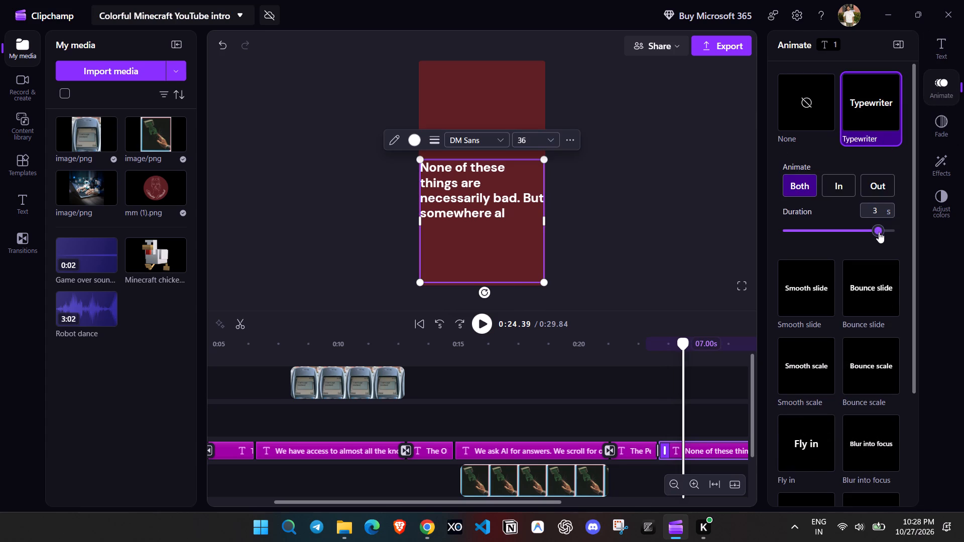
{"action": "left_click_drag", "start_coordinate": [881, 228], "coordinate": [903, 234]}
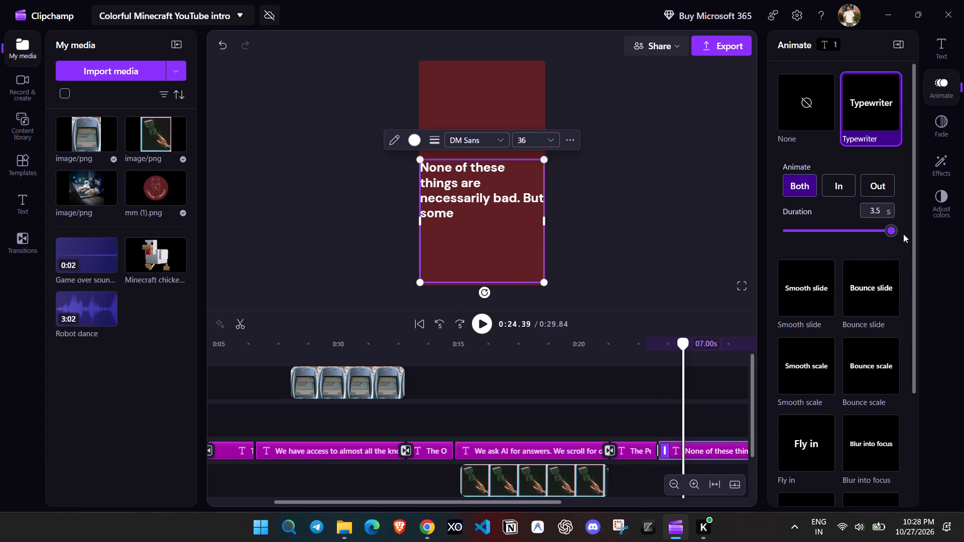
Play back the "None of these things" text, extend the dark red background clip to the text's end, and preview it again.
{"action": "left_click_drag", "start_coordinate": [683, 346], "coordinate": [623, 348]}
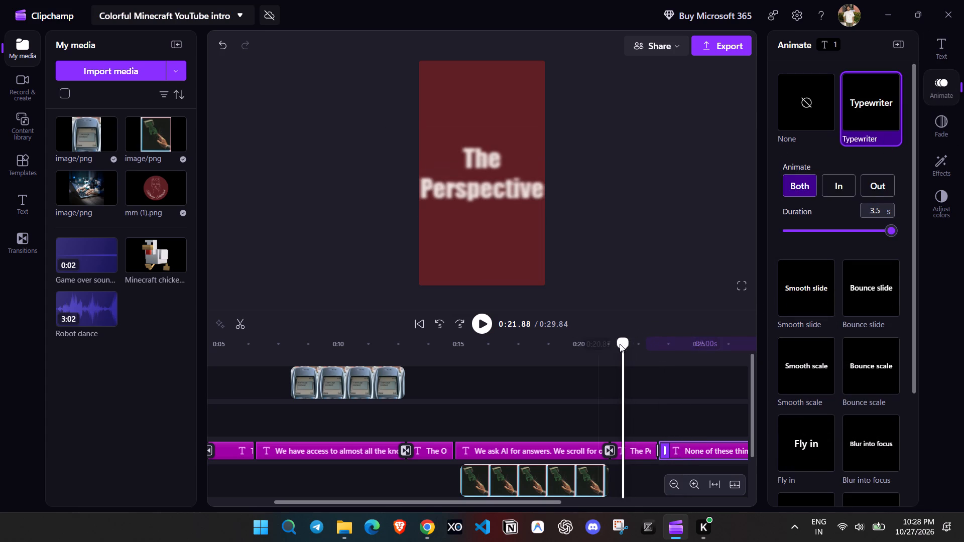
{"action": "left_click", "coordinate": [485, 321]}
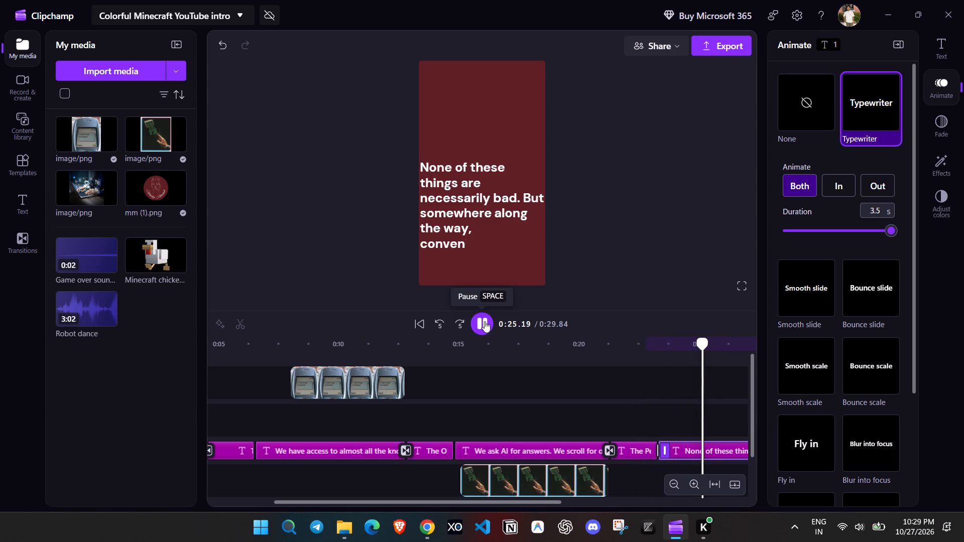
{"action": "left_click", "coordinate": [485, 321]}
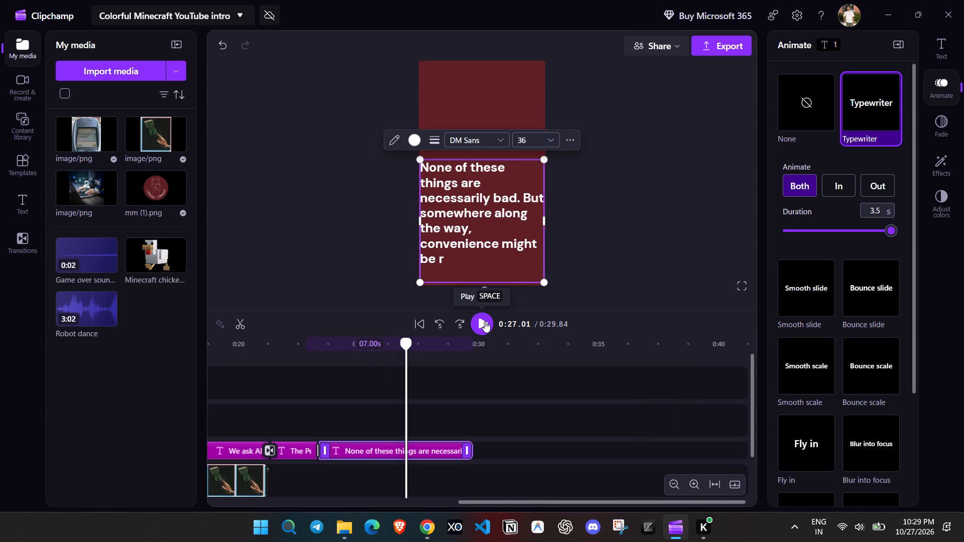
{"action": "left_click", "coordinate": [485, 321]}
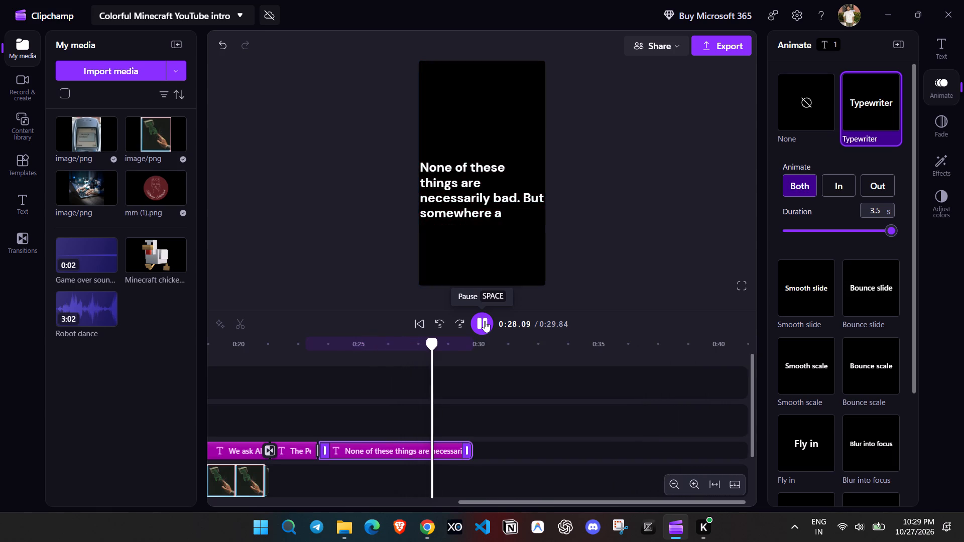
{"action": "left_click", "coordinate": [485, 321]}
{"action": "scroll", "coordinate": [439, 421], "scroll_direction": "down", "scroll_amount": 3}
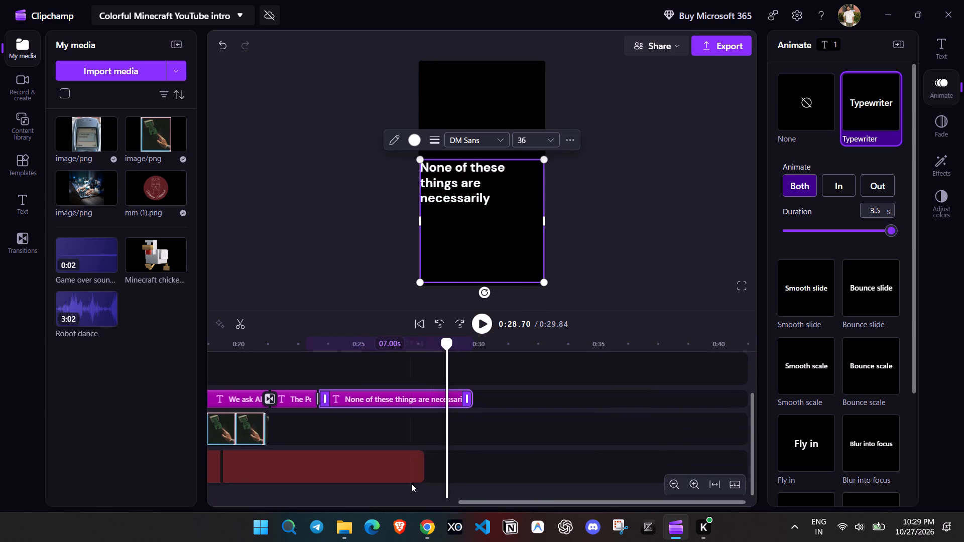
{"action": "left_click_drag", "start_coordinate": [420, 463], "coordinate": [468, 470]}
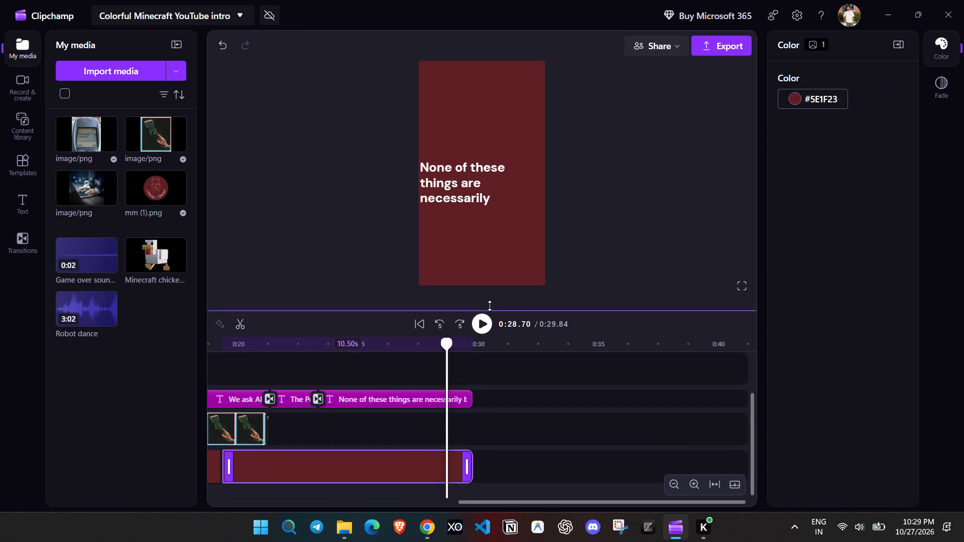
{"action": "left_click", "coordinate": [484, 326]}
{"action": "left_click", "coordinate": [484, 326]}
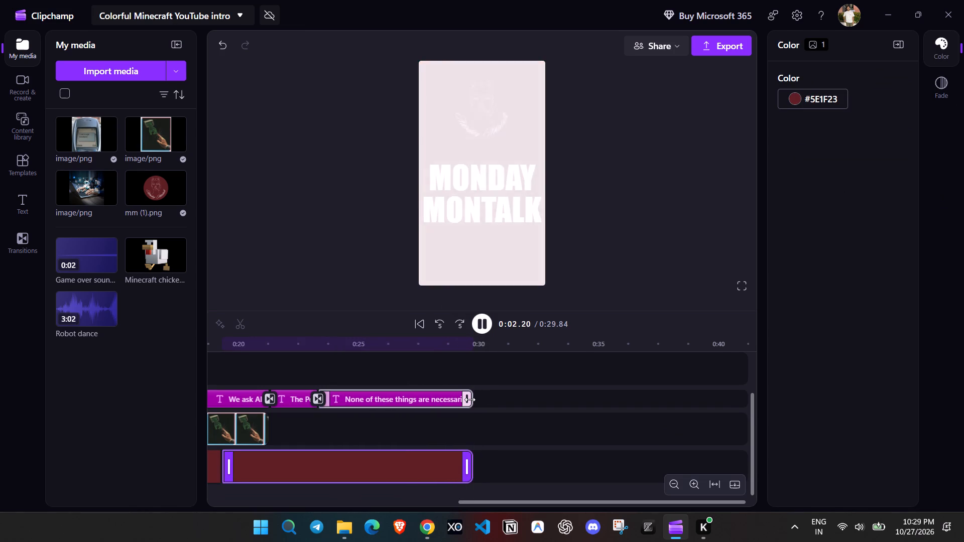
{"action": "left_click", "coordinate": [477, 327]}
{"action": "left_click", "coordinate": [407, 376]}
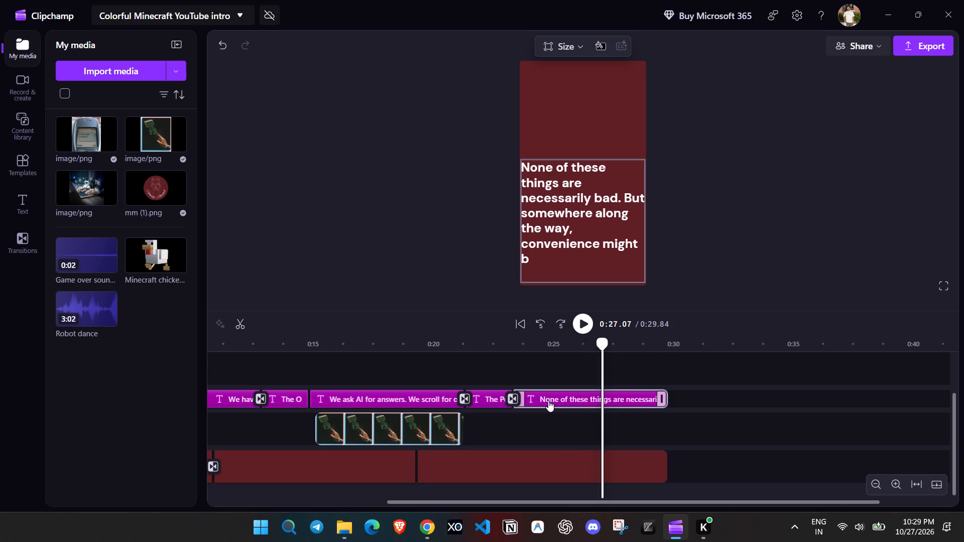
Switch to Chrome and copy the cassette-head man image (#67) from the Pinterest "AI retro images" results.
{"action": "left_click", "coordinate": [436, 537]}
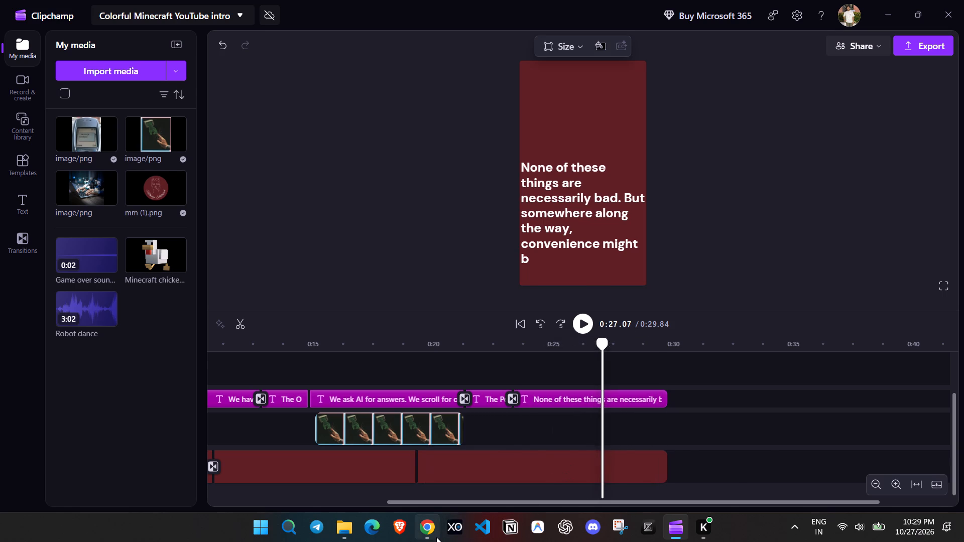
{"action": "left_click", "coordinate": [706, 0]}
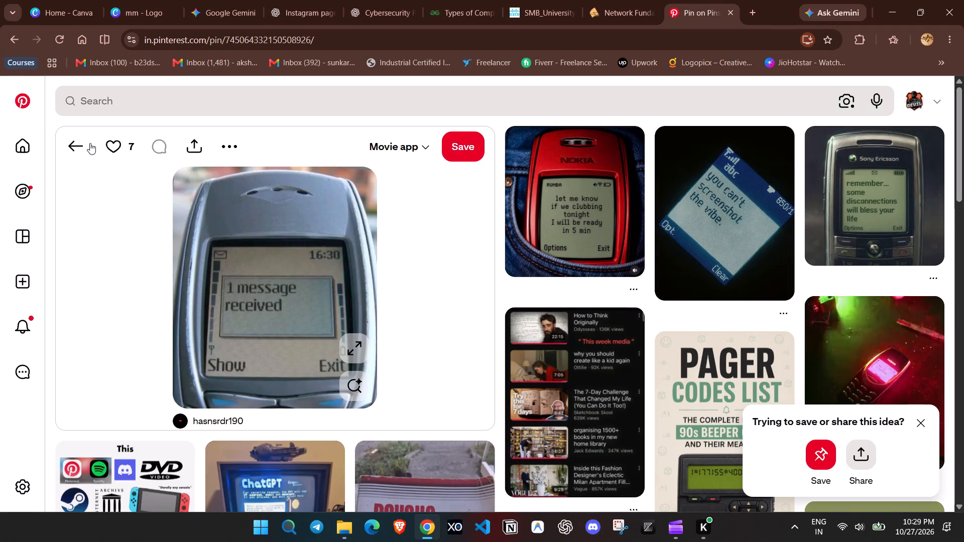
{"action": "left_click", "coordinate": [90, 144]}
{"action": "left_click", "coordinate": [77, 140]}
{"action": "left_click", "coordinate": [10, 39]}
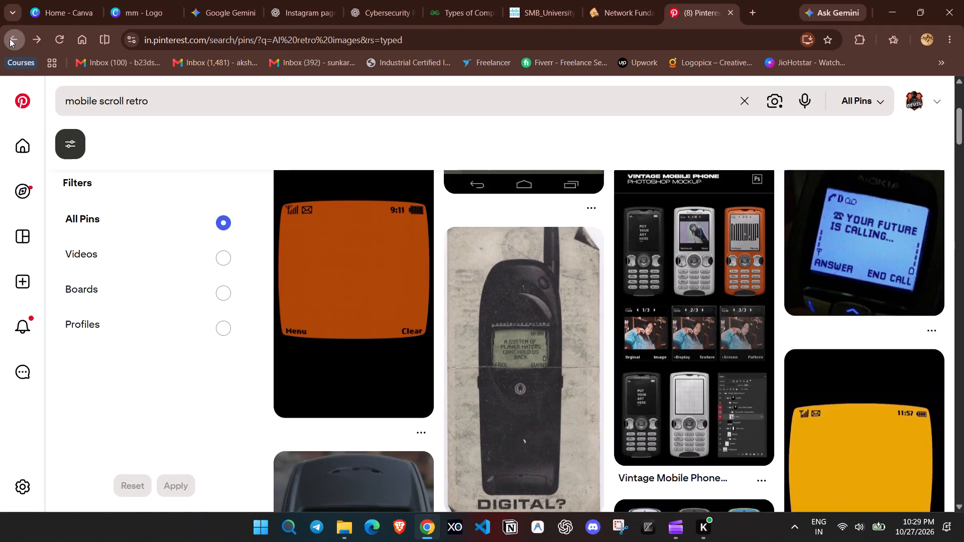
{"action": "left_click", "coordinate": [10, 39]}
{"action": "left_click", "coordinate": [35, 39]}
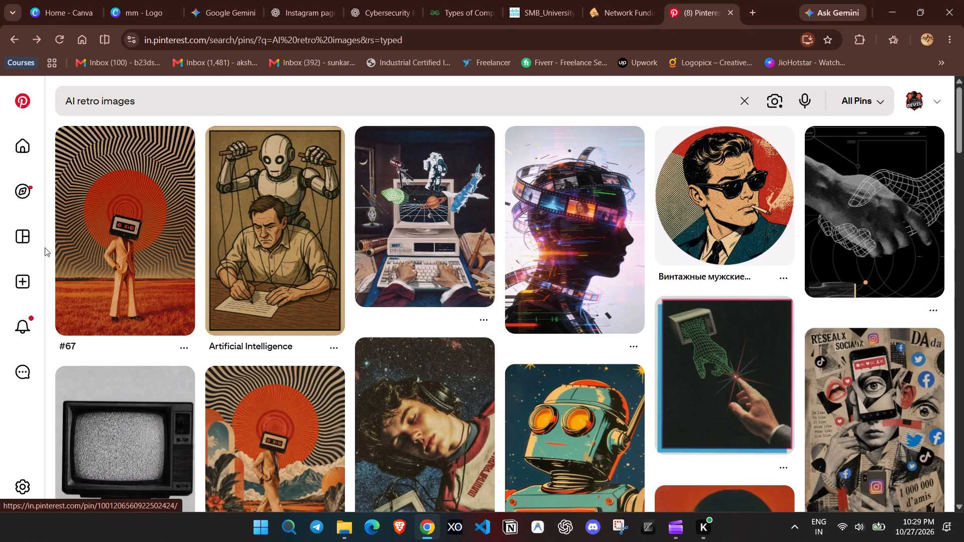
{"action": "left_click", "coordinate": [97, 229]}
{"action": "right_click", "coordinate": [247, 256]}
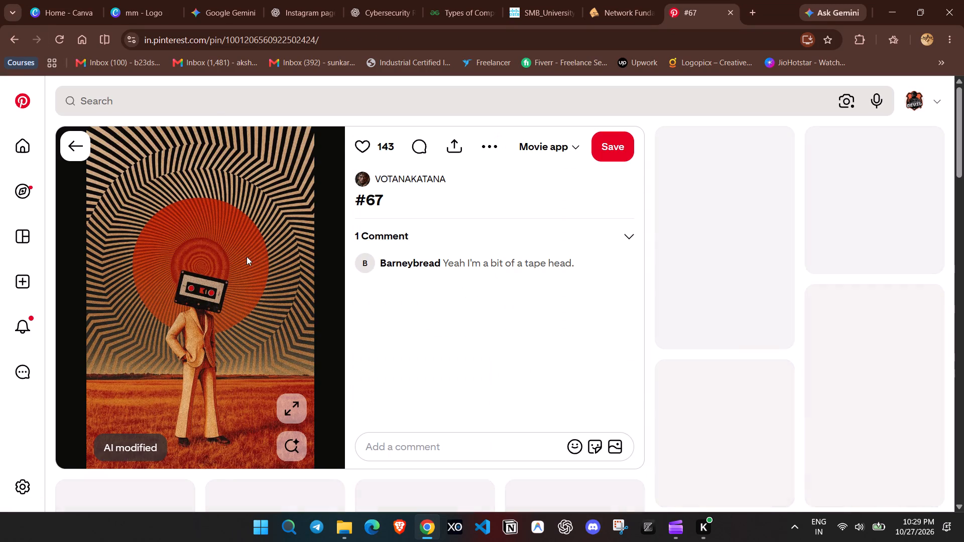
{"action": "left_click", "coordinate": [275, 305]}
Paste the cassette-head image into the Clipchamp project and move it to the top of the video frame.
{"action": "left_click", "coordinate": [675, 527]}
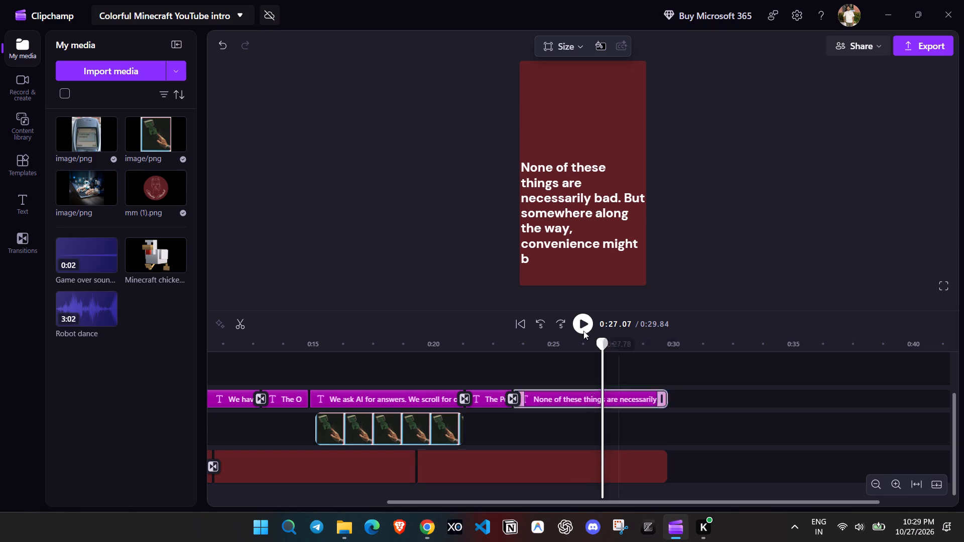
{"action": "right_click", "coordinate": [587, 110]}
{"action": "left_click", "coordinate": [610, 117]}
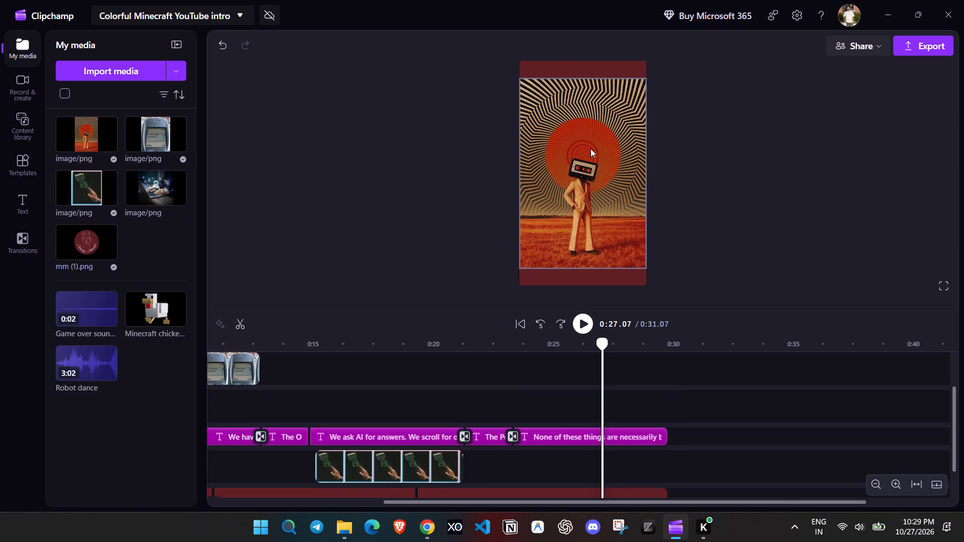
{"action": "left_click", "coordinate": [585, 147]}
{"action": "left_click_drag", "start_coordinate": [584, 211], "coordinate": [585, 199]}
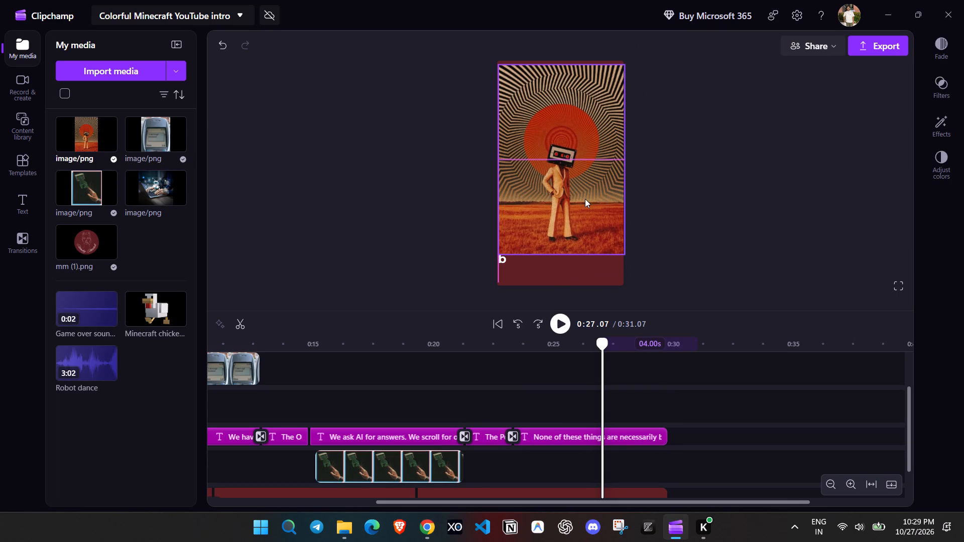
{"action": "left_click_drag", "start_coordinate": [585, 199], "coordinate": [586, 193]}
Align the cassette-head clip's end with the "None of these things" text's end and extend its start to about 6 s total.
{"action": "scroll", "coordinate": [676, 223], "scroll_direction": "down", "scroll_amount": 5}
{"action": "scroll", "coordinate": [706, 397], "scroll_direction": "down", "scroll_amount": 1}
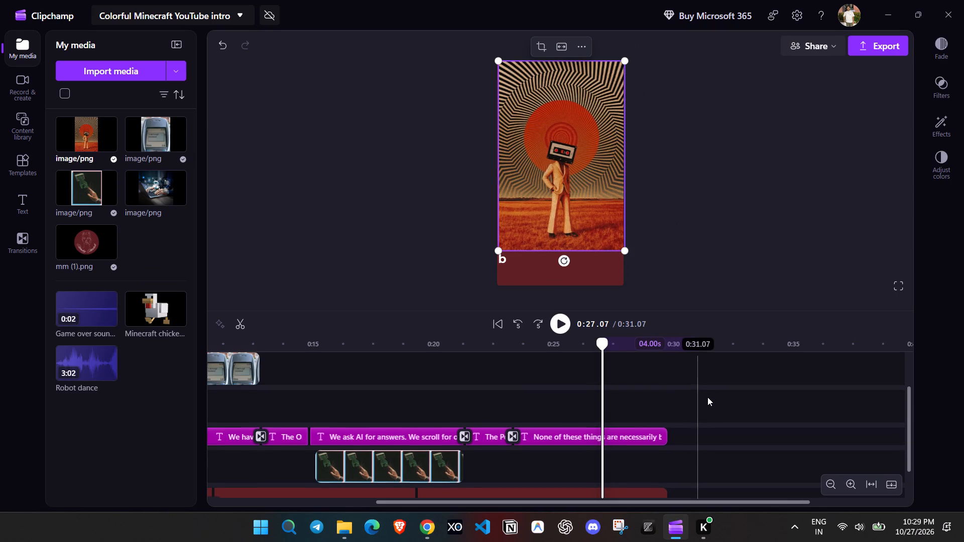
{"action": "scroll", "coordinate": [707, 397], "scroll_direction": "down", "scroll_amount": 5}
{"action": "scroll", "coordinate": [706, 397], "scroll_direction": "up", "scroll_amount": 5}
{"action": "scroll", "coordinate": [706, 397], "scroll_direction": "down", "scroll_amount": 4}
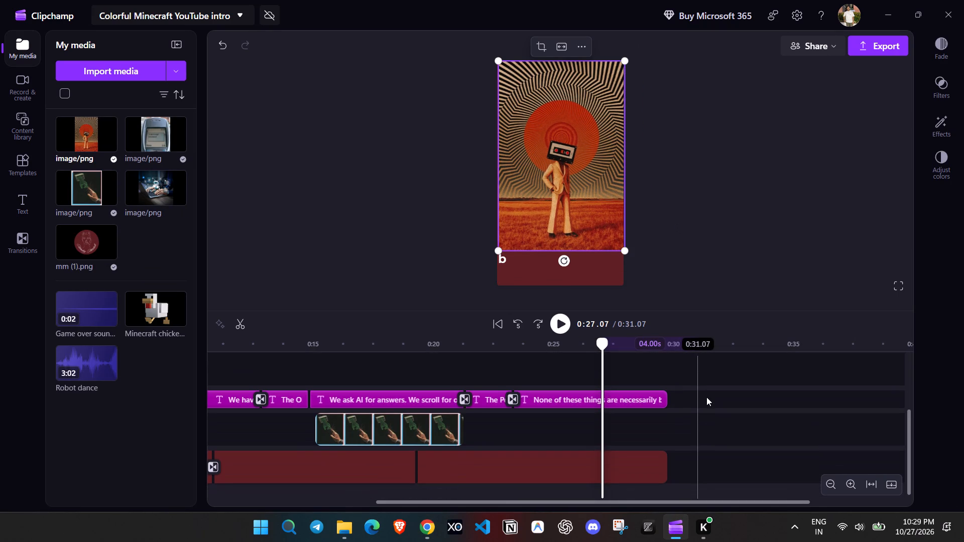
{"action": "scroll", "coordinate": [706, 397], "scroll_direction": "up", "scroll_amount": 1}
{"action": "left_click_drag", "start_coordinate": [633, 362], "coordinate": [632, 365]}
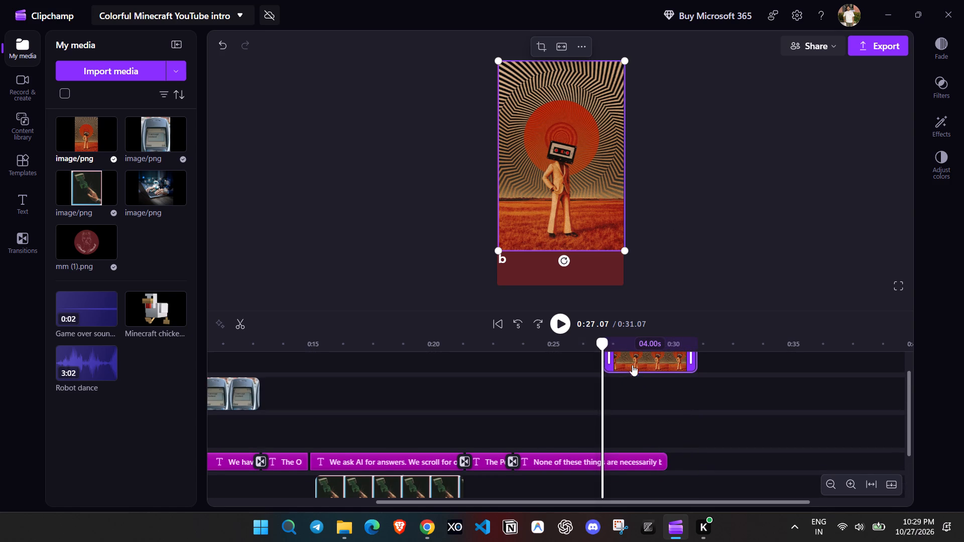
{"action": "left_click_drag", "start_coordinate": [632, 365], "coordinate": [601, 364]}
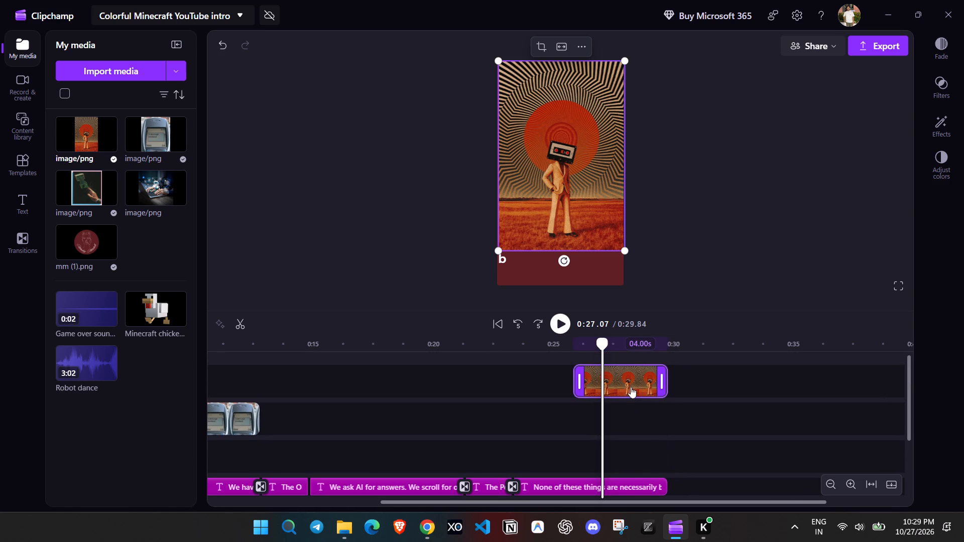
{"action": "left_click", "coordinate": [623, 377]}
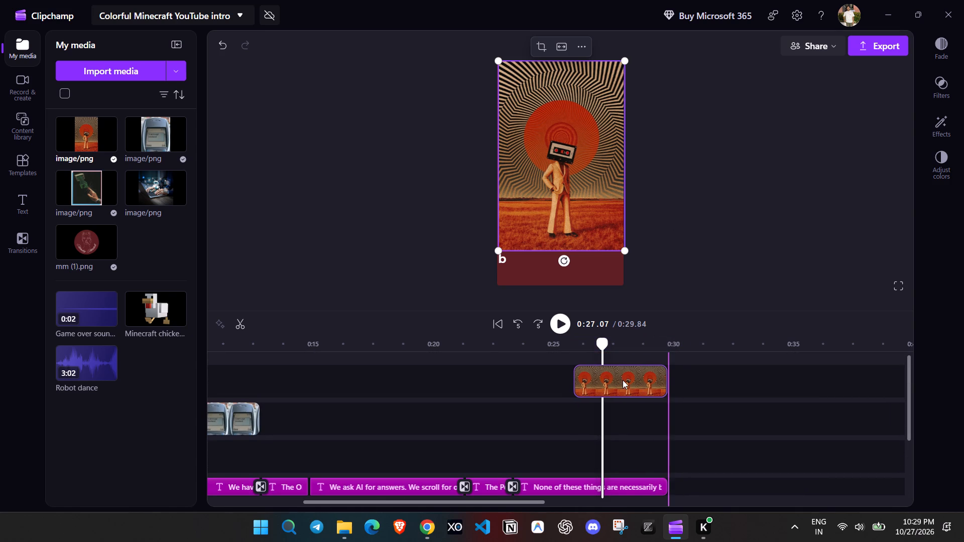
{"action": "left_click_drag", "start_coordinate": [582, 379], "coordinate": [534, 380]}
Preview the cassette-head image's entry, shrink the image, and crop away its upper third and a thin strip at the bottom.
{"action": "left_click_drag", "start_coordinate": [599, 348], "coordinate": [508, 352]}
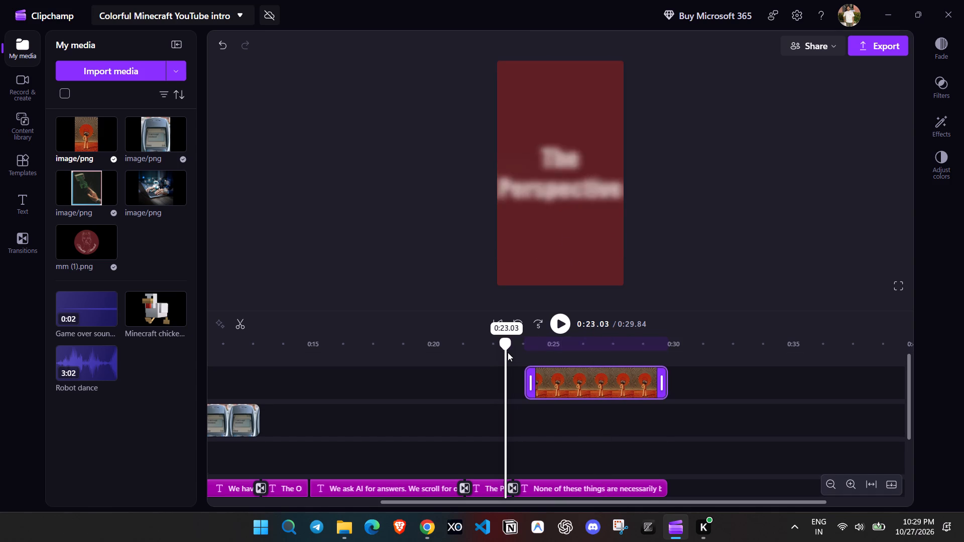
{"action": "left_click_drag", "start_coordinate": [508, 352], "coordinate": [511, 351]}
{"action": "left_click", "coordinate": [563, 320]}
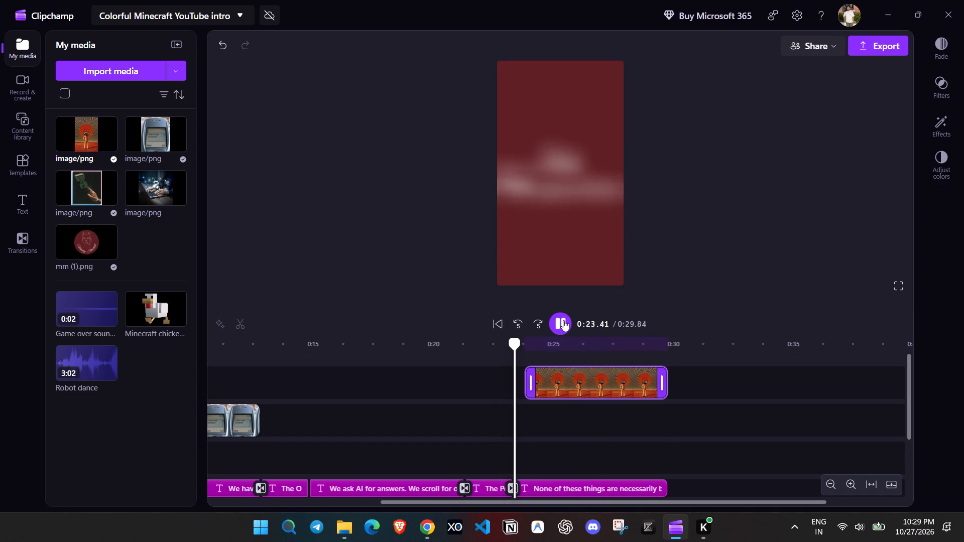
{"action": "left_click", "coordinate": [563, 320]}
{"action": "left_click", "coordinate": [581, 231]}
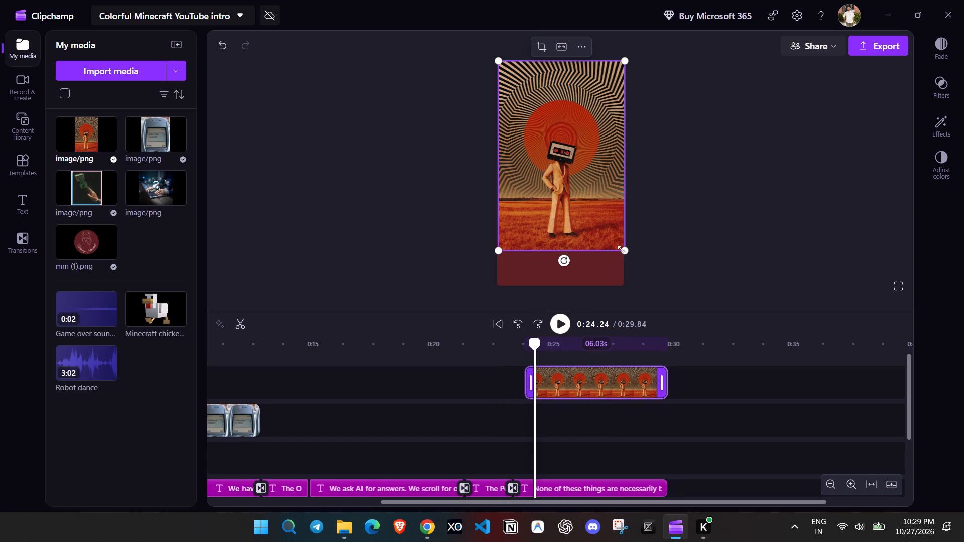
{"action": "left_click_drag", "start_coordinate": [622, 250], "coordinate": [614, 215]}
{"action": "right_click", "coordinate": [574, 133]}
{"action": "left_click", "coordinate": [531, 53]}
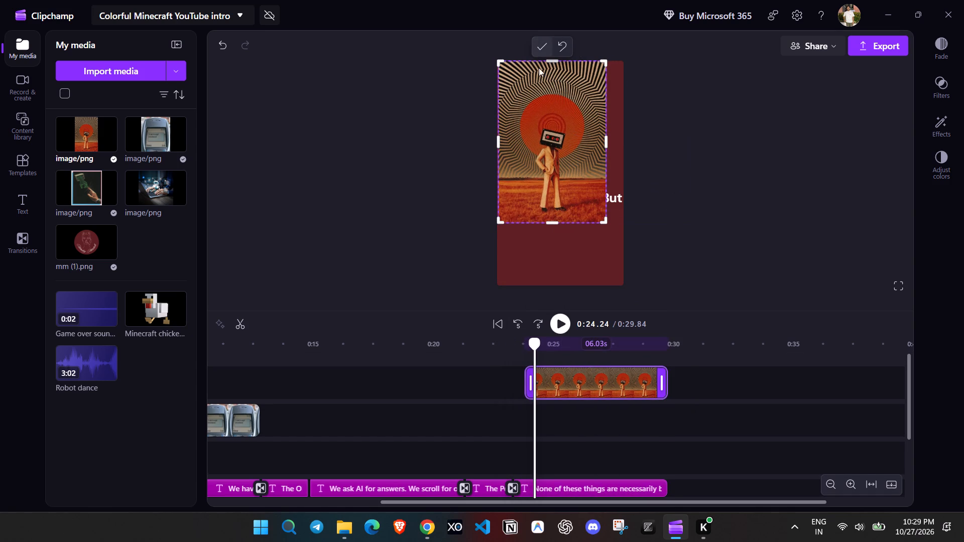
{"action": "left_click_drag", "start_coordinate": [552, 61], "coordinate": [557, 115]}
{"action": "left_click_drag", "start_coordinate": [553, 220], "coordinate": [555, 211]}
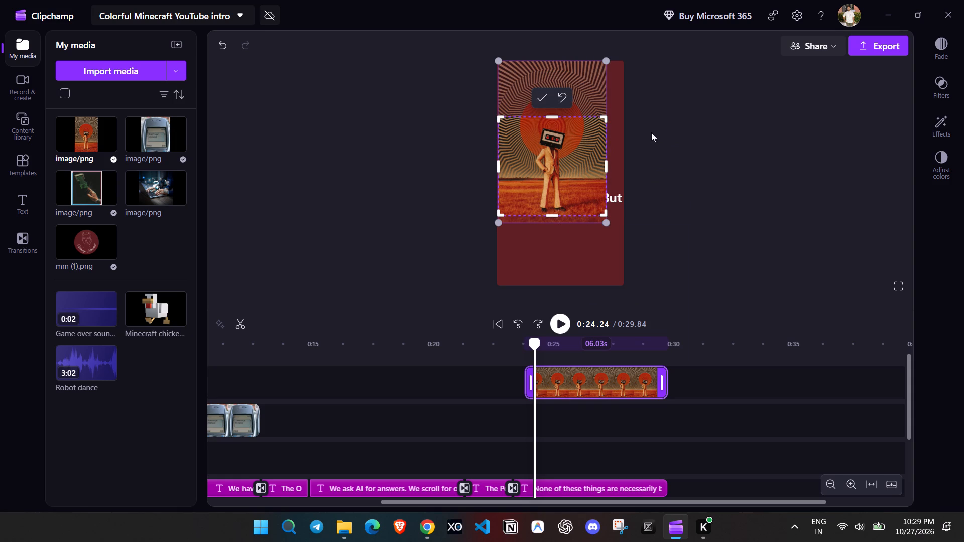
{"action": "left_click", "coordinate": [541, 93]}
Move the cropped cassette-head image to the top of the frame and enlarge it to the full frame width.
{"action": "left_click_drag", "start_coordinate": [546, 184], "coordinate": [547, 125]}
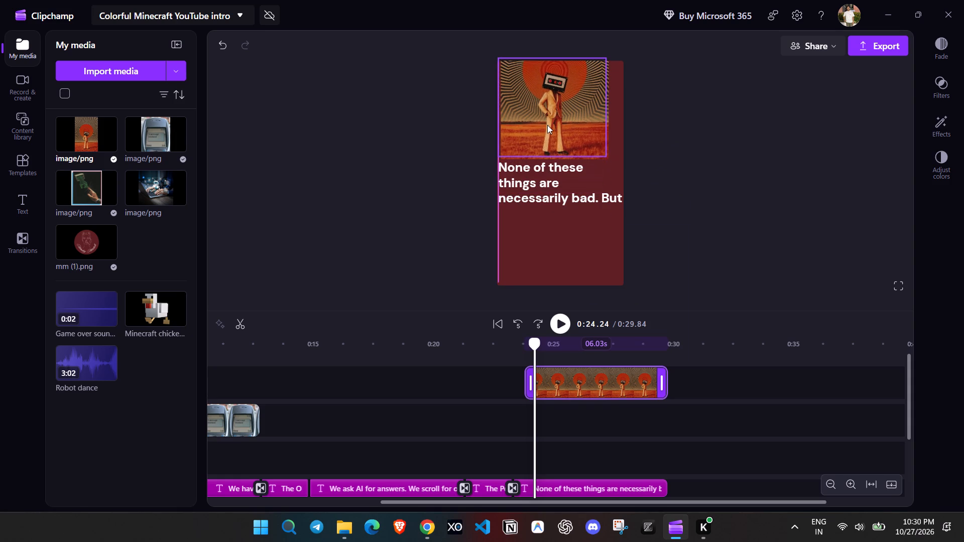
{"action": "left_click_drag", "start_coordinate": [547, 125], "coordinate": [541, 125]}
{"action": "left_click_drag", "start_coordinate": [601, 157], "coordinate": [617, 164]}
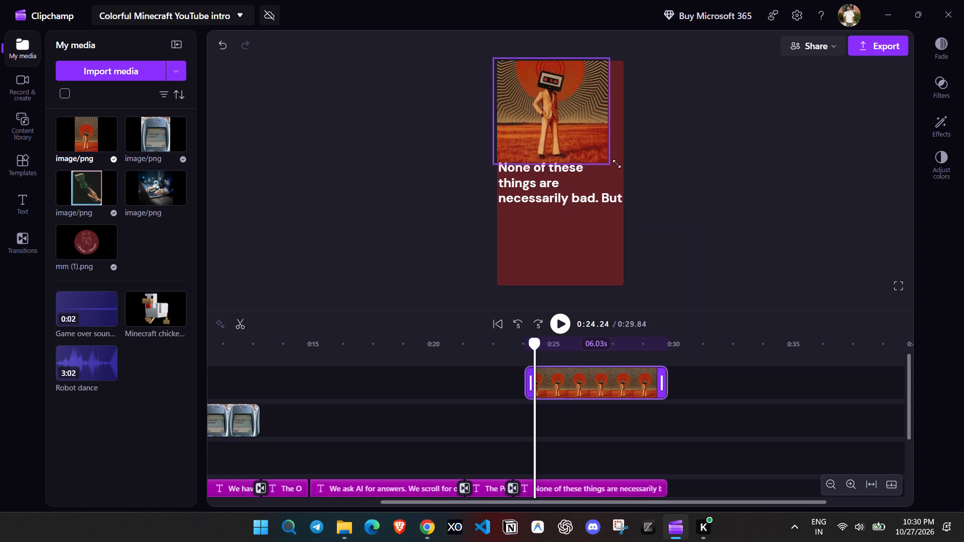
{"action": "left_click_drag", "start_coordinate": [617, 164], "coordinate": [628, 171]}
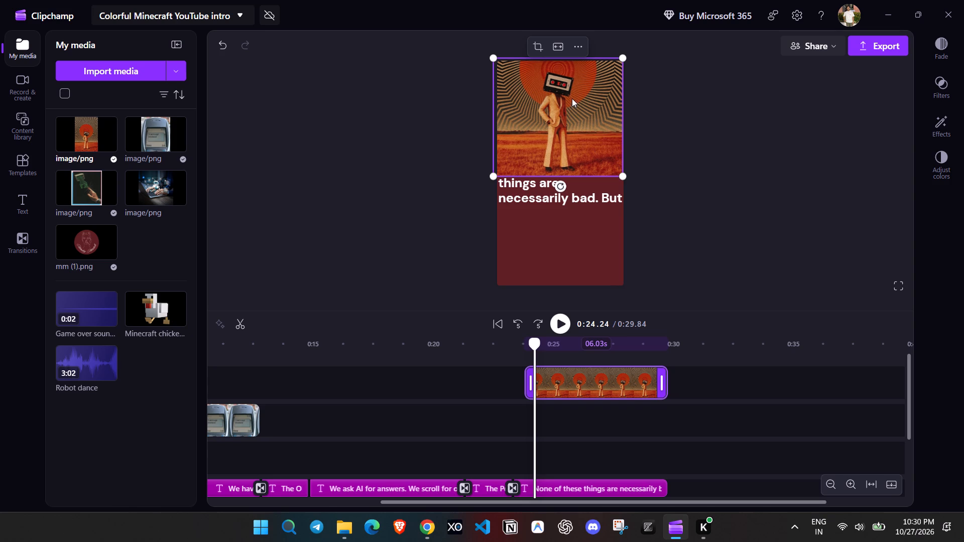
Crop the cassette-head image slightly more at its upper and lower edges and align it with the top of the frame.
{"action": "left_click", "coordinate": [538, 47]}
{"action": "left_click_drag", "start_coordinate": [562, 59], "coordinate": [564, 66]}
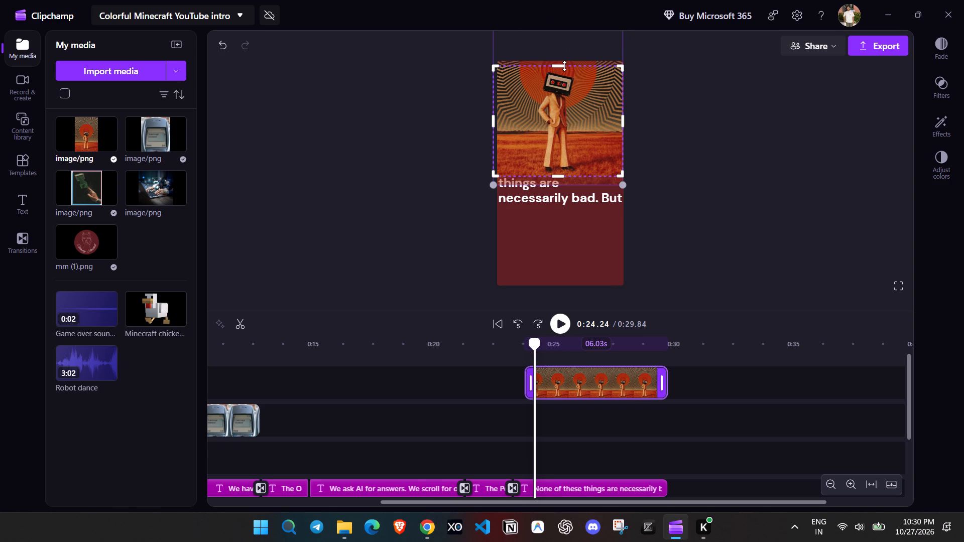
{"action": "left_click_drag", "start_coordinate": [564, 66], "coordinate": [564, 65]}
{"action": "left_click", "coordinate": [558, 176]}
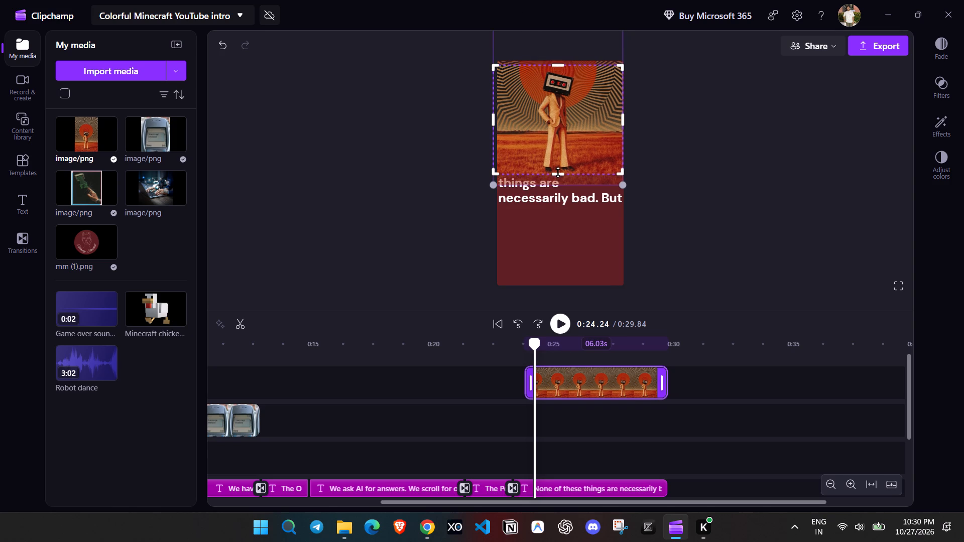
{"action": "left_click", "coordinate": [553, 45]}
{"action": "left_click_drag", "start_coordinate": [555, 84], "coordinate": [557, 78]}
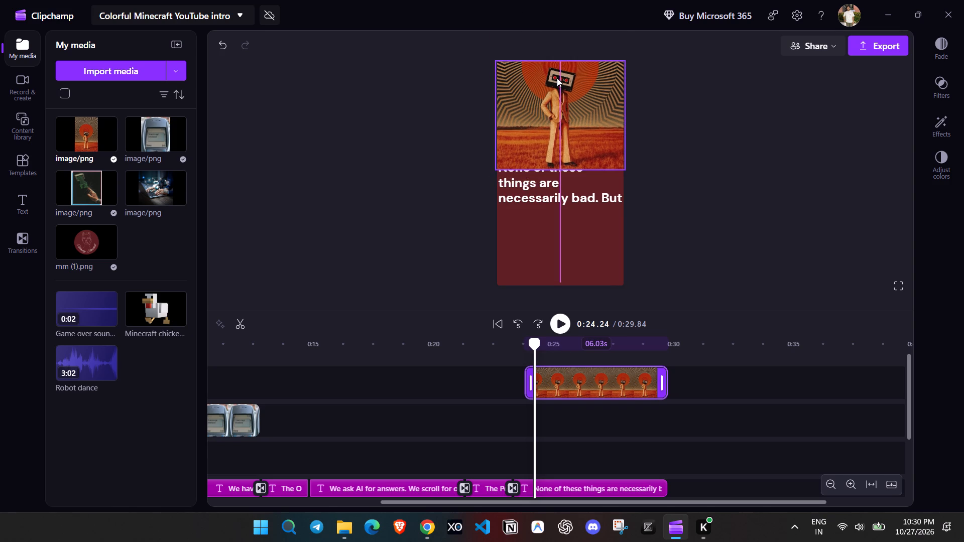
{"action": "left_click_drag", "start_coordinate": [557, 78], "coordinate": [555, 77]}
{"action": "left_click", "coordinate": [555, 77]}
{"action": "left_click_drag", "start_coordinate": [555, 77], "coordinate": [556, 81]}
{"action": "left_click", "coordinate": [553, 108]}
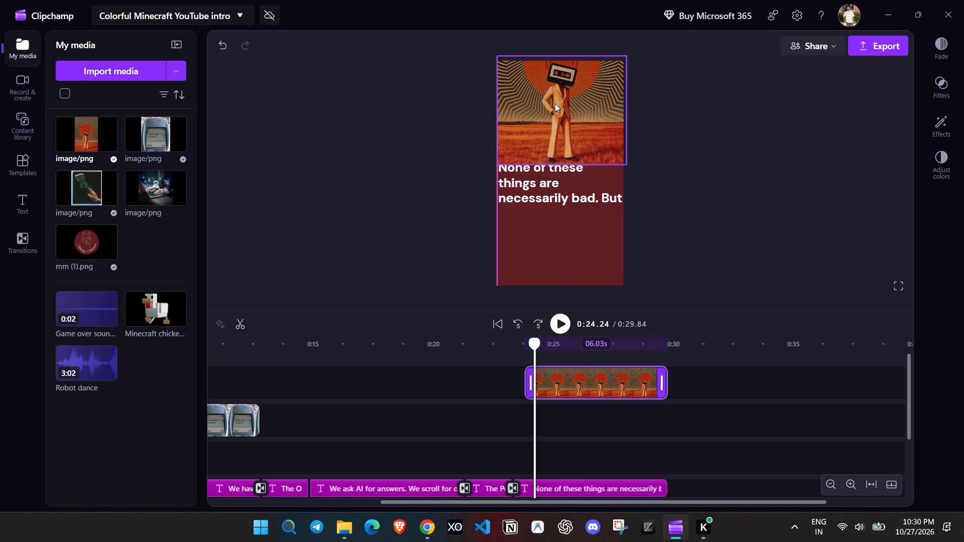
{"action": "left_click", "coordinate": [637, 113]}
Reposition the "None of these things" text block so it sits horizontally centred within the frame, below the cassette-head image.
{"action": "left_click_drag", "start_coordinate": [560, 190], "coordinate": [564, 209]}
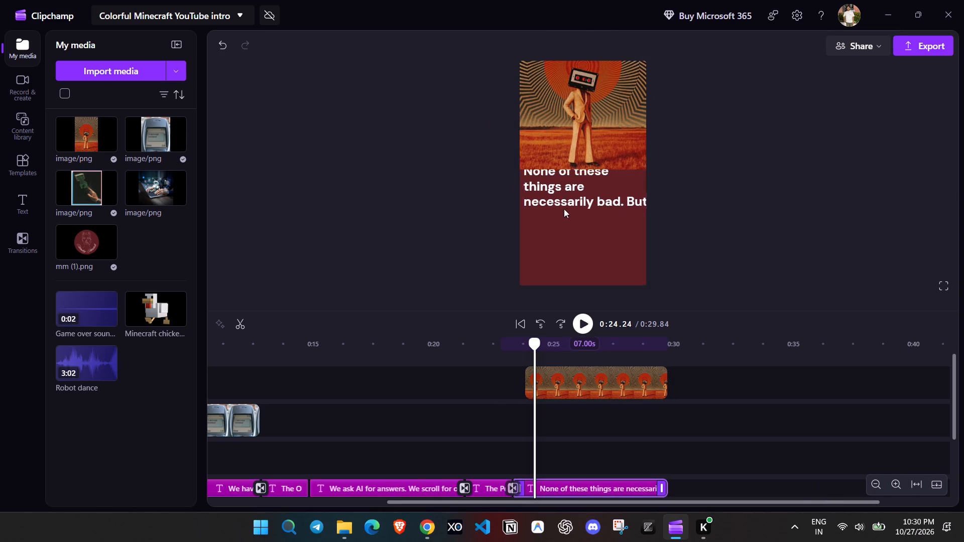
{"action": "left_click_drag", "start_coordinate": [564, 209], "coordinate": [536, 190]}
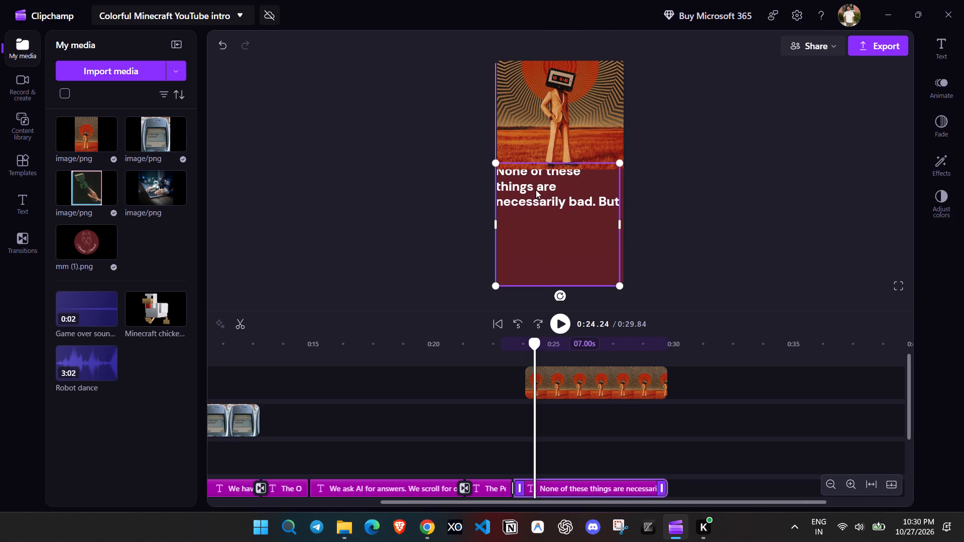
{"action": "left_click_drag", "start_coordinate": [536, 190], "coordinate": [536, 195]}
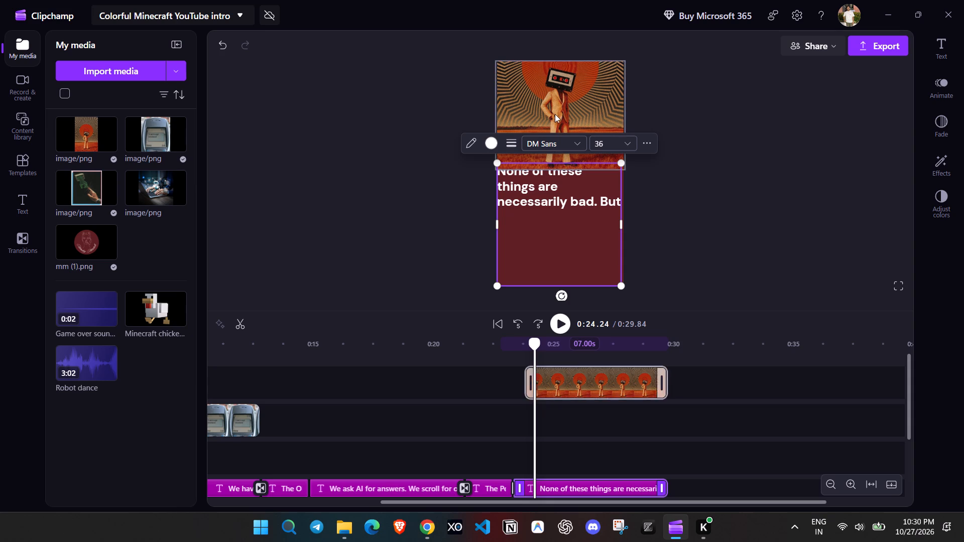
Send the cassette-head image backward so it sits behind the "None of these things" text.
{"action": "left_click", "coordinate": [559, 113]}
{"action": "right_click", "coordinate": [559, 113]}
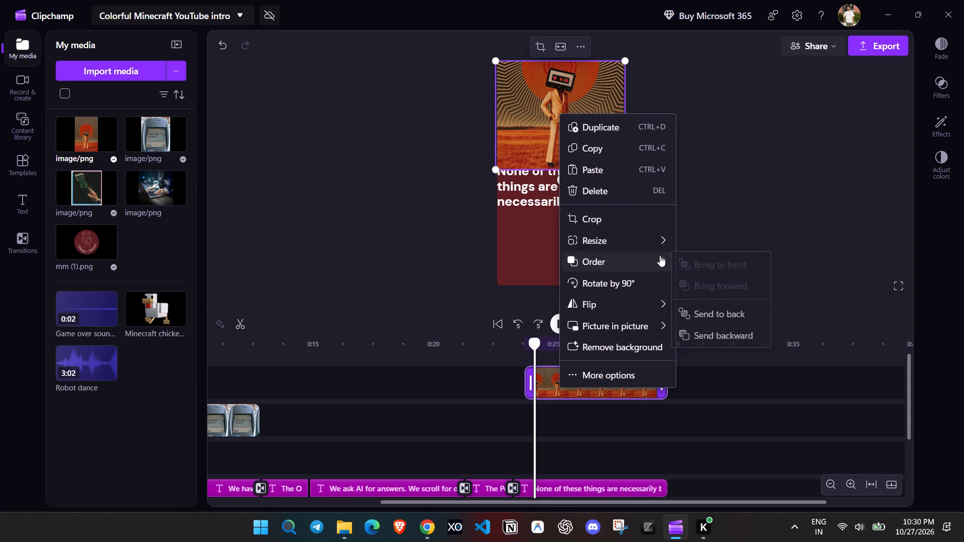
{"action": "left_click", "coordinate": [695, 330]}
{"action": "left_click", "coordinate": [658, 163]}
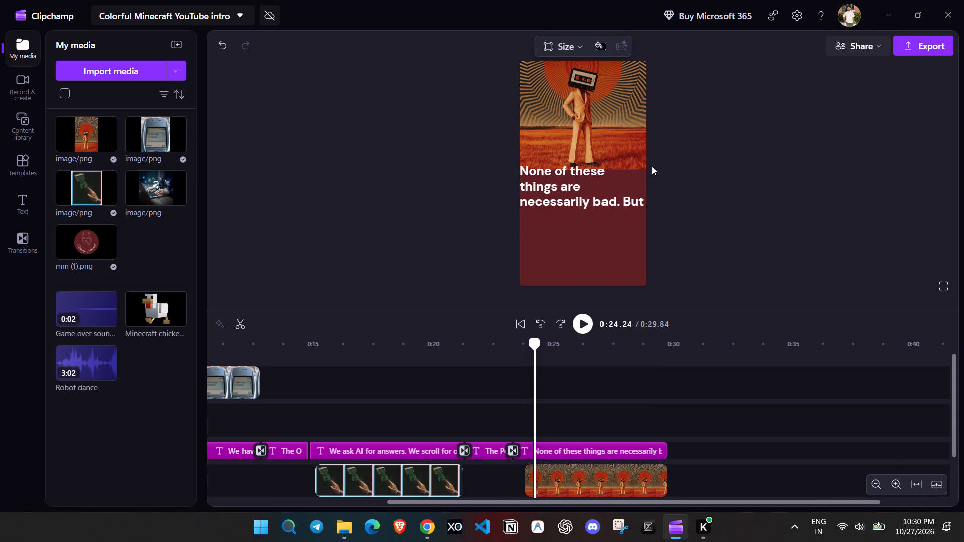
Crop the cassette-head image's lower edge slightly more so it ends just above the text.
{"action": "left_click", "coordinate": [614, 117]}
{"action": "right_click", "coordinate": [584, 124]}
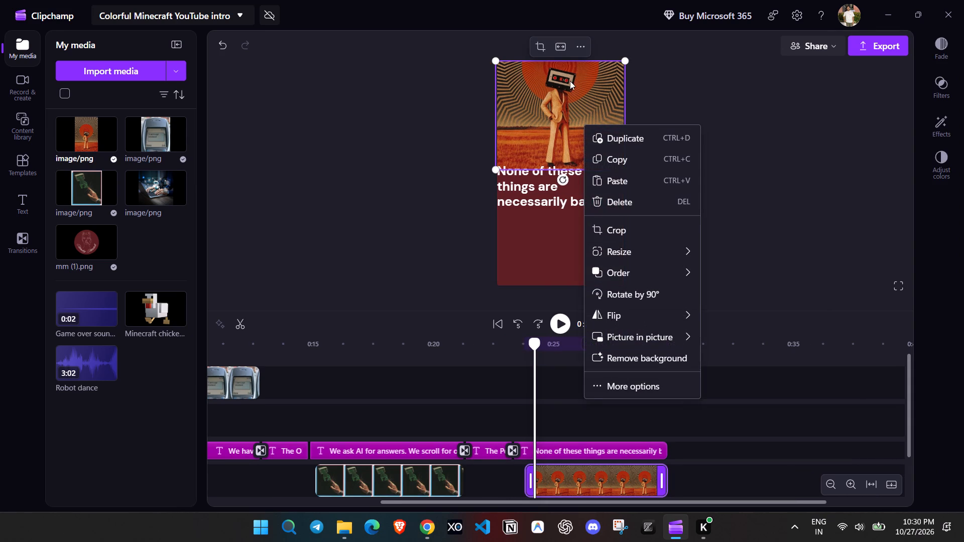
{"action": "left_click", "coordinate": [537, 48]}
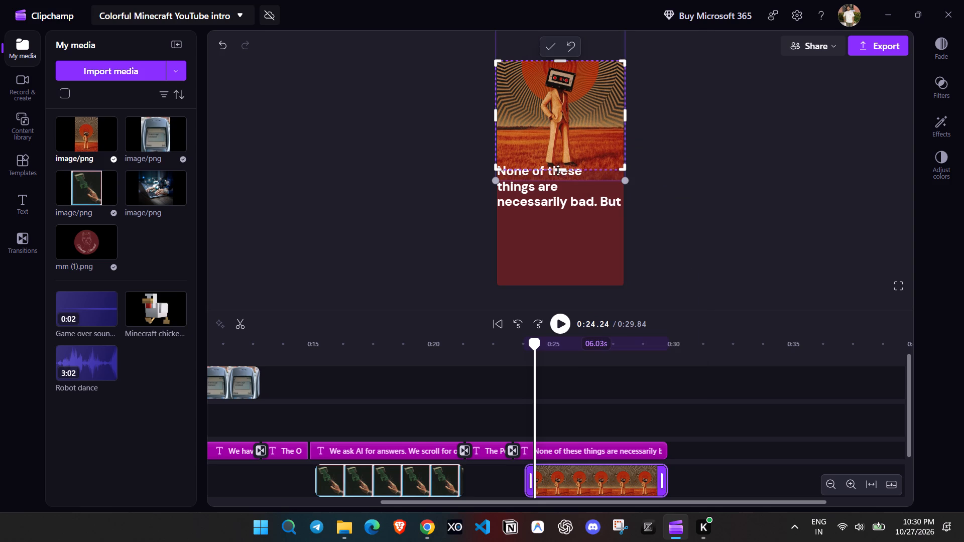
{"action": "left_click_drag", "start_coordinate": [558, 170], "coordinate": [561, 163]}
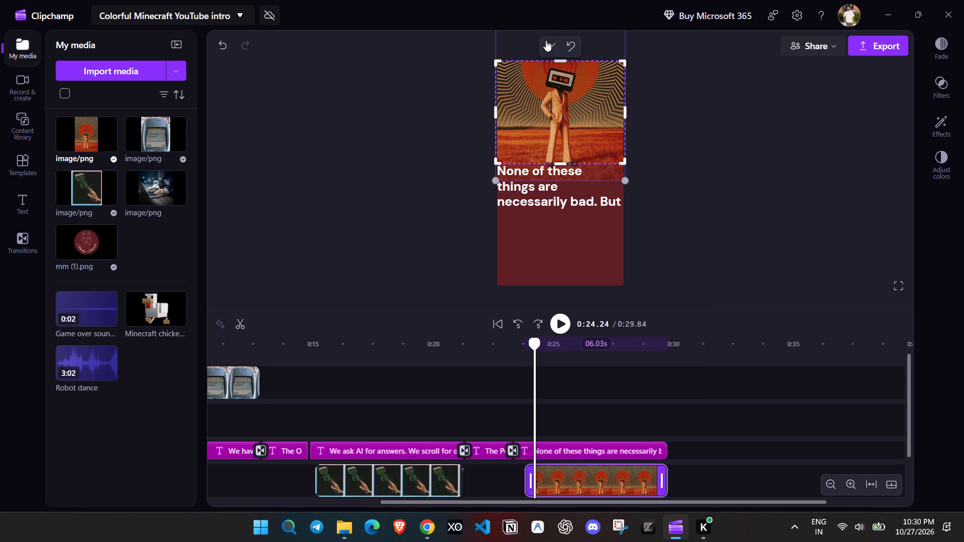
{"action": "left_click", "coordinate": [546, 43]}
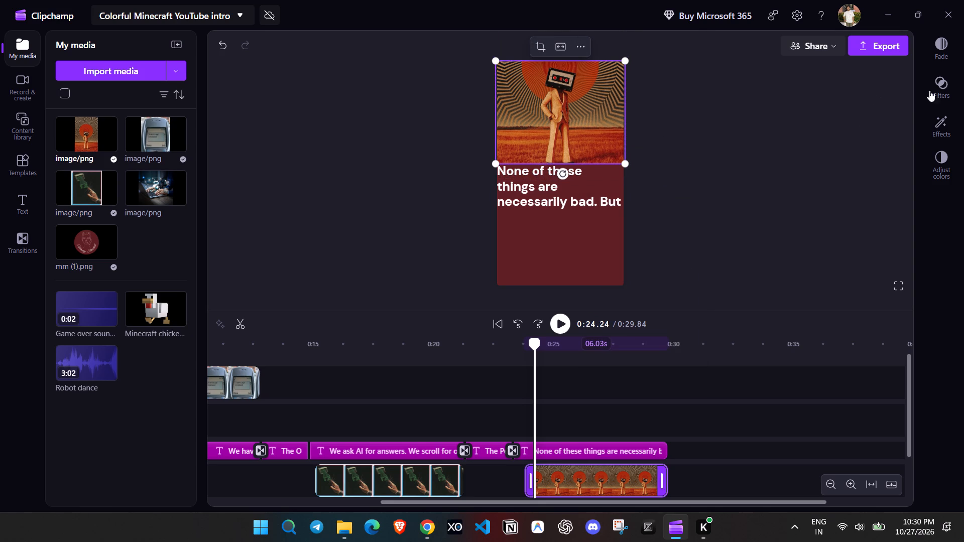
Apply the Chromatic aberration and Slow zoom effects to the cassette-head image, with the zoom speed near its low end.
{"action": "left_click", "coordinate": [942, 140]}
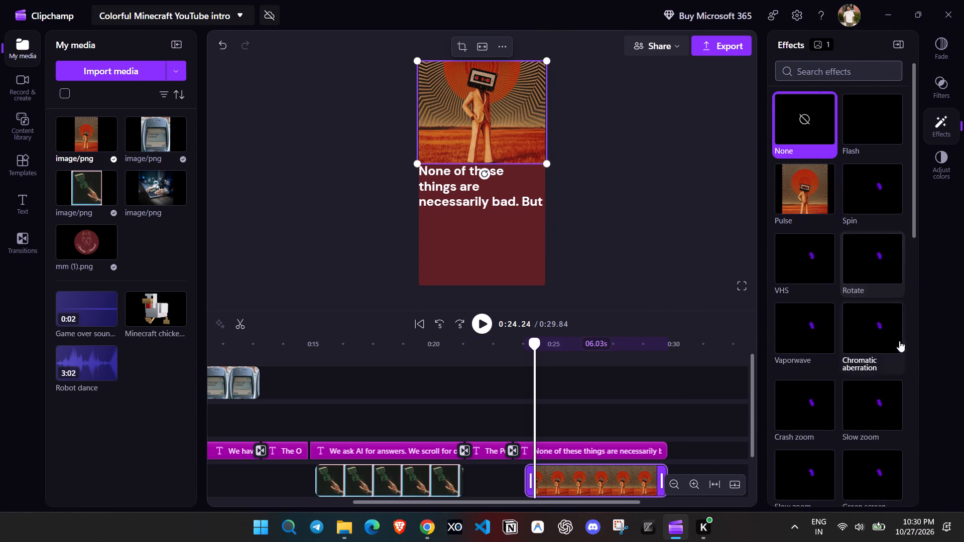
{"action": "left_click", "coordinate": [875, 335]}
{"action": "left_click", "coordinate": [868, 442]}
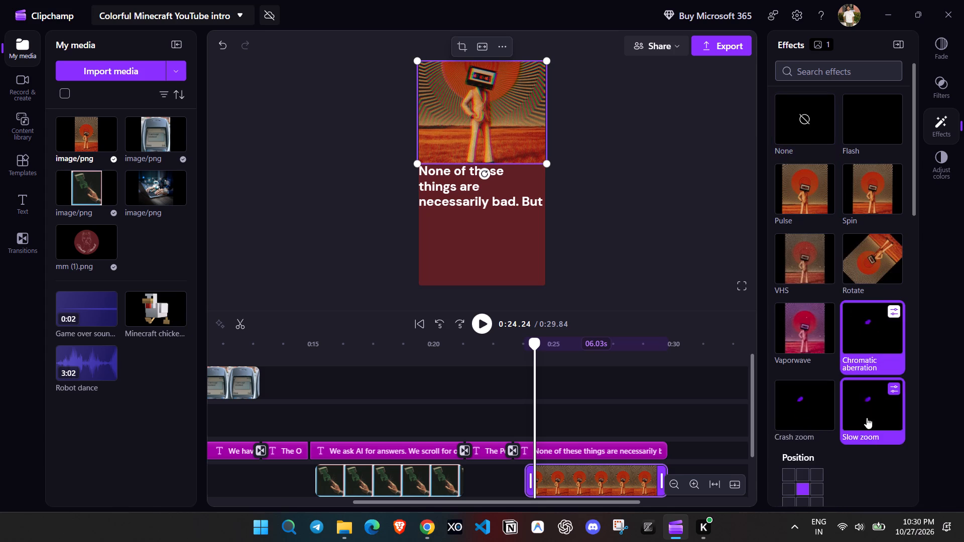
{"action": "scroll", "coordinate": [866, 406], "scroll_direction": "down", "scroll_amount": 3}
{"action": "left_click", "coordinate": [784, 355]}
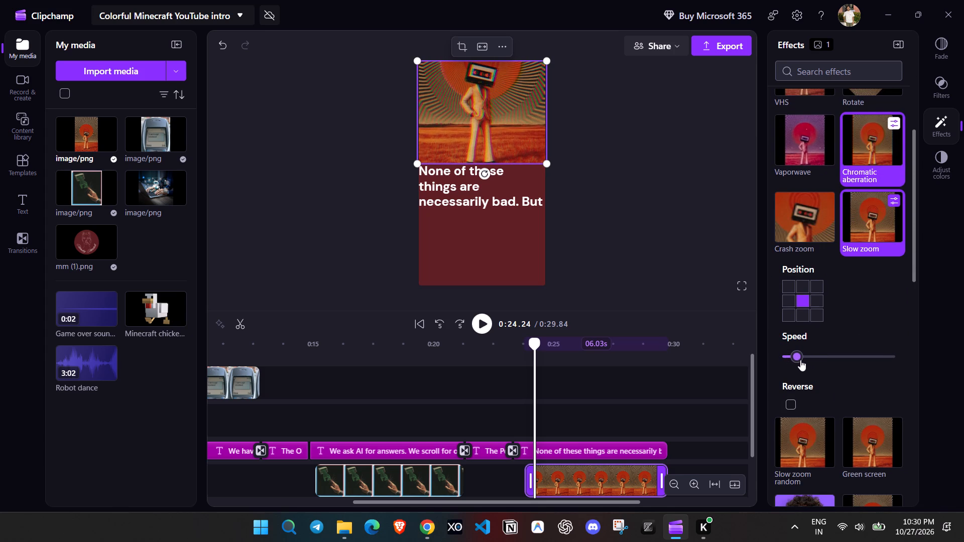
{"action": "left_click", "coordinate": [599, 208]}
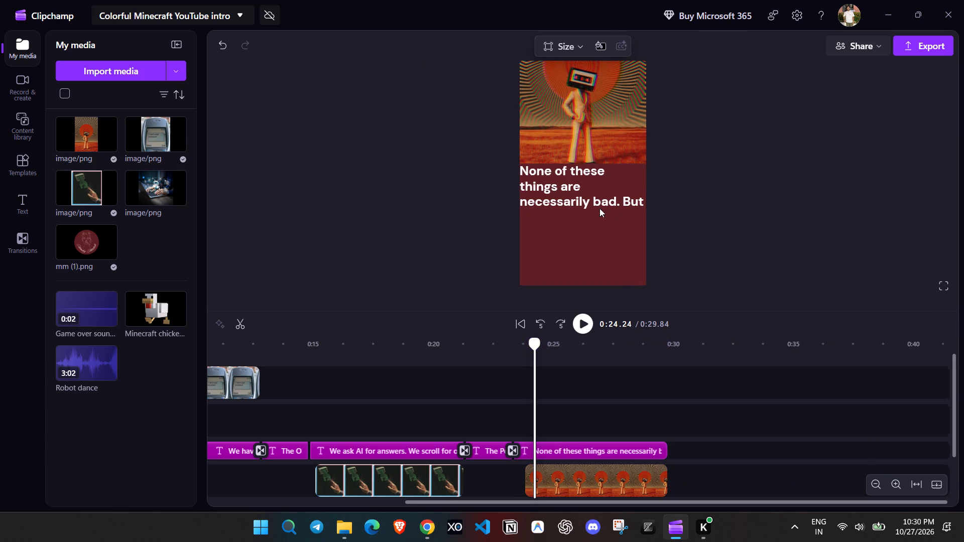
Preview the cassette-head image's entry from "The Perspective" title and trim the clip's start slightly, to a 5.88 s duration.
{"action": "left_click_drag", "start_coordinate": [535, 343], "coordinate": [486, 351]}
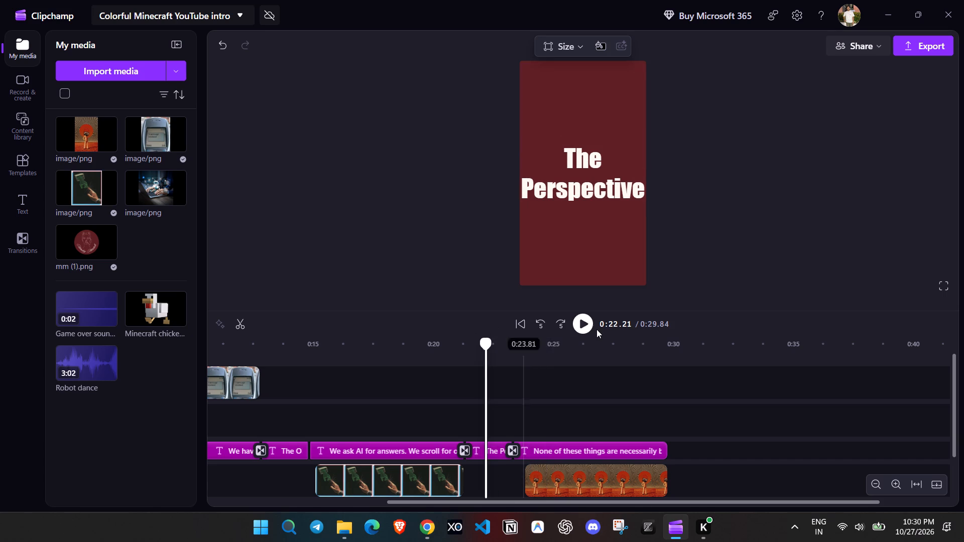
{"action": "left_click", "coordinate": [577, 322]}
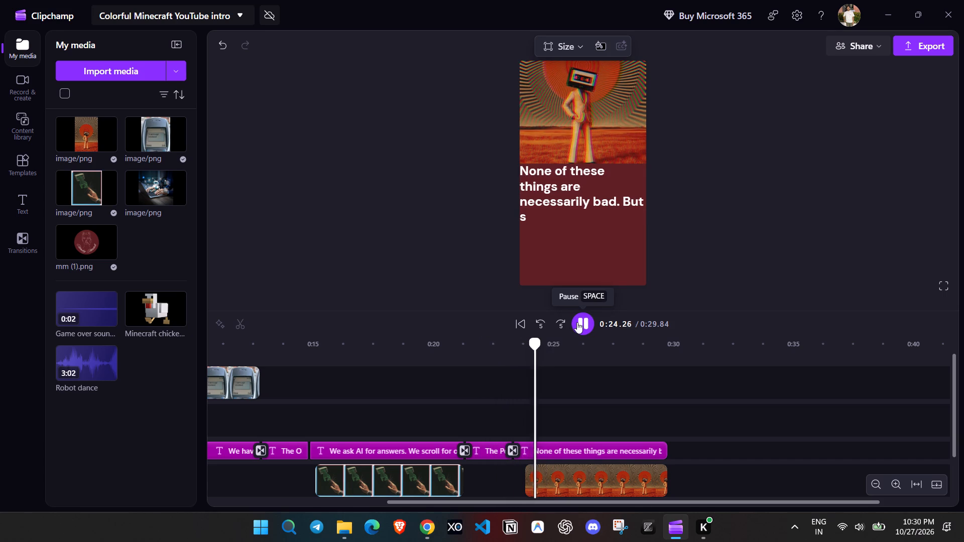
{"action": "left_click", "coordinate": [578, 323]}
{"action": "left_click", "coordinate": [529, 479]}
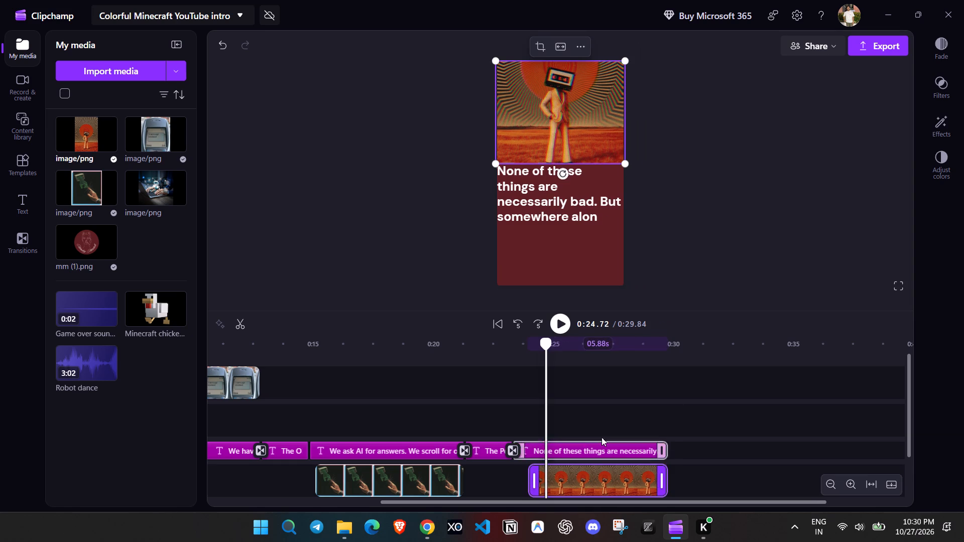
Set a 0.5 s fade-in on the cassette-head image and play its entry back.
{"action": "left_click", "coordinate": [944, 166]}
{"action": "left_click", "coordinate": [944, 125]}
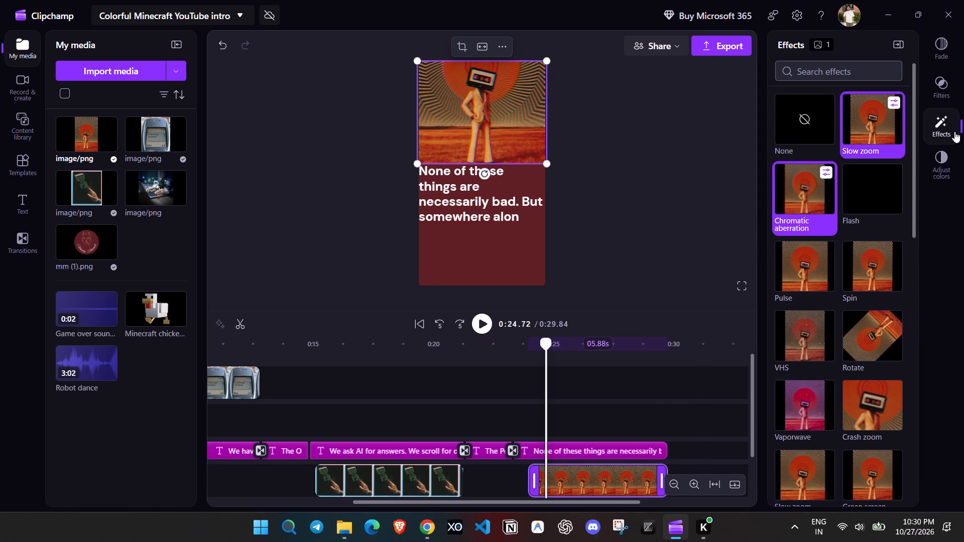
{"action": "left_click", "coordinate": [944, 93]}
{"action": "left_click", "coordinate": [947, 65]}
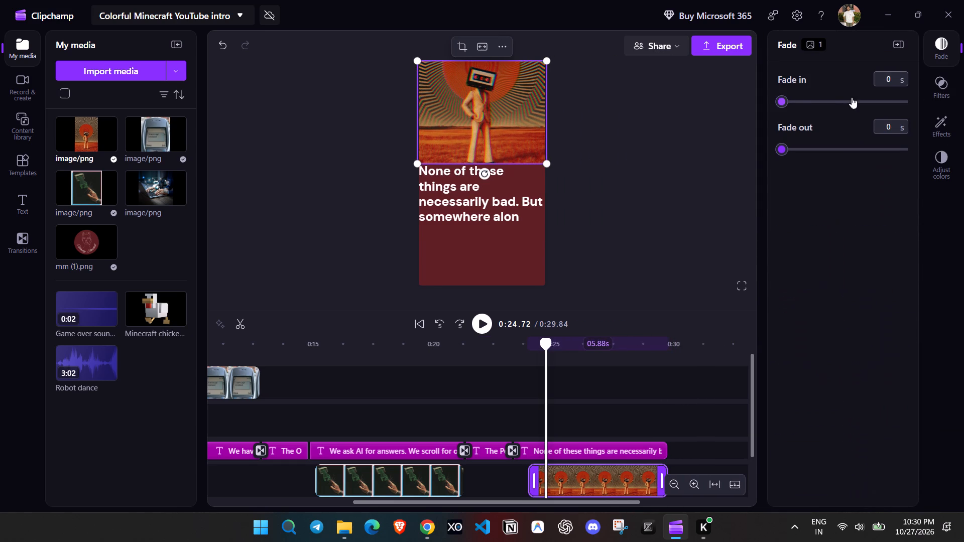
{"action": "left_click_drag", "start_coordinate": [782, 103], "coordinate": [811, 111]}
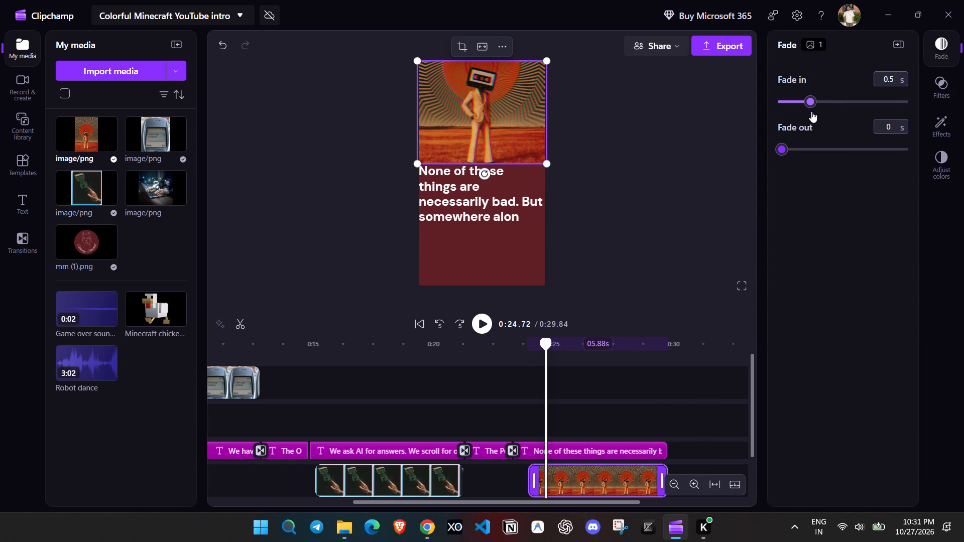
{"action": "left_click_drag", "start_coordinate": [811, 111], "coordinate": [812, 110]}
{"action": "left_click_drag", "start_coordinate": [543, 343], "coordinate": [513, 353]}
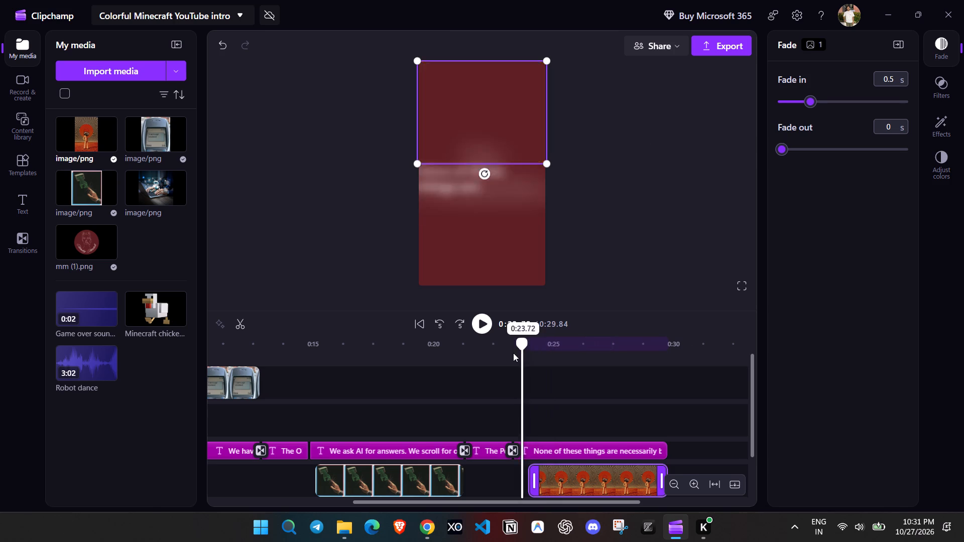
{"action": "left_click_drag", "start_coordinate": [513, 353], "coordinate": [501, 354]}
{"action": "left_click", "coordinate": [477, 318]}
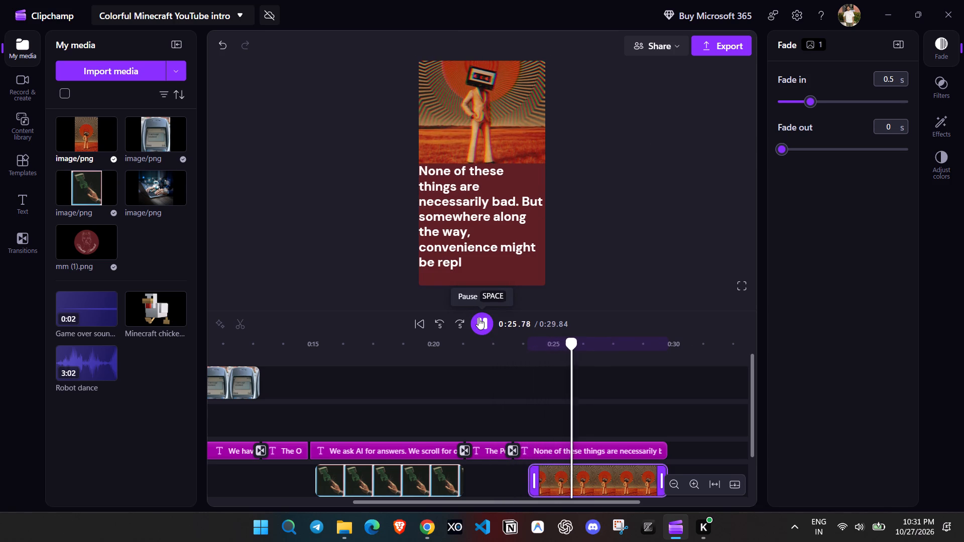
{"action": "left_click", "coordinate": [478, 318]}
Set a 1 s fade-out on the cassette-head image and play through to the video's end.
{"action": "left_click_drag", "start_coordinate": [781, 153], "coordinate": [815, 153]}
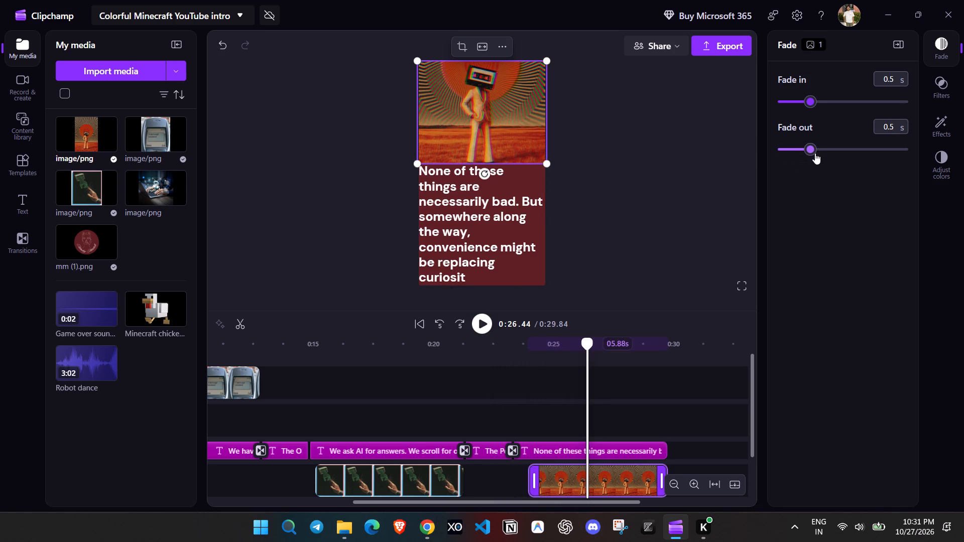
{"action": "left_click_drag", "start_coordinate": [815, 153], "coordinate": [840, 157]}
{"action": "left_click", "coordinate": [488, 327]}
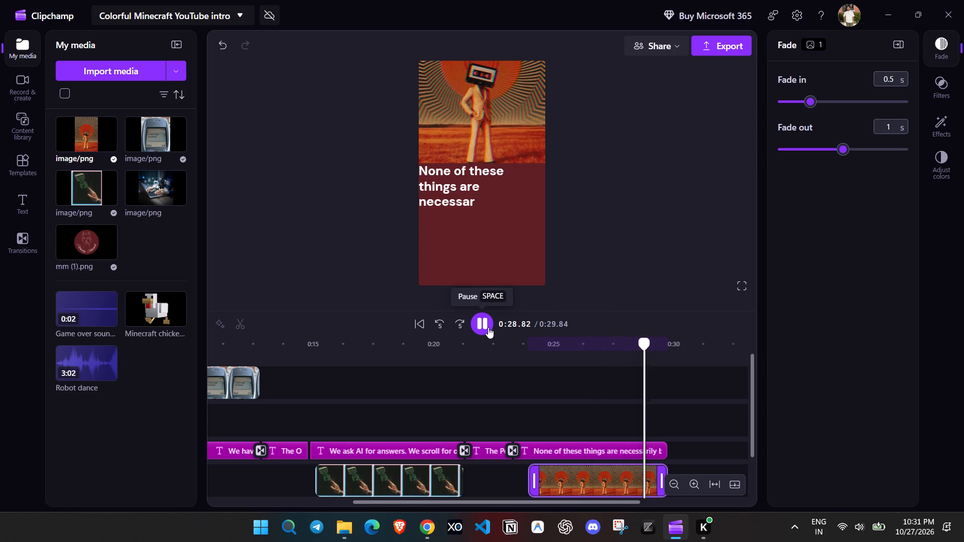
{"action": "left_click", "coordinate": [488, 327]}
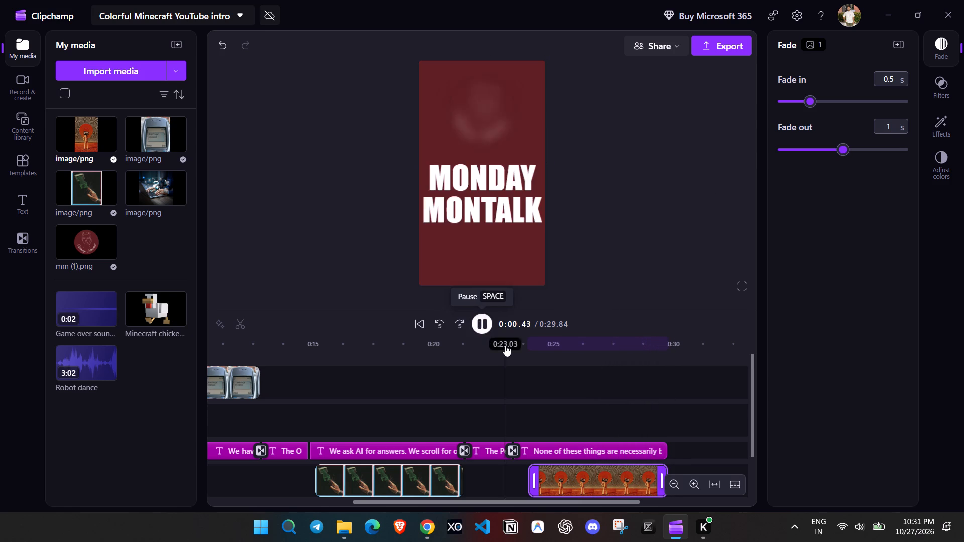
{"action": "left_click", "coordinate": [486, 319]}
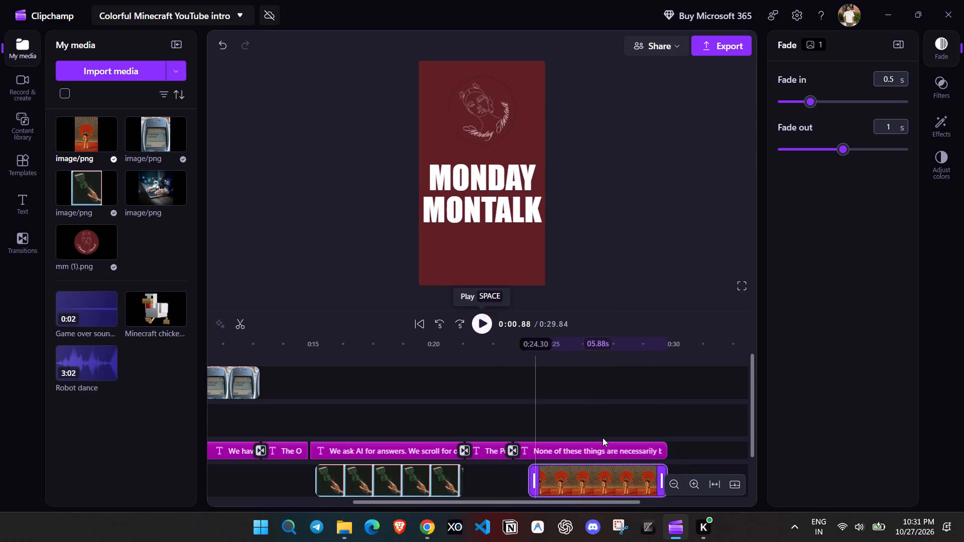
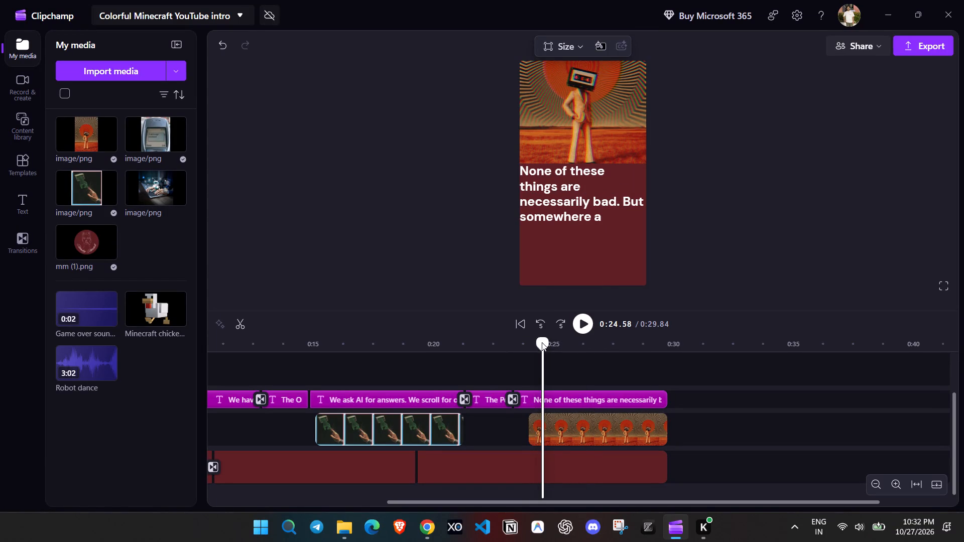
Return the playhead to the start of the video and enlarge the timeline area to review all the tracks.
{"action": "left_click_drag", "start_coordinate": [543, 342], "coordinate": [198, 346]}
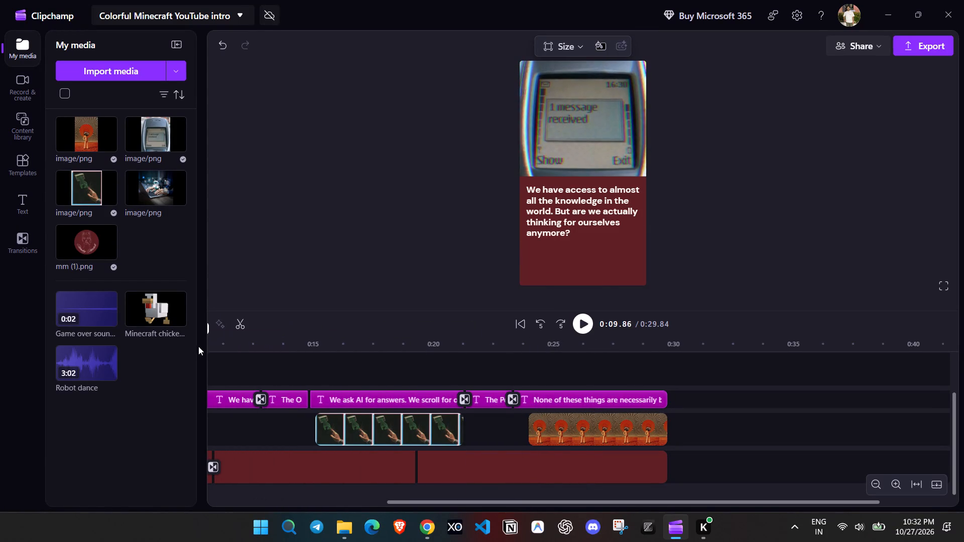
{"action": "left_click_drag", "start_coordinate": [198, 346], "coordinate": [212, 352]}
{"action": "left_click_drag", "start_coordinate": [398, 505], "coordinate": [177, 488]}
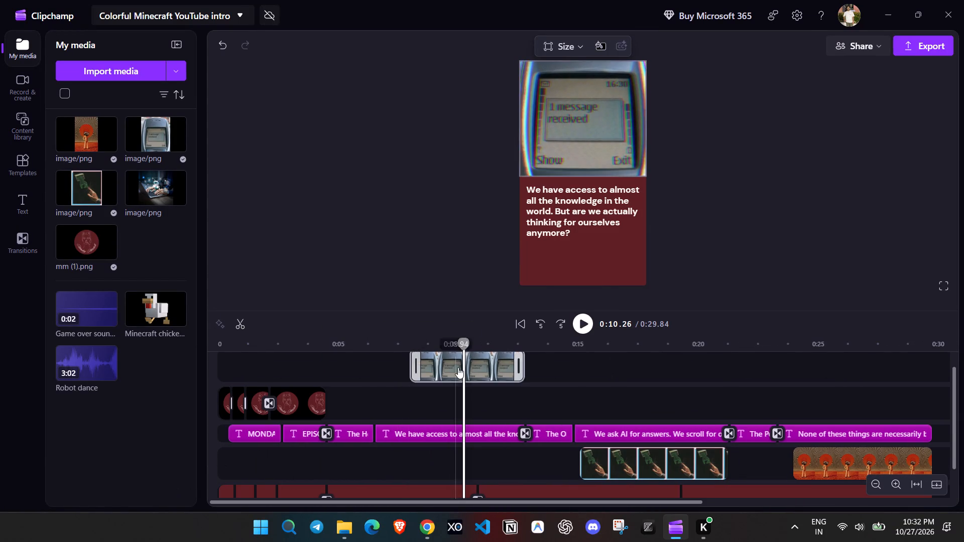
{"action": "left_click_drag", "start_coordinate": [465, 344], "coordinate": [211, 347]}
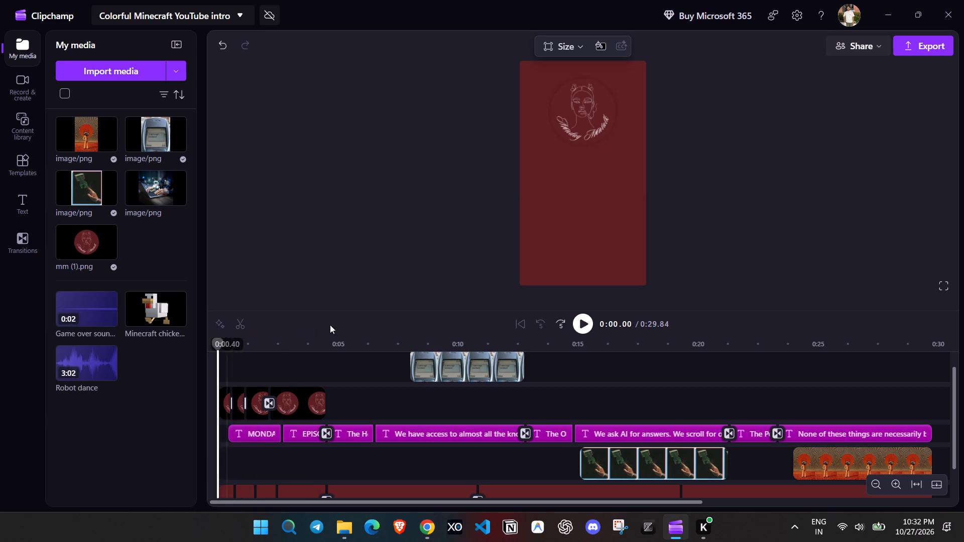
{"action": "scroll", "coordinate": [331, 324], "scroll_direction": "down", "scroll_amount": 3}
{"action": "scroll", "coordinate": [384, 372], "scroll_direction": "down", "scroll_amount": 1}
{"action": "scroll", "coordinate": [432, 411], "scroll_direction": "up", "scroll_amount": 1}
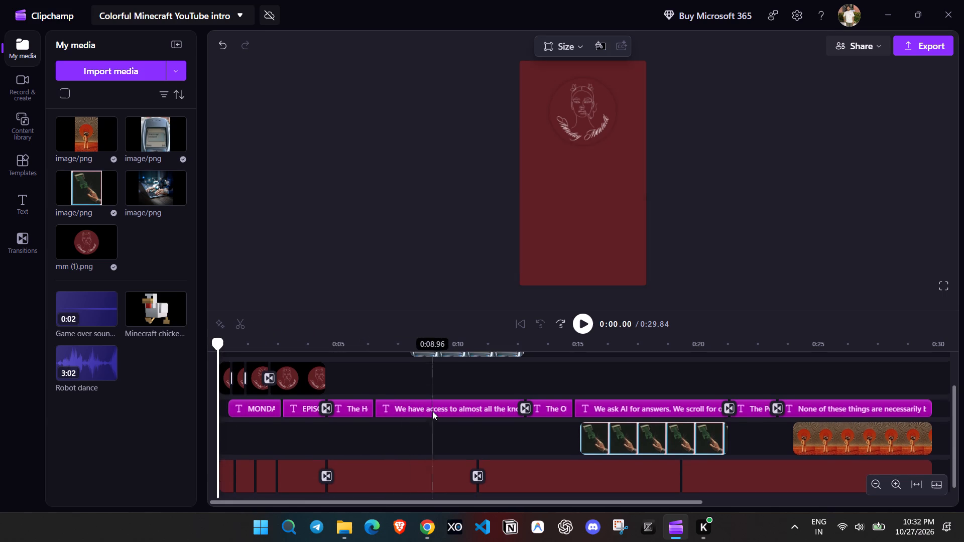
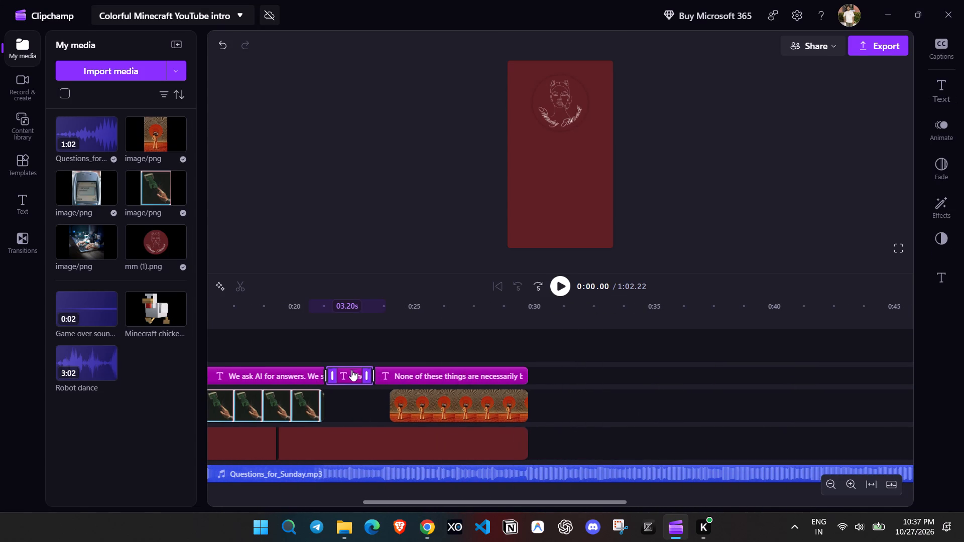
Duplicate the short "The Perspective" title clip and place the copy directly after the "None of these things are necessarily" text clip.
{"action": "right_click", "coordinate": [348, 374]}
{"action": "left_click", "coordinate": [376, 223]}
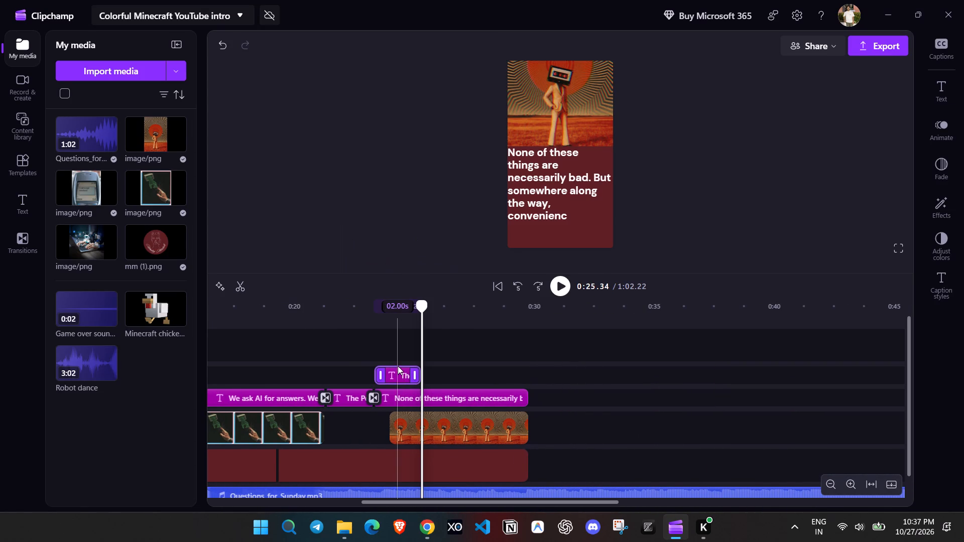
{"action": "left_click_drag", "start_coordinate": [397, 377], "coordinate": [548, 399]}
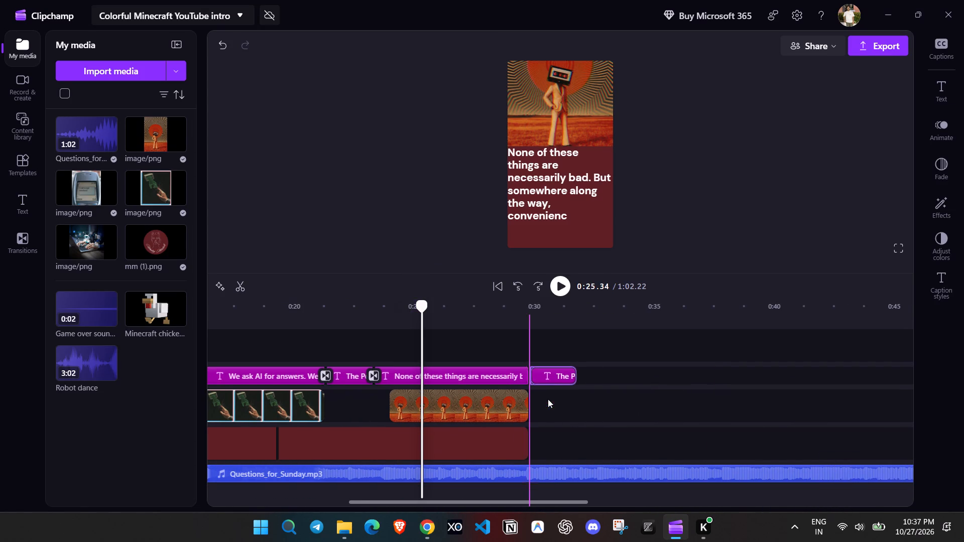
Add a Cross blur transition between the "None of these things" text and the duplicated title, and open its transition settings.
{"action": "left_click", "coordinate": [525, 374]}
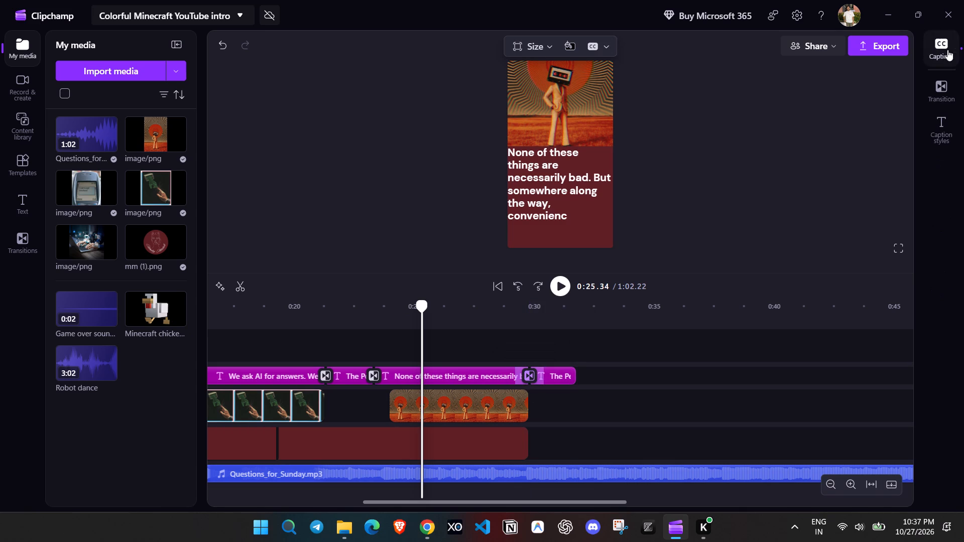
{"action": "left_click", "coordinate": [950, 87]}
{"action": "scroll", "coordinate": [884, 132], "scroll_direction": "up", "scroll_amount": 3}
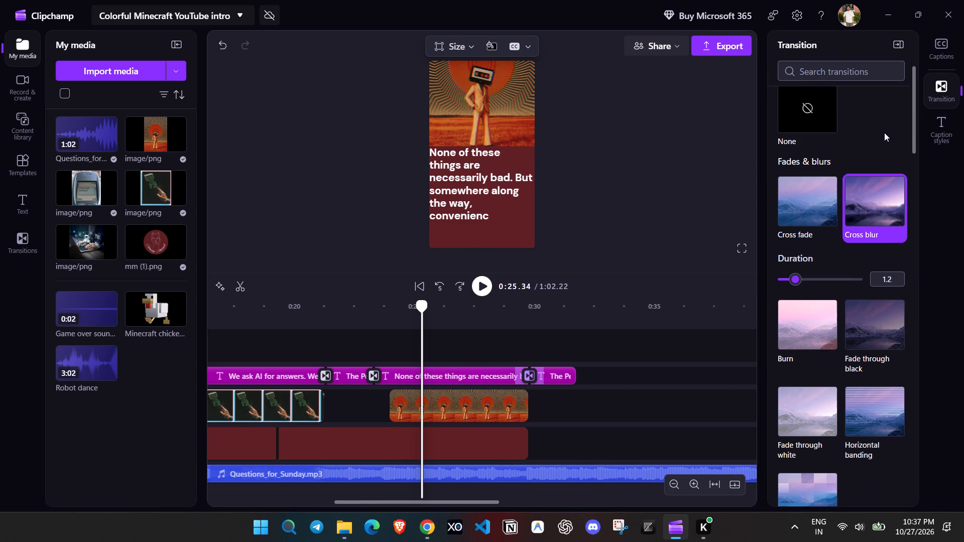
Extend the dark red background clip under the last title to a length of about 19.56 s and preview that part.
{"action": "left_click", "coordinate": [899, 43]}
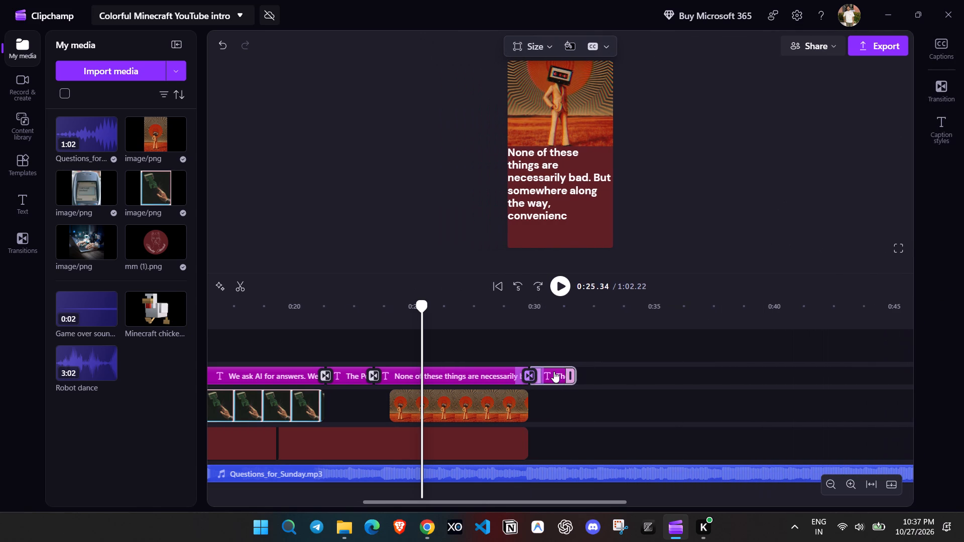
{"action": "left_click", "coordinate": [554, 371]}
{"action": "left_click_drag", "start_coordinate": [421, 305], "coordinate": [540, 326]}
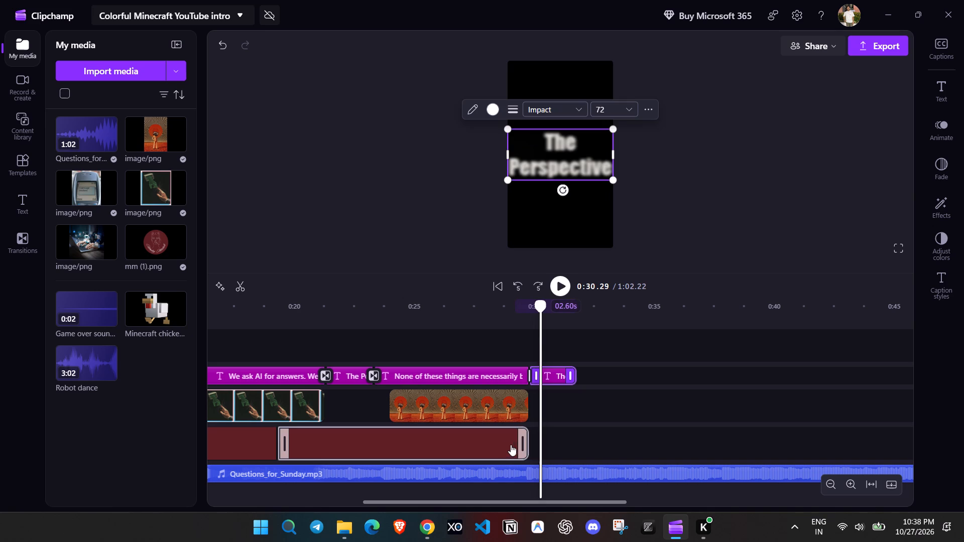
{"action": "left_click_drag", "start_coordinate": [524, 441], "coordinate": [535, 441]}
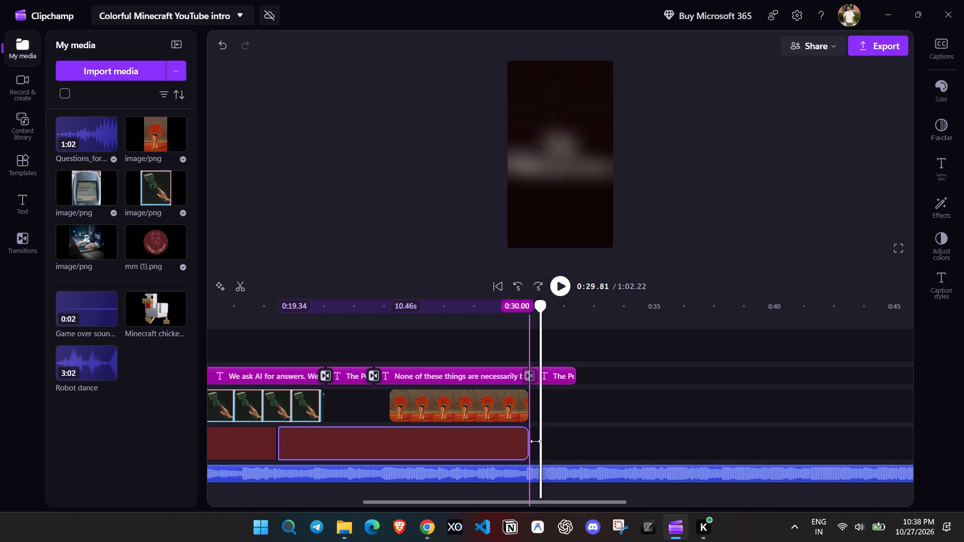
{"action": "left_click_drag", "start_coordinate": [535, 441], "coordinate": [741, 446]}
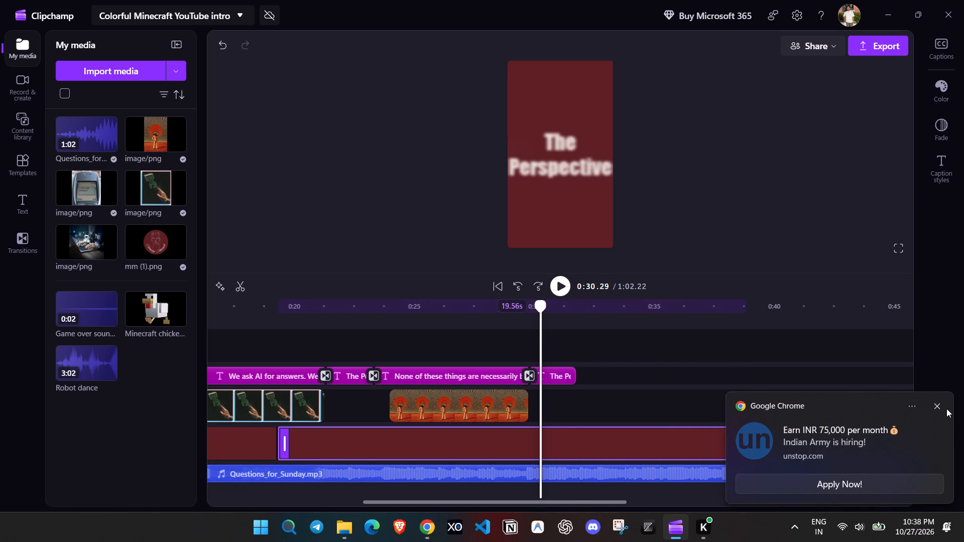
{"action": "left_click", "coordinate": [941, 404]}
{"action": "left_click", "coordinate": [556, 287]}
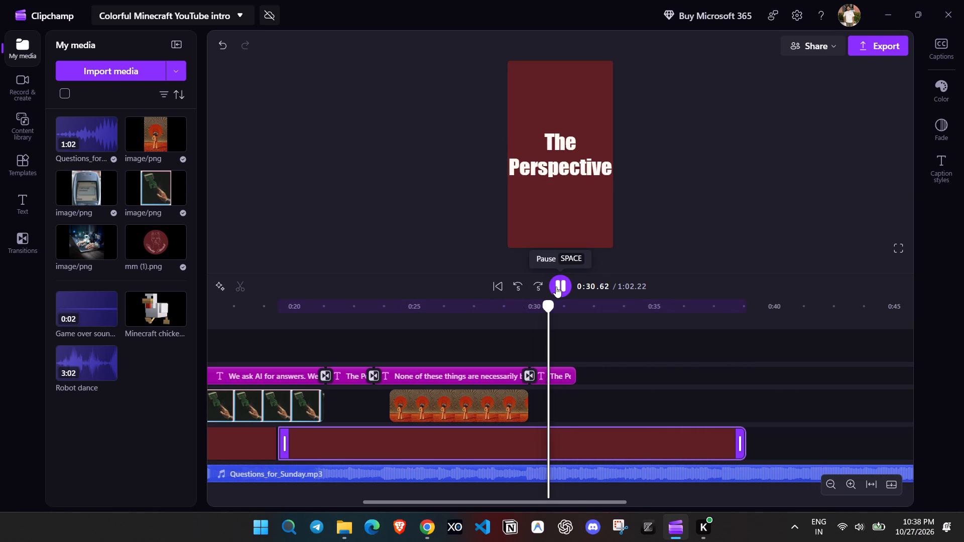
{"action": "left_click", "coordinate": [556, 287]}
Check the section heading in the ChatGPT script and change the last title from "The Perspective" to "The Thought".
{"action": "left_click", "coordinate": [435, 520]}
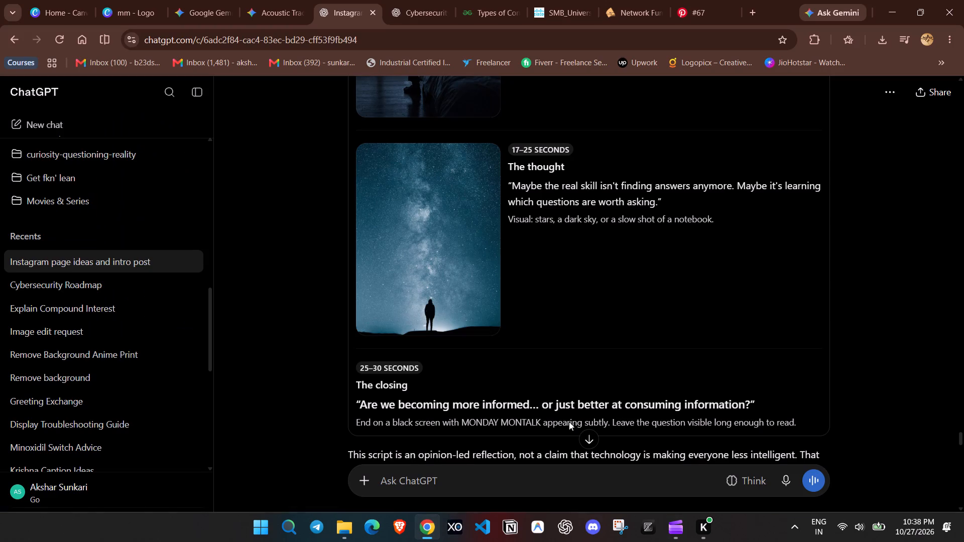
{"action": "left_click", "coordinate": [686, 526]}
{"action": "double_click", "coordinate": [589, 173]}
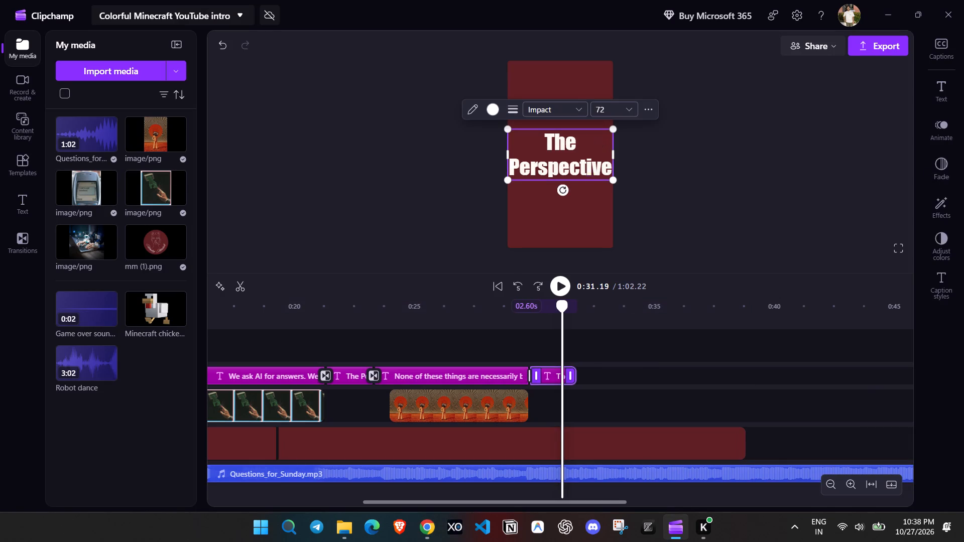
{"action": "left_click", "coordinate": [611, 169]}
{"action": "key", "text": "BackSpace"}
{"action": "key", "text": "BackSpace"}
{"action": "key", "text": "BackSpace"}
{"action": "key", "text": "BackSpace"}
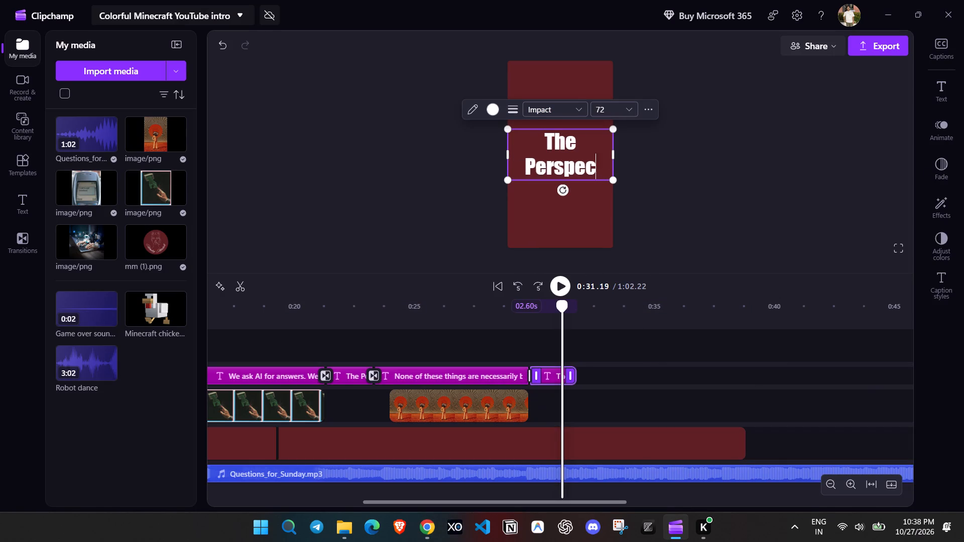
{"action": "key", "text": "BackSpace"}
{"action": "key", "text": "BackSpace"}
{"action": "key", "text": "BackSpace"}
{"action": "key", "text": "BackSpace"}
{"action": "key", "text": "BackSpace"}
{"action": "key", "text": "BackSpace"}
{"action": "key", "text": "BackSpace"}
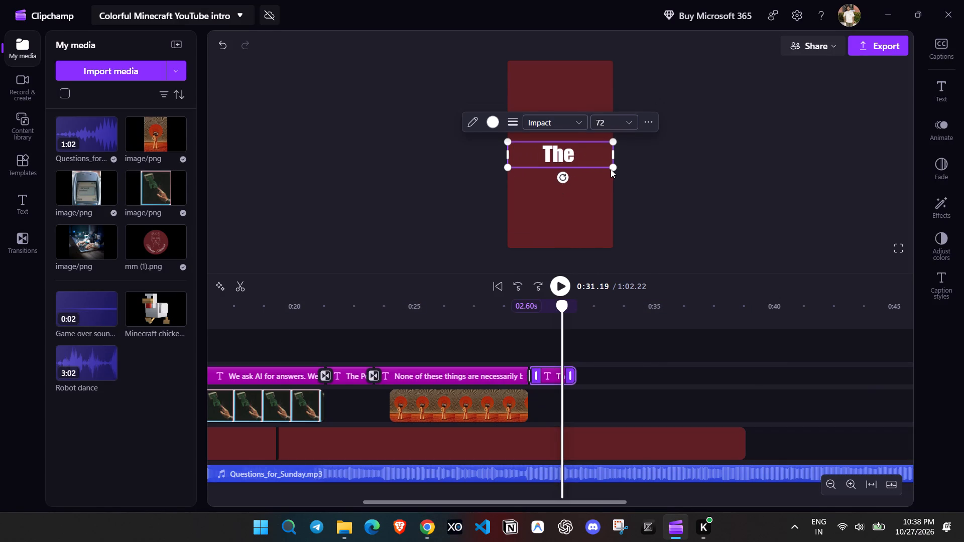
{"action": "type", "text": "Thouht"}
{"action": "key", "text": "BackSpace"}
{"action": "key", "text": "BackSpace"}
{"action": "type", "text": "ght"}
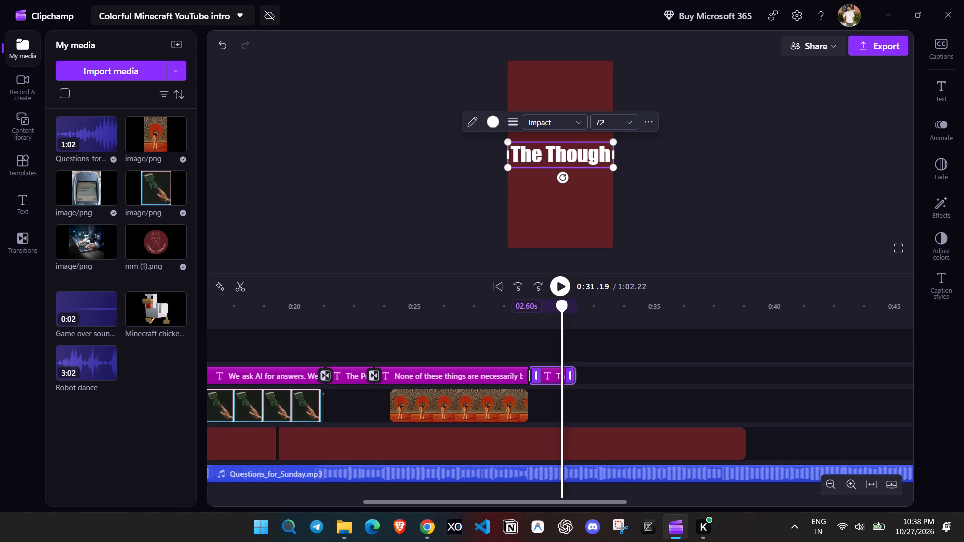
{"action": "left_click", "coordinate": [650, 159]}
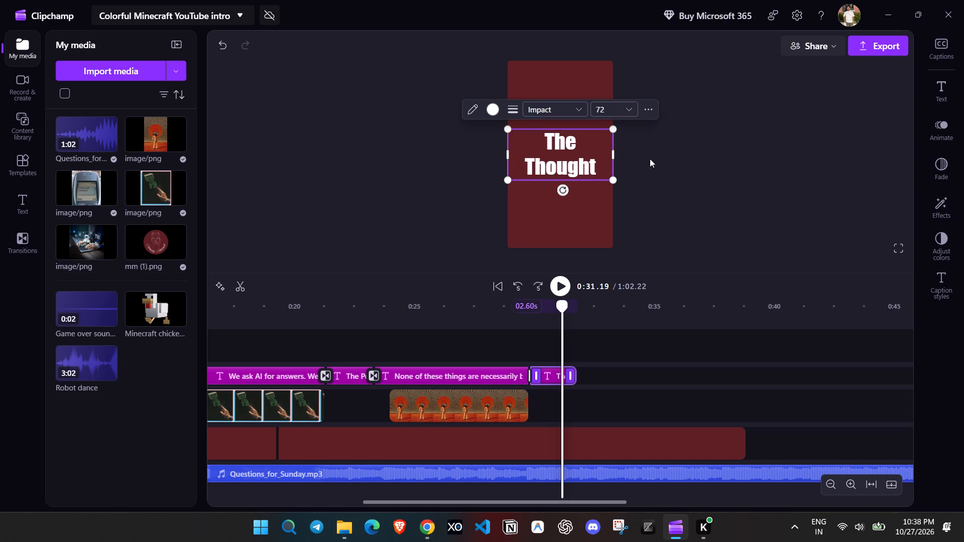
{"action": "left_click", "coordinate": [594, 157]}
{"action": "left_click", "coordinate": [678, 169]}
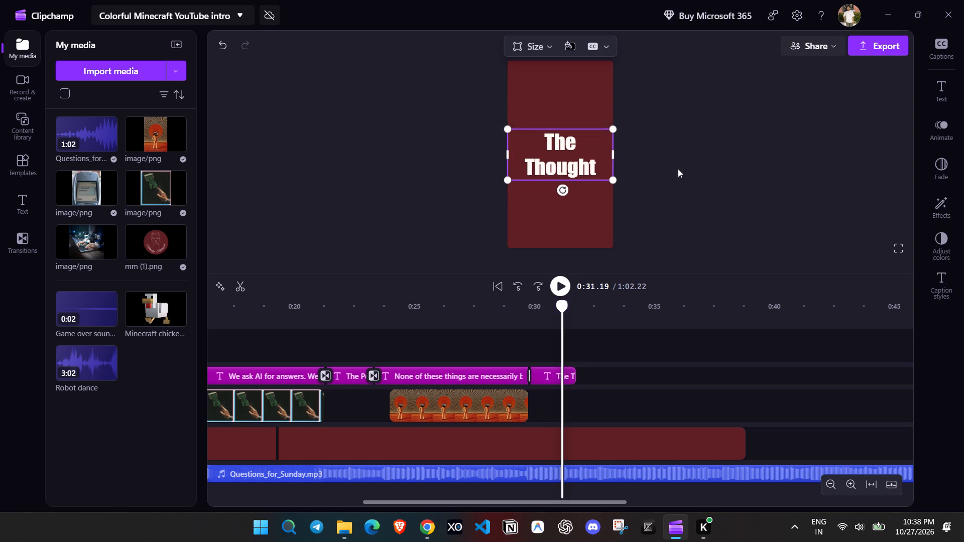
Duplicate the "None of these things are necessarily bad" text clip and place the copy directly after "The Thought" title.
{"action": "left_click", "coordinate": [485, 380]}
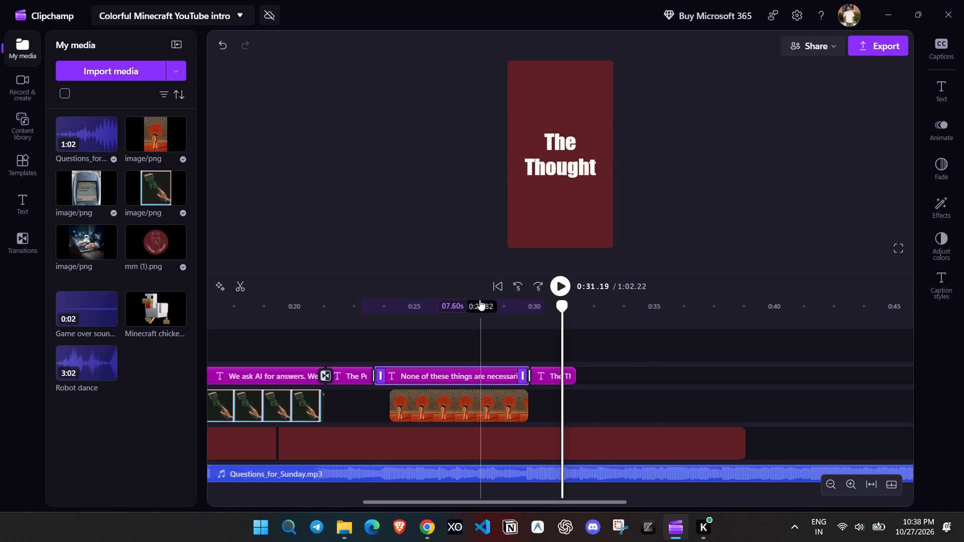
{"action": "right_click", "coordinate": [479, 373]}
{"action": "left_click", "coordinate": [507, 217]}
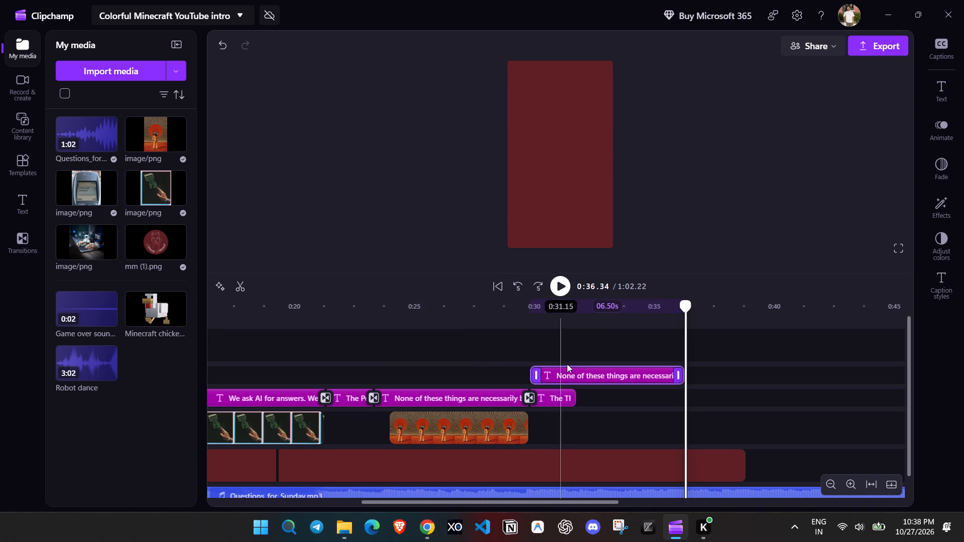
{"action": "left_click_drag", "start_coordinate": [574, 372], "coordinate": [617, 395]}
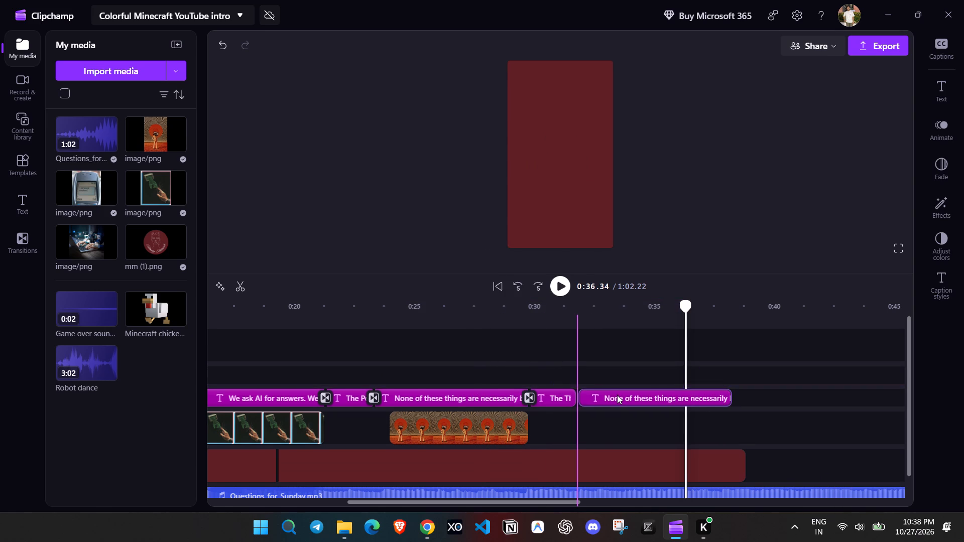
{"action": "left_click_drag", "start_coordinate": [617, 395], "coordinate": [618, 395]}
Add a Cross blur transition between "The Thought" title and the duplicated text clip.
{"action": "left_click", "coordinate": [576, 375]}
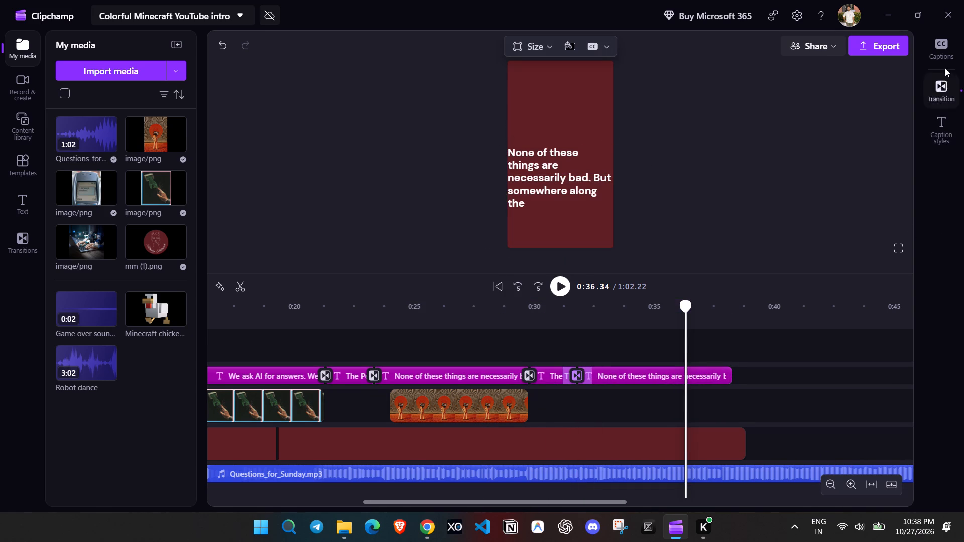
{"action": "left_click", "coordinate": [935, 79]}
{"action": "scroll", "coordinate": [879, 131], "scroll_direction": "up", "scroll_amount": 3}
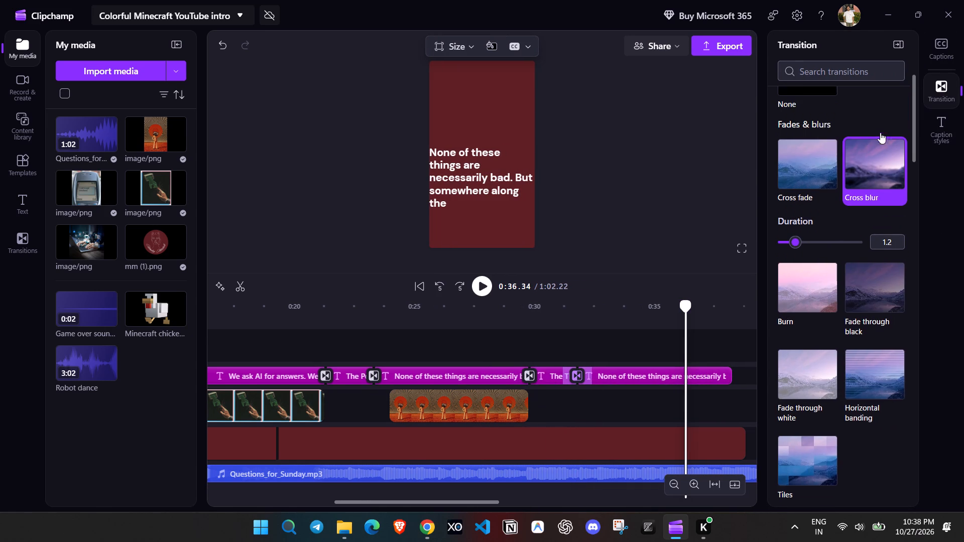
{"action": "left_click", "coordinate": [793, 205]}
{"action": "left_click", "coordinate": [873, 210]}
{"action": "left_click", "coordinate": [888, 43]}
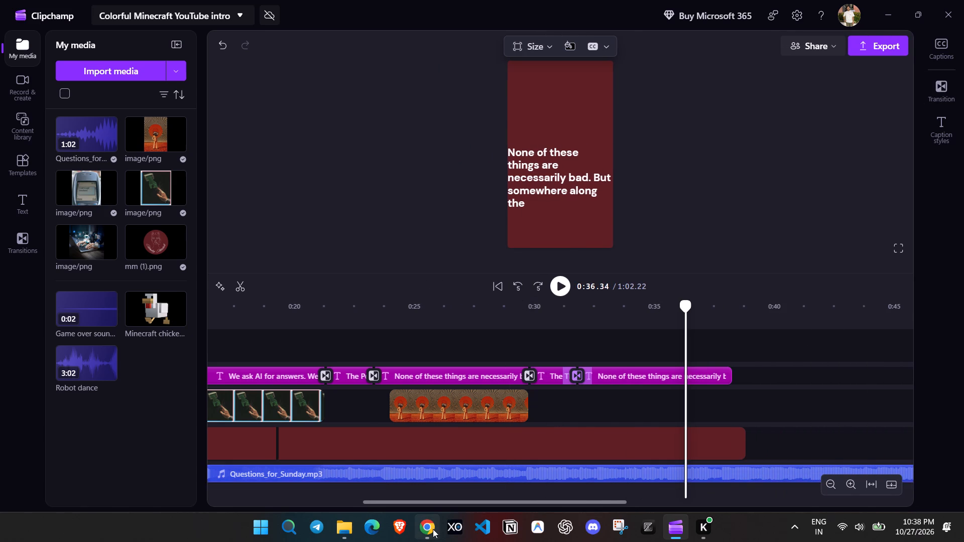
Replace the duplicated clip's text with the script's thought quote, "Maybe the real skill isn't finding answers anymore…", and nudge the text box slightly.
{"action": "left_click", "coordinate": [433, 529]}
{"action": "left_click_drag", "start_coordinate": [514, 185], "coordinate": [644, 202]}
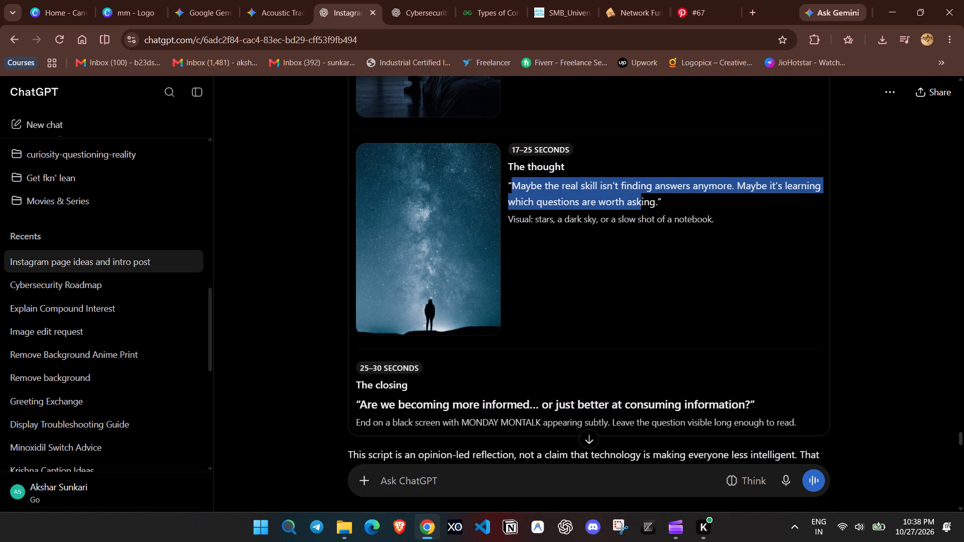
{"action": "left_click_drag", "start_coordinate": [644, 202], "coordinate": [659, 208]}
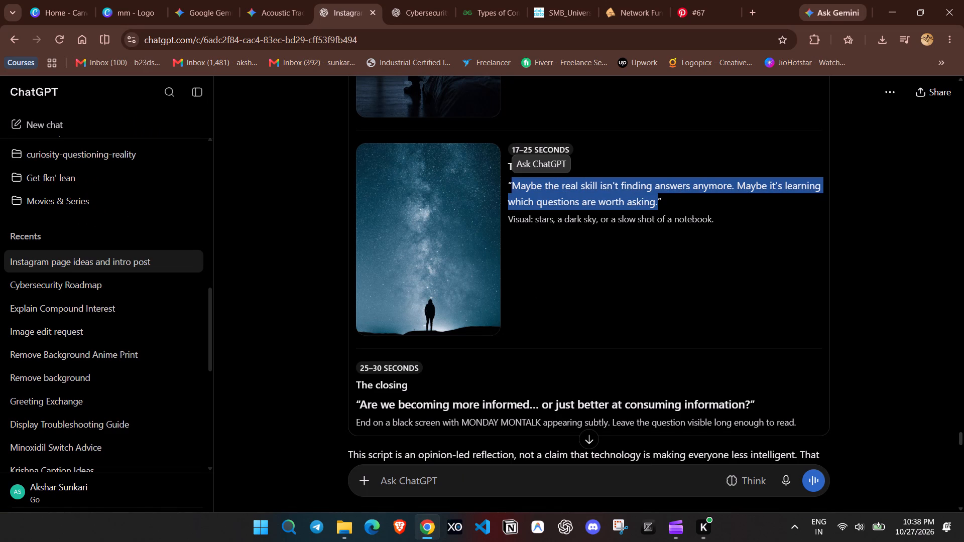
{"action": "key", "text": "ctrl+c"}
{"action": "left_click", "coordinate": [679, 541]}
{"action": "left_click", "coordinate": [574, 161]}
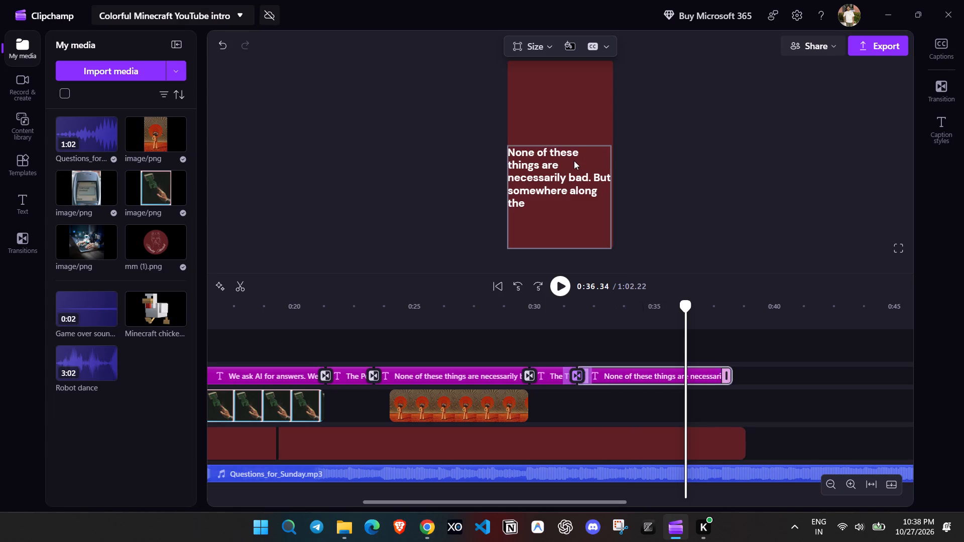
{"action": "left_click_drag", "start_coordinate": [684, 308], "coordinate": [658, 299]}
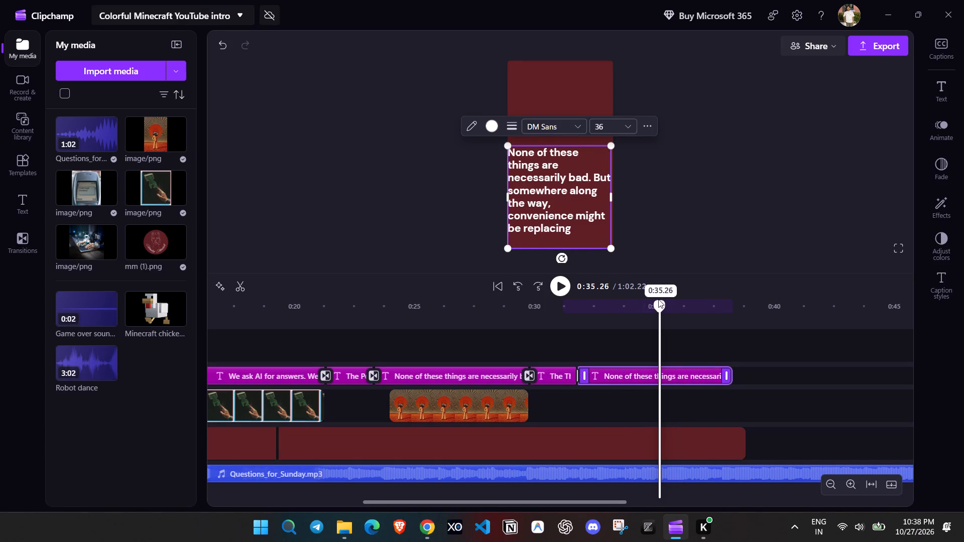
{"action": "left_click_drag", "start_coordinate": [658, 299], "coordinate": [647, 295]}
{"action": "left_click", "coordinate": [558, 173]}
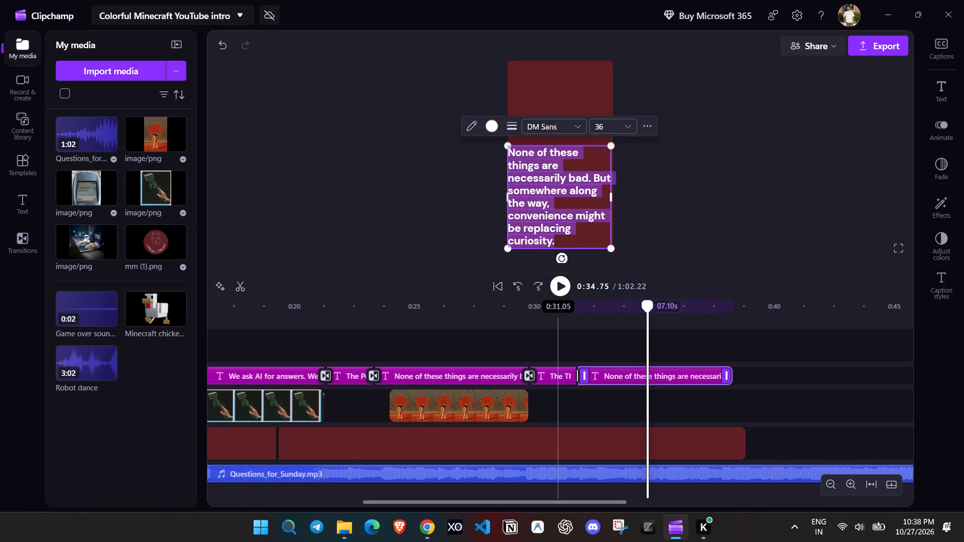
{"action": "key", "text": "ctrl+v"}
{"action": "left_click", "coordinate": [662, 214]}
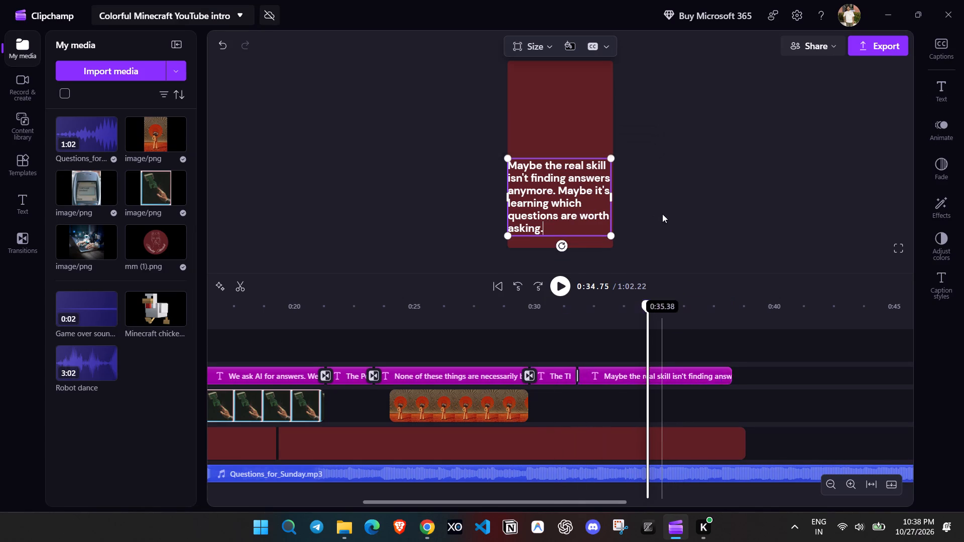
{"action": "left_click", "coordinate": [588, 197]}
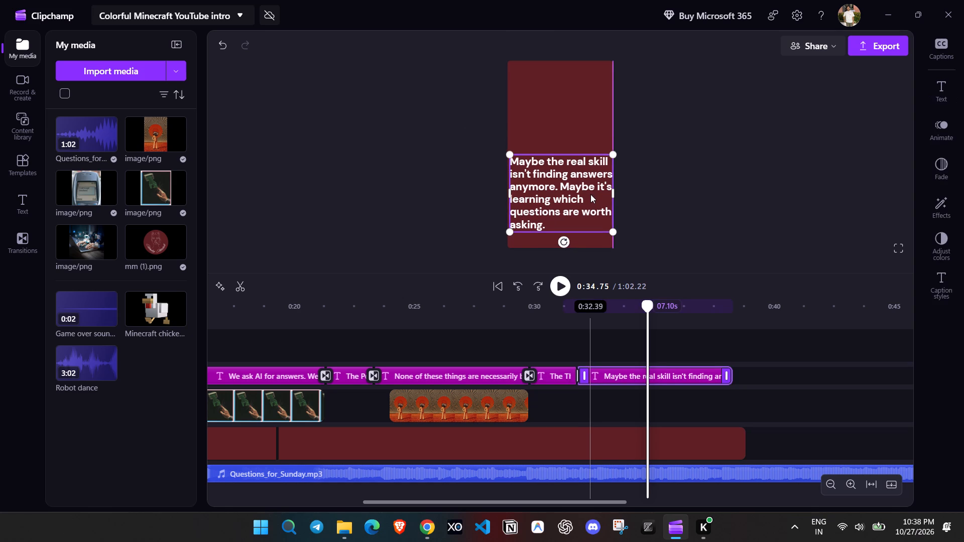
{"action": "left_click", "coordinate": [719, 158]}
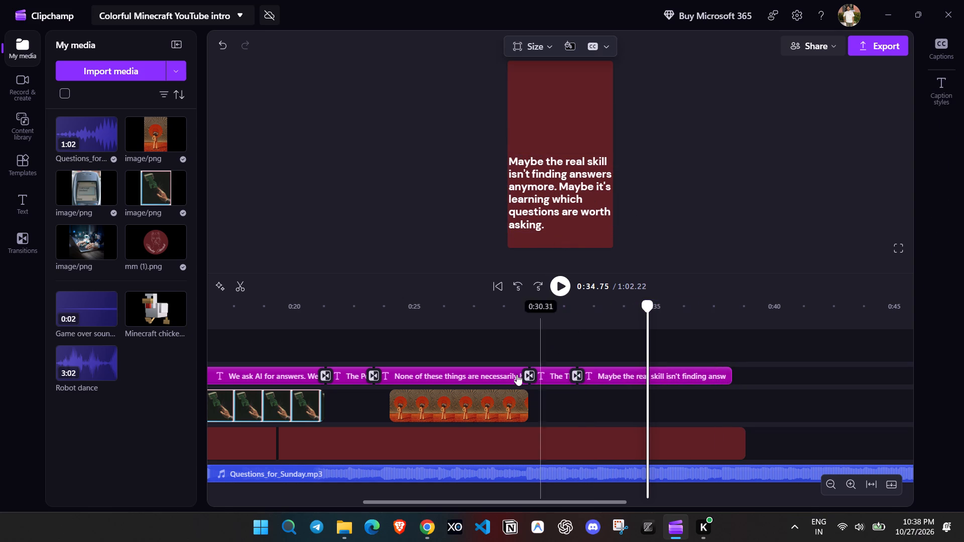
Browse the Pinterest results for "AI retro images" in Chrome and copy the black-and-white human and wireframe handshake image.
{"action": "left_click", "coordinate": [438, 534]}
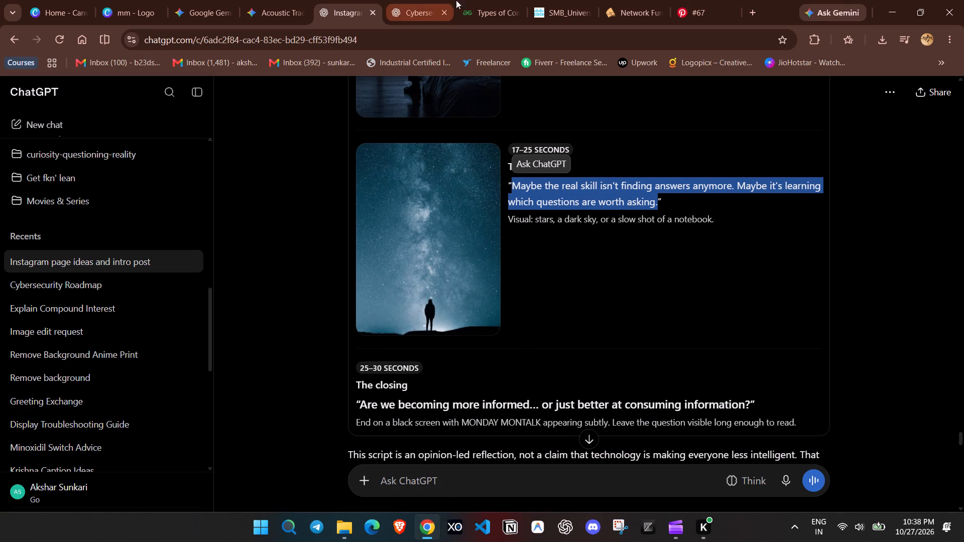
{"action": "left_click", "coordinate": [684, 0]}
{"action": "left_click", "coordinate": [69, 162]}
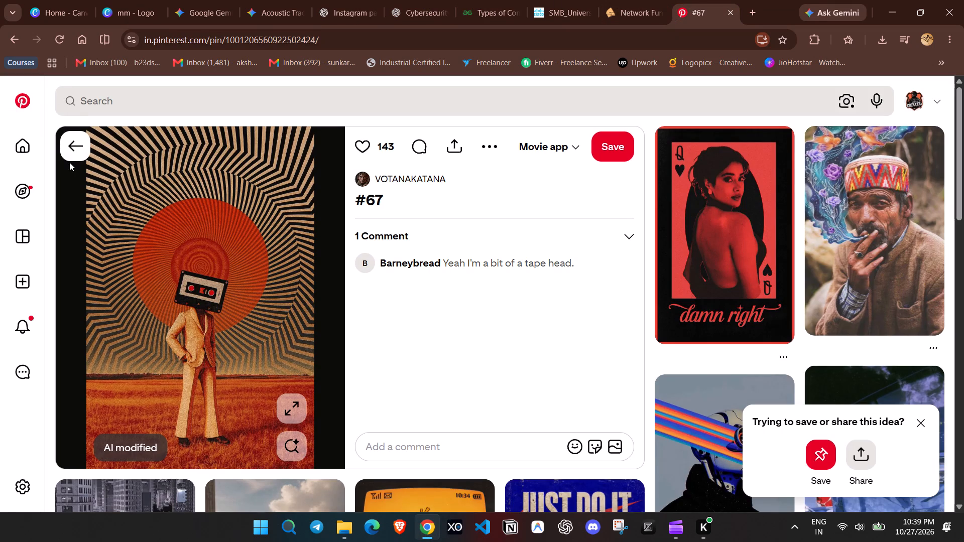
{"action": "left_click", "coordinate": [72, 152]}
{"action": "scroll", "coordinate": [486, 316], "scroll_direction": "down", "scroll_amount": 4}
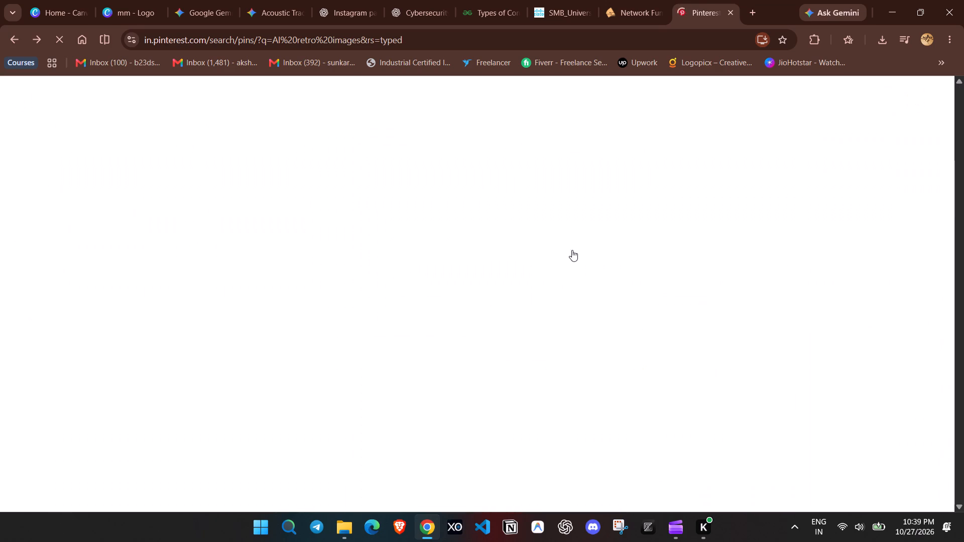
{"action": "scroll", "coordinate": [219, 249], "scroll_direction": "down", "scroll_amount": 3}
{"action": "scroll", "coordinate": [596, 251], "scroll_direction": "down", "scroll_amount": 6}
{"action": "scroll", "coordinate": [656, 288], "scroll_direction": "down", "scroll_amount": 2}
{"action": "scroll", "coordinate": [657, 294], "scroll_direction": "up", "scroll_amount": 3}
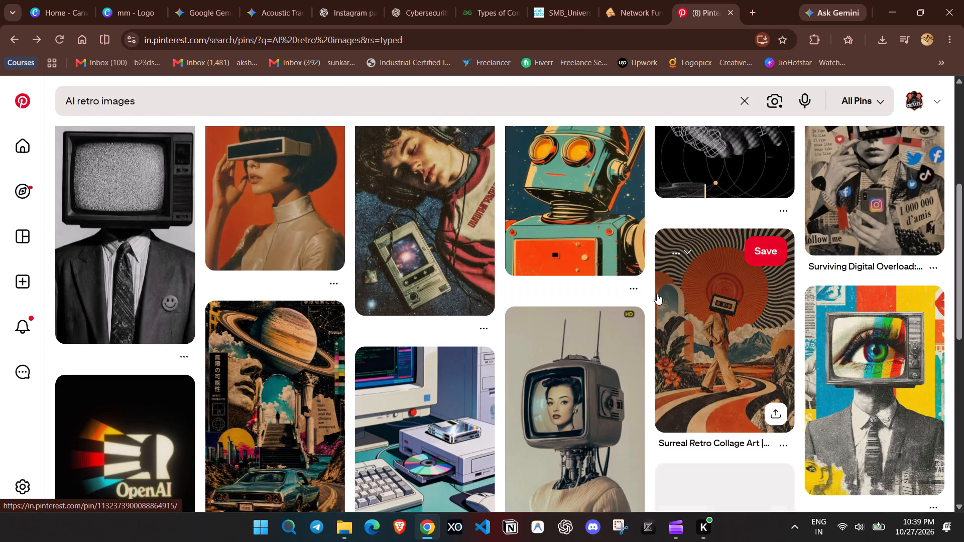
{"action": "scroll", "coordinate": [657, 294], "scroll_direction": "up", "scroll_amount": 2}
{"action": "left_click", "coordinate": [717, 231]}
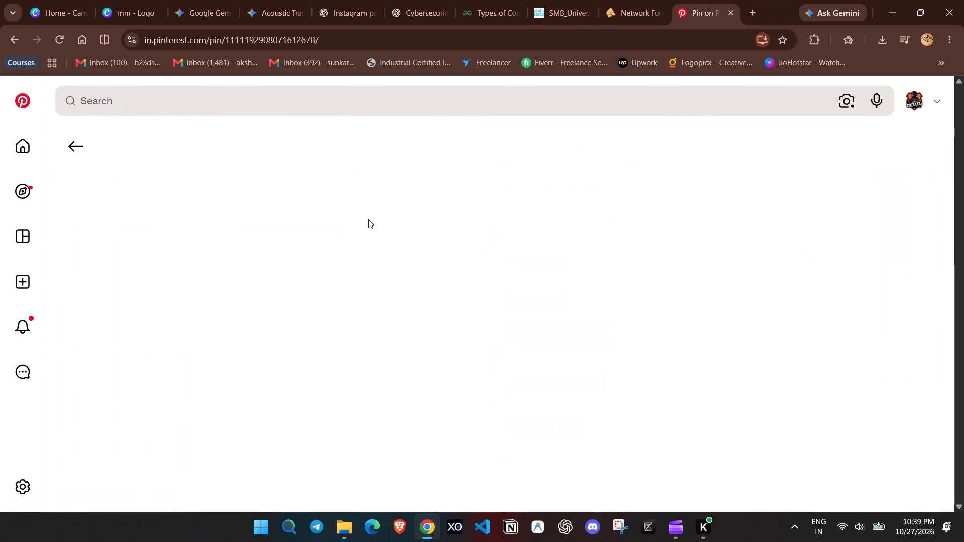
{"action": "right_click", "coordinate": [263, 216]}
{"action": "left_click", "coordinate": [310, 275]}
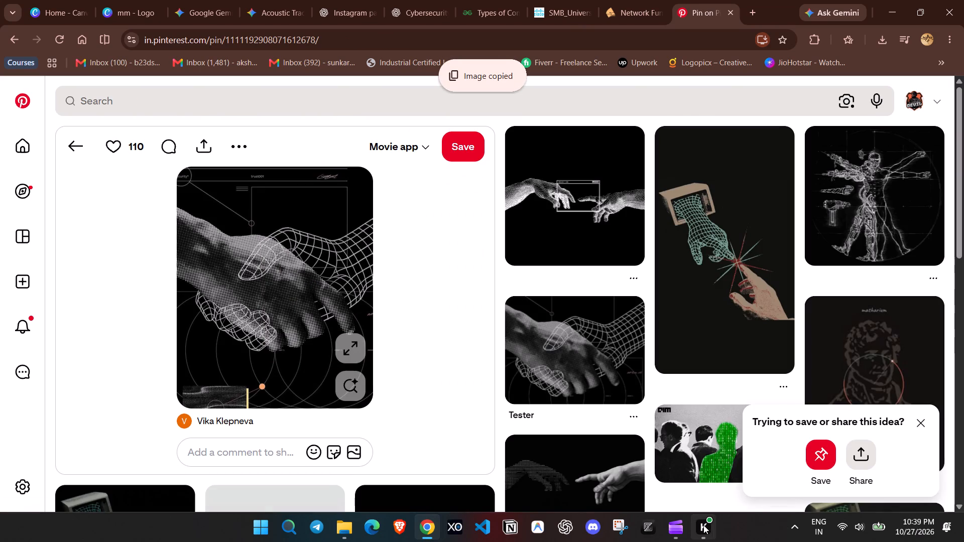
Switch back to Clipchamp and paste the handshake image into the video at 0:34.75.
{"action": "left_click", "coordinate": [672, 524]}
{"action": "right_click", "coordinate": [546, 92]}
{"action": "left_click", "coordinate": [561, 108]}
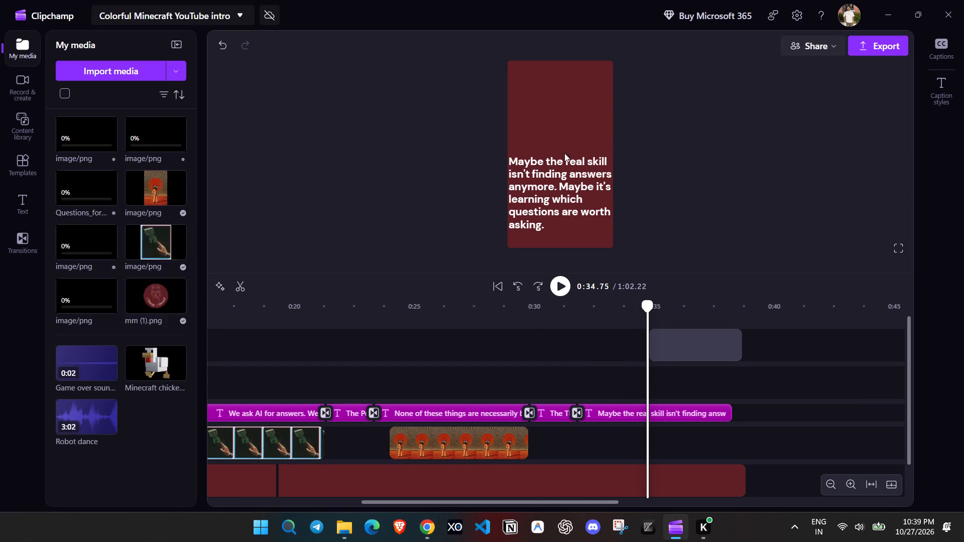
Crop the top and bottom of the handshake image and align it with the frame's upper edge above the quote text.
{"action": "left_click_drag", "start_coordinate": [553, 155], "coordinate": [551, 126]}
{"action": "left_click", "coordinate": [540, 45]}
{"action": "left_click_drag", "start_coordinate": [559, 62], "coordinate": [565, 82]}
{"action": "left_click_drag", "start_coordinate": [564, 188], "coordinate": [570, 162]}
{"action": "left_click", "coordinate": [556, 61]}
{"action": "left_click_drag", "start_coordinate": [556, 106], "coordinate": [558, 91]}
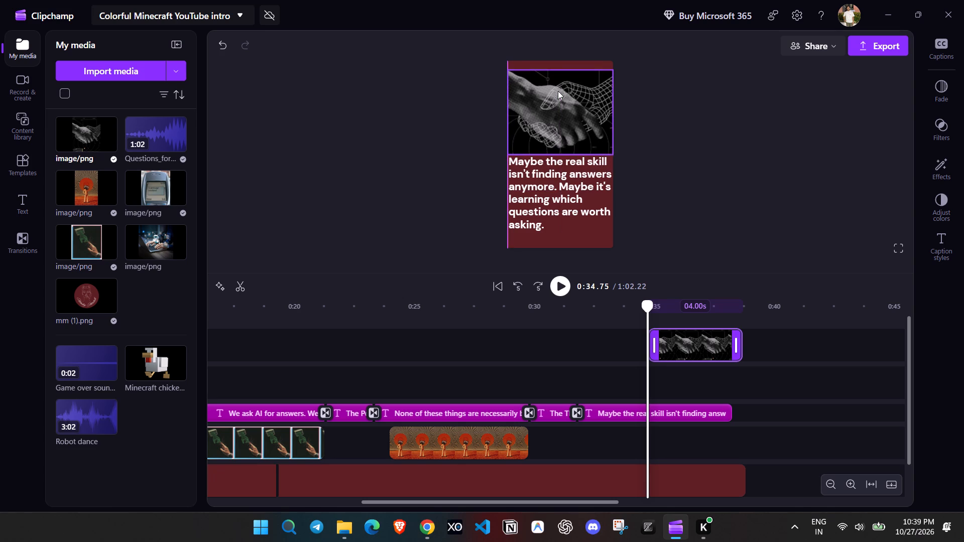
{"action": "left_click_drag", "start_coordinate": [558, 91], "coordinate": [557, 85]}
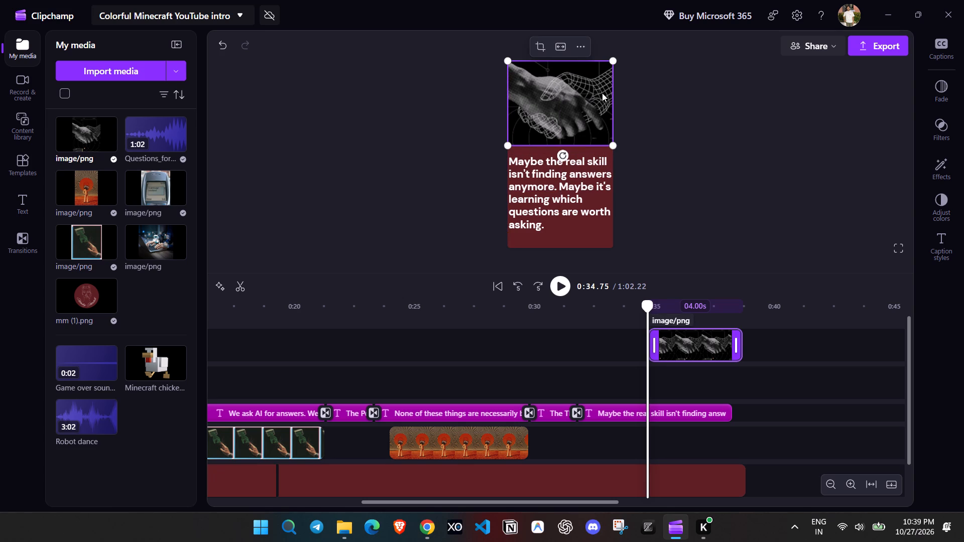
Re-crop the handshake image to reveal slightly more at its top and bottom, and realign it with the frame's upper edge.
{"action": "left_click", "coordinate": [626, 85]}
{"action": "left_click", "coordinate": [589, 91]}
{"action": "left_click", "coordinate": [544, 50]}
{"action": "left_click_drag", "start_coordinate": [559, 145], "coordinate": [560, 151]}
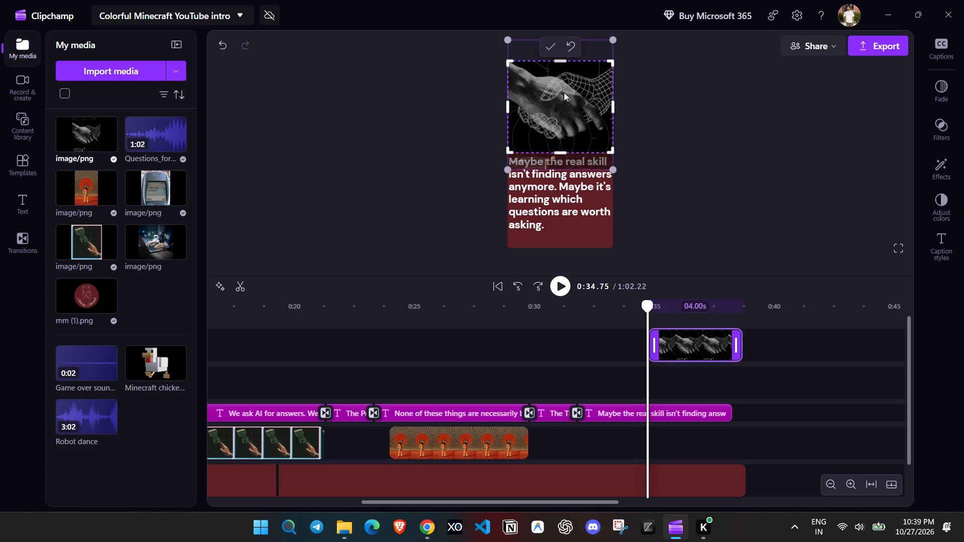
{"action": "left_click_drag", "start_coordinate": [555, 62], "coordinate": [557, 53]}
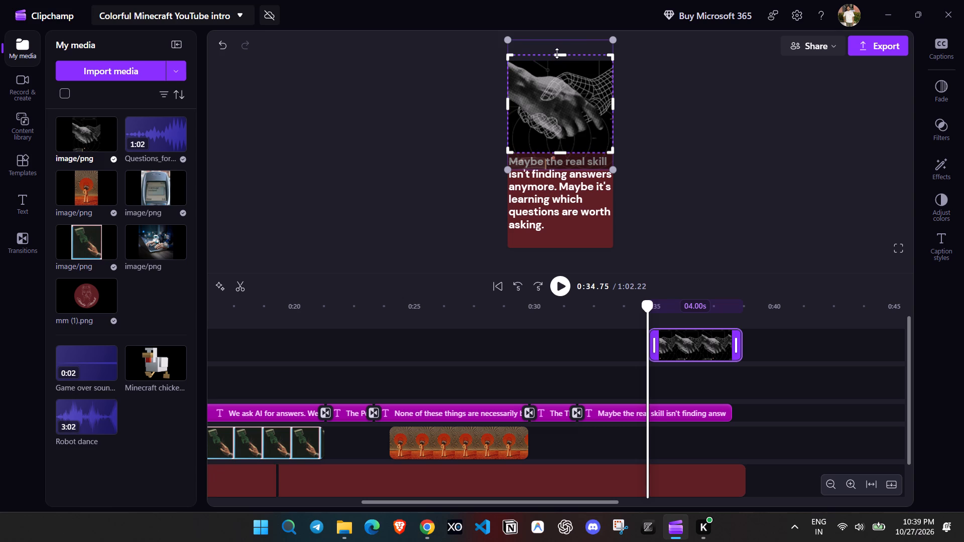
{"action": "left_click_drag", "start_coordinate": [557, 53], "coordinate": [558, 57]}
{"action": "left_click", "coordinate": [551, 45]}
{"action": "left_click", "coordinate": [555, 68]}
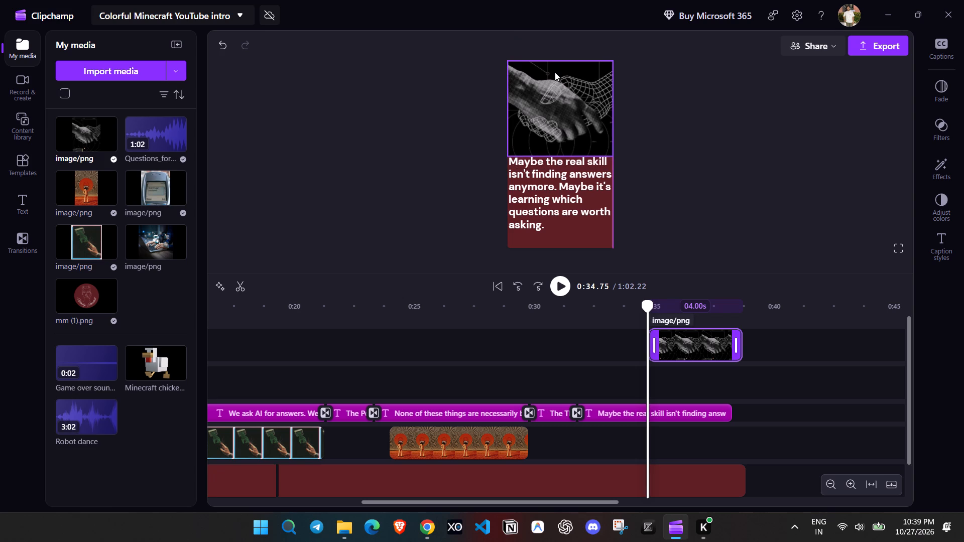
Nudge the "Maybe the real skill…" quote text slightly down beneath the handshake image.
{"action": "left_click", "coordinate": [649, 139]}
{"action": "left_click", "coordinate": [573, 171]}
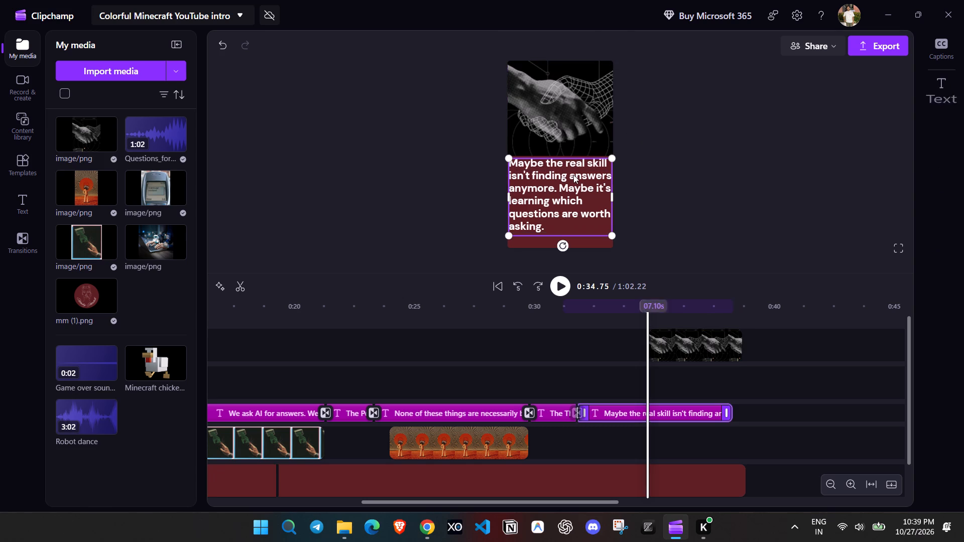
Extend the start of the handshake image clip earlier on the timeline so that it lasts 5.86 seconds.
{"action": "left_click", "coordinate": [579, 88]}
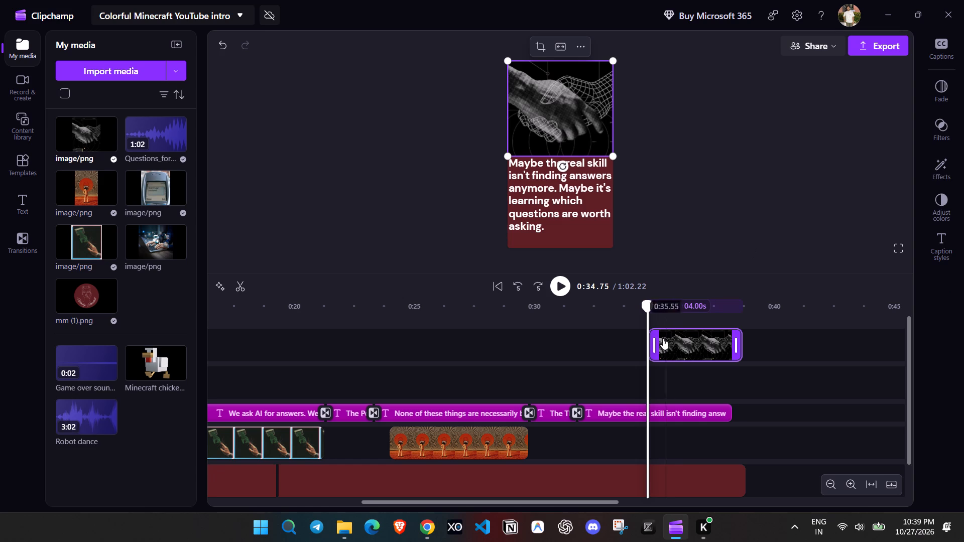
{"action": "left_click_drag", "start_coordinate": [654, 343], "coordinate": [609, 343]}
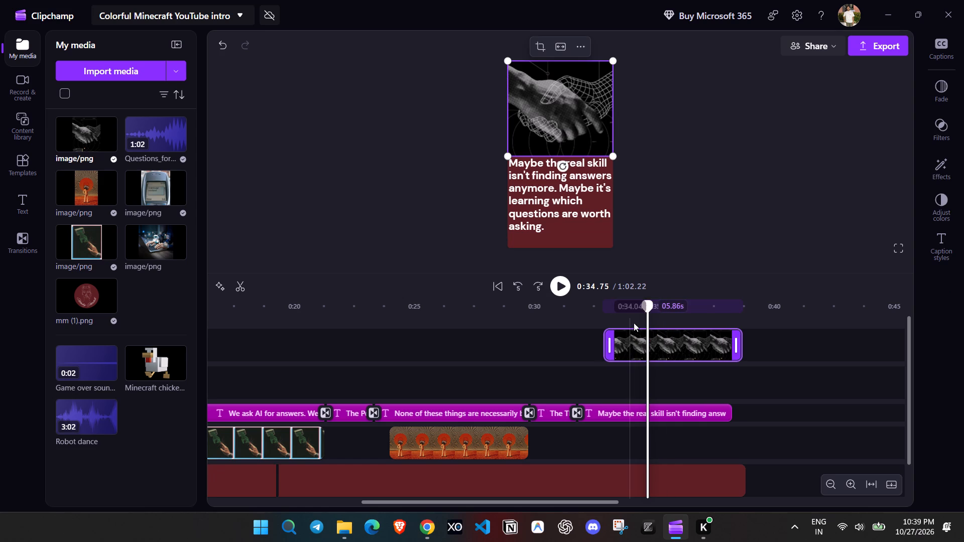
Apply the Chromatic aberration and Slow zoom effects to the handshake image clip and preview it from 0:32.74.
{"action": "left_click_drag", "start_coordinate": [645, 304], "coordinate": [599, 301]}
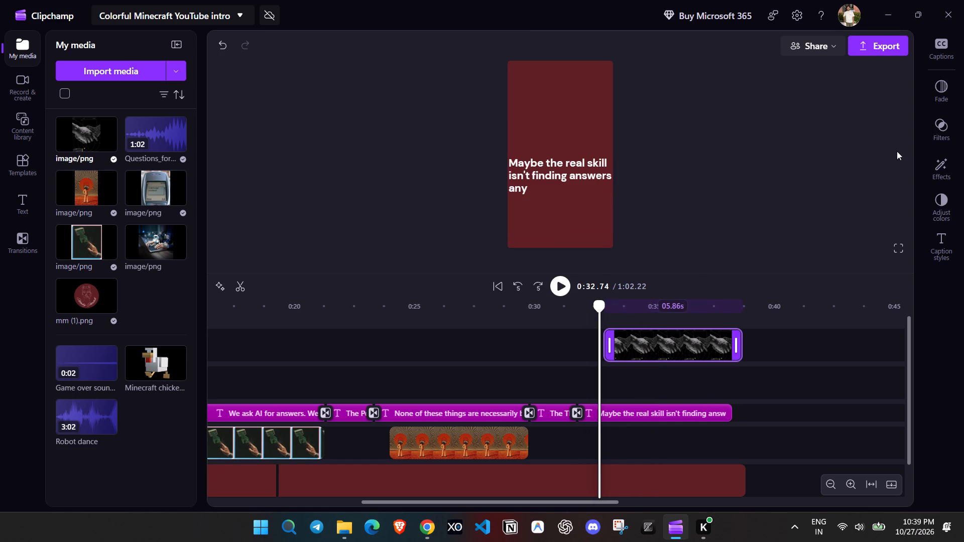
{"action": "left_click", "coordinate": [943, 170]}
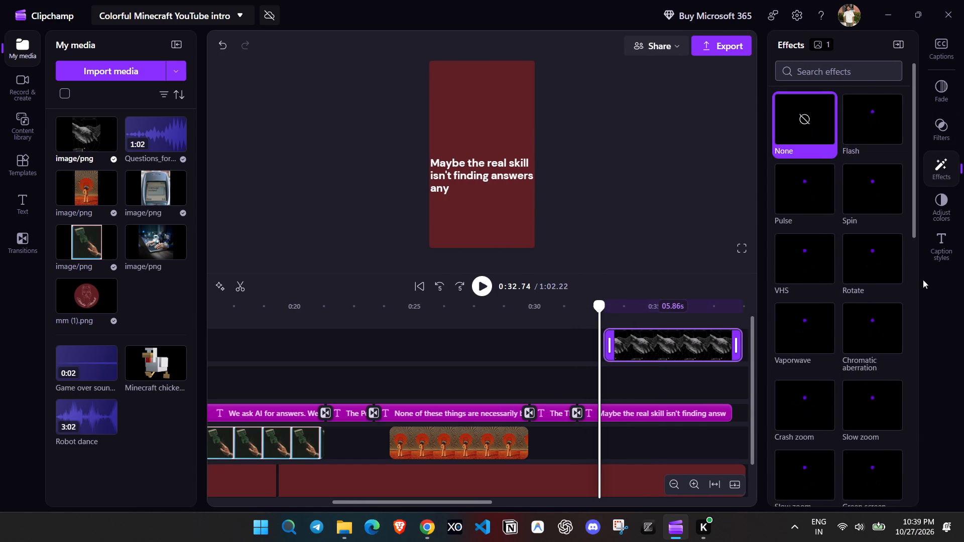
{"action": "left_click", "coordinate": [864, 339]}
{"action": "left_click", "coordinate": [877, 434]}
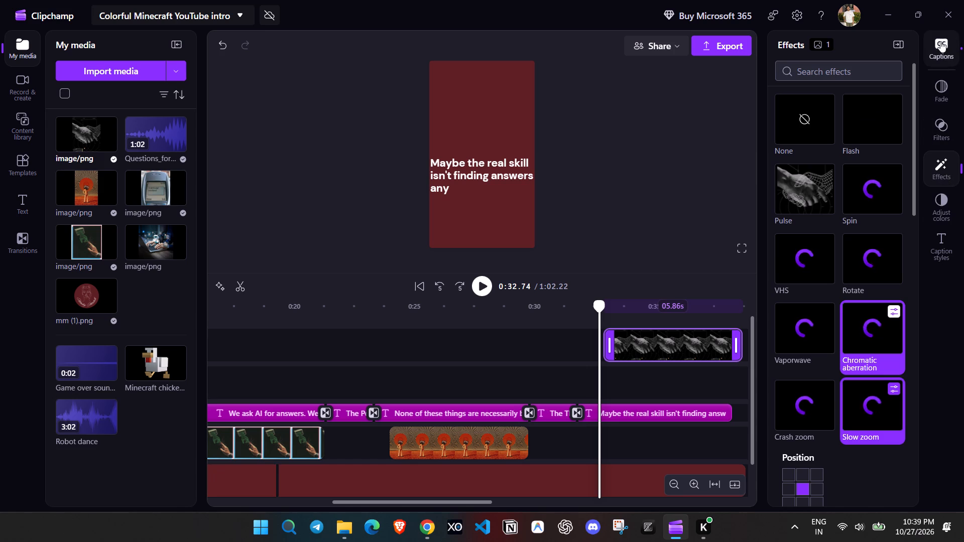
{"action": "left_click", "coordinate": [895, 44]}
{"action": "left_click", "coordinate": [555, 281]}
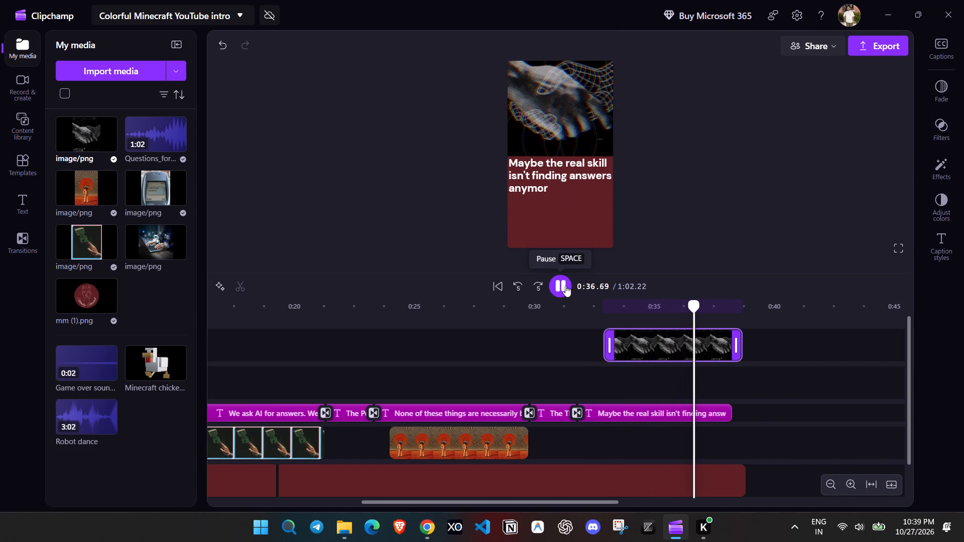
Extend the end of the "Maybe the real skill…" text clip to 7.51 seconds, aligned with the handshake image's end, and briefly play it.
{"action": "left_click", "coordinate": [565, 286]}
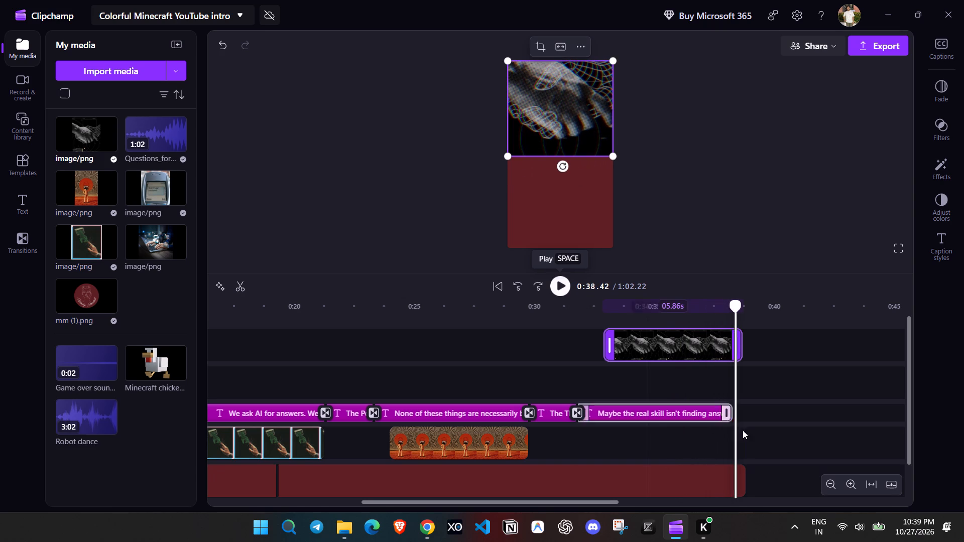
{"action": "left_click_drag", "start_coordinate": [730, 411], "coordinate": [738, 411]}
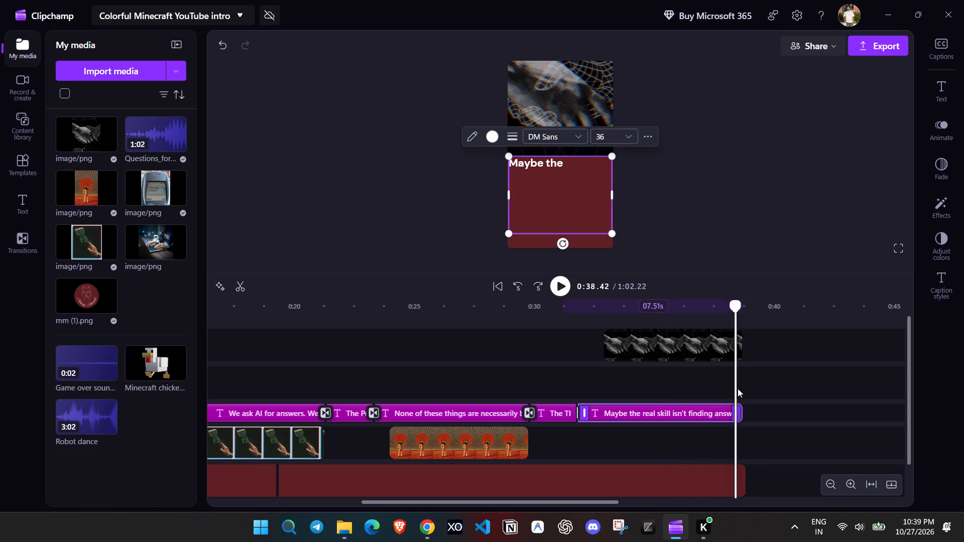
{"action": "left_click", "coordinate": [565, 291]}
{"action": "left_click", "coordinate": [565, 291]}
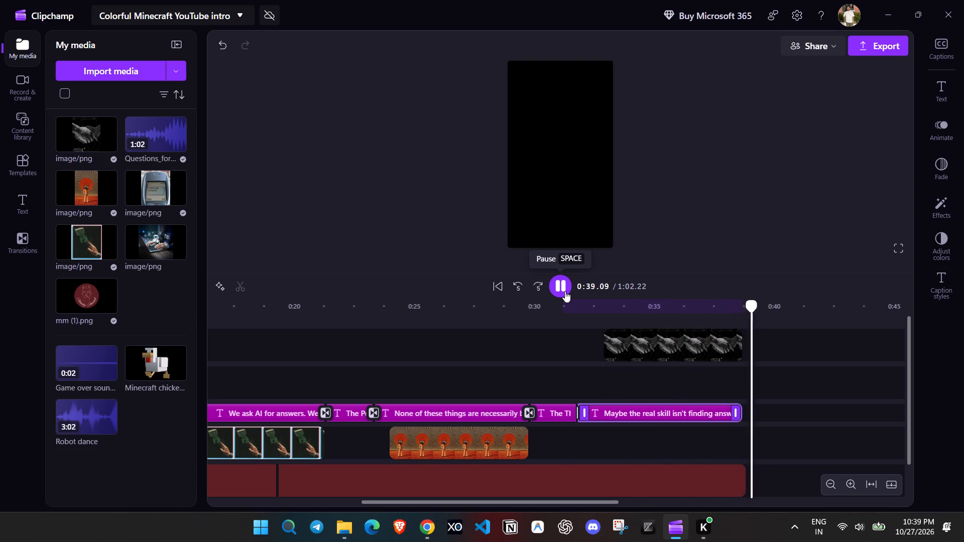
{"action": "scroll", "coordinate": [729, 382], "scroll_direction": "down", "scroll_amount": 1}
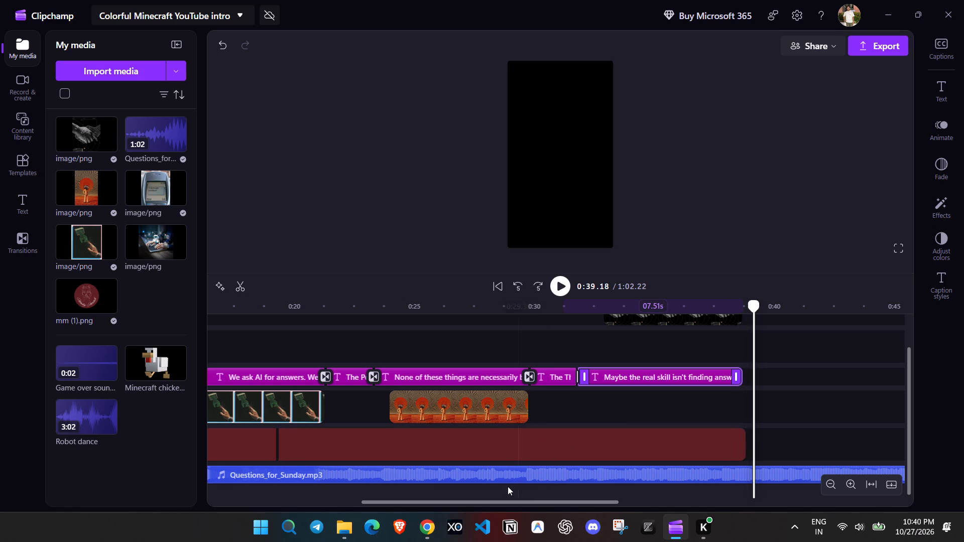
{"action": "scroll", "coordinate": [586, 436], "scroll_direction": "up", "scroll_amount": 1}
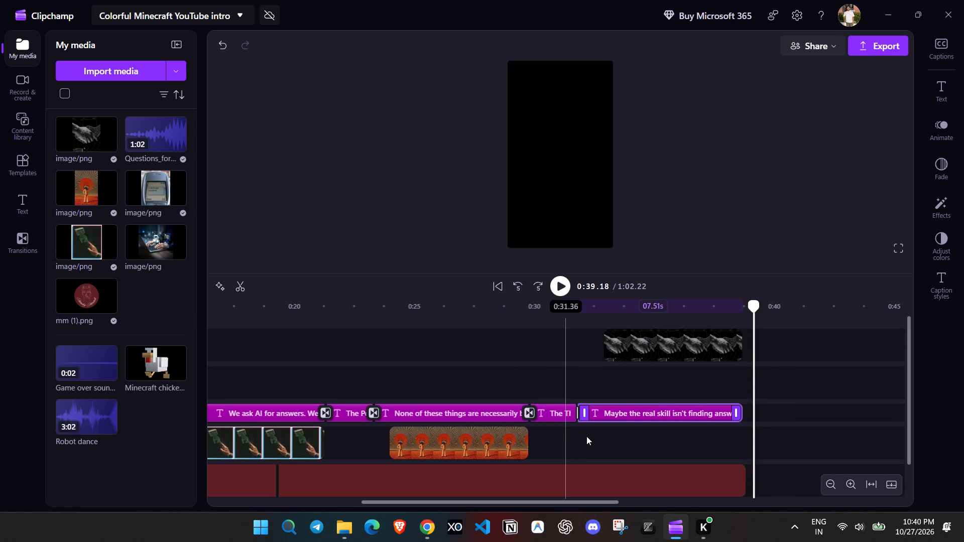
{"action": "scroll", "coordinate": [586, 436], "scroll_direction": "down", "scroll_amount": 2}
Check the script's closing section in ChatGPT in Chrome, and back in Clipchamp place a duplicate of "The thought" title right after the quote clip.
{"action": "left_click", "coordinate": [421, 529]}
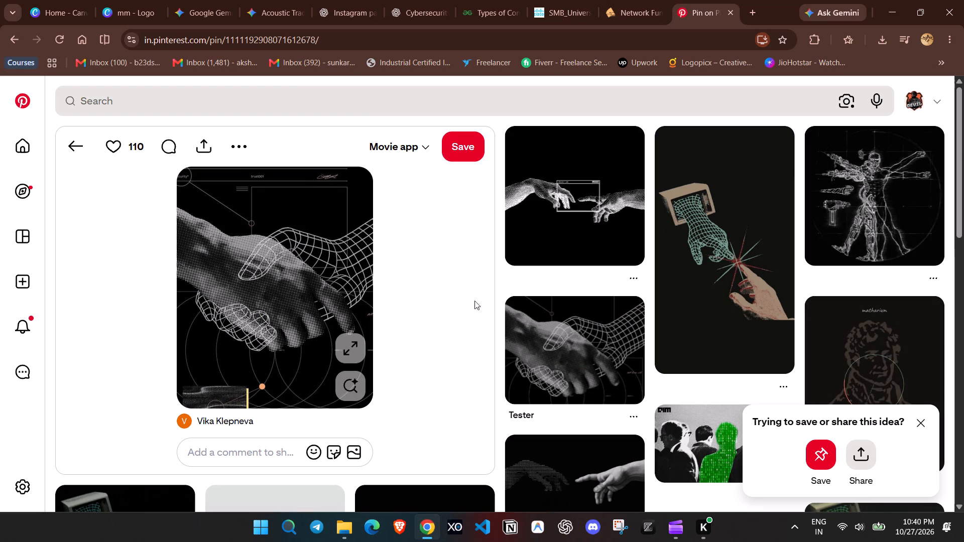
{"action": "left_click", "coordinate": [412, 0]}
{"action": "left_click", "coordinate": [368, 0]}
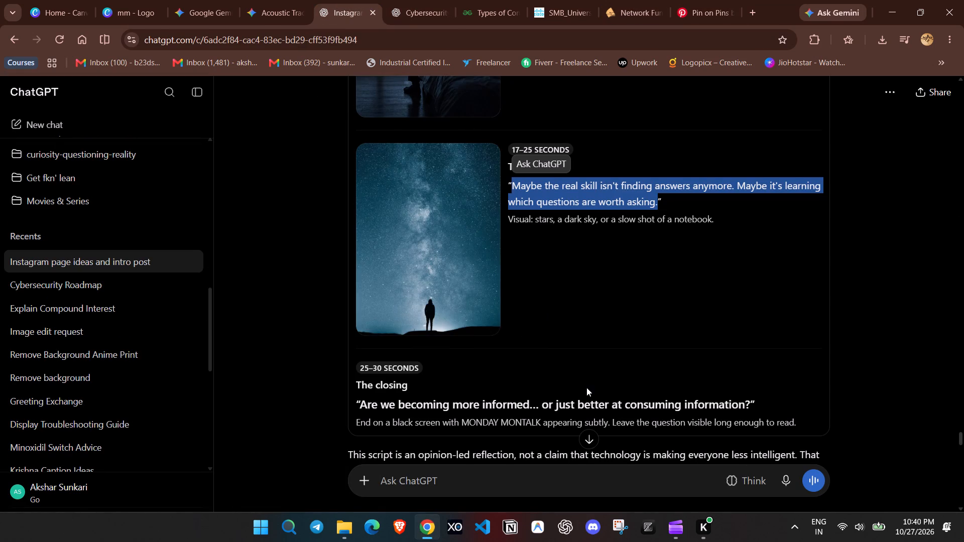
{"action": "left_click", "coordinate": [558, 276]}
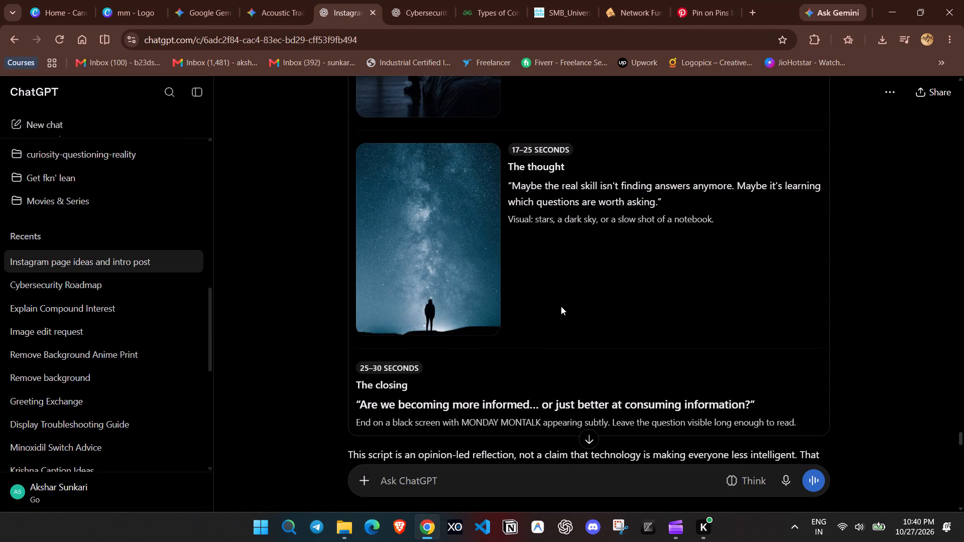
{"action": "scroll", "coordinate": [565, 312], "scroll_direction": "down", "scroll_amount": 1}
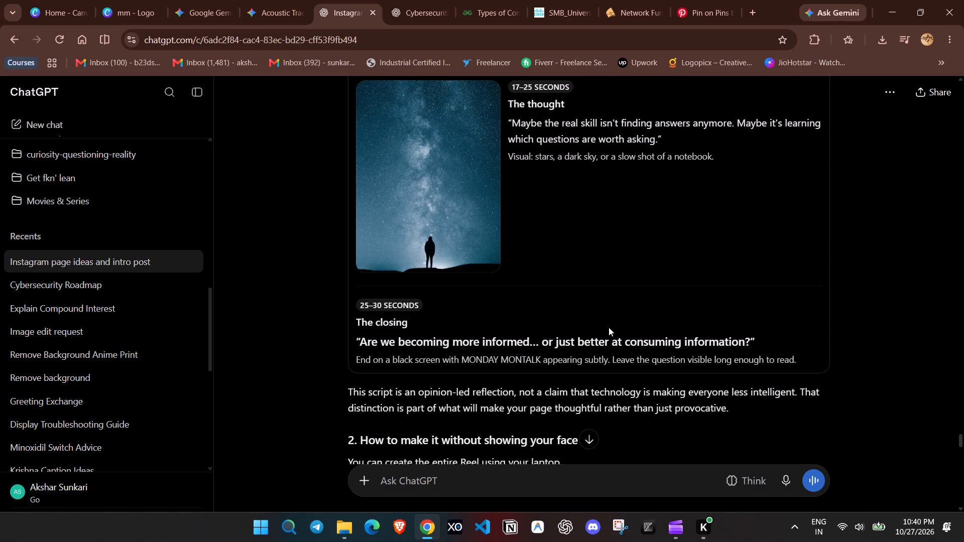
{"action": "left_click", "coordinate": [675, 526]}
{"action": "left_click", "coordinate": [555, 378]}
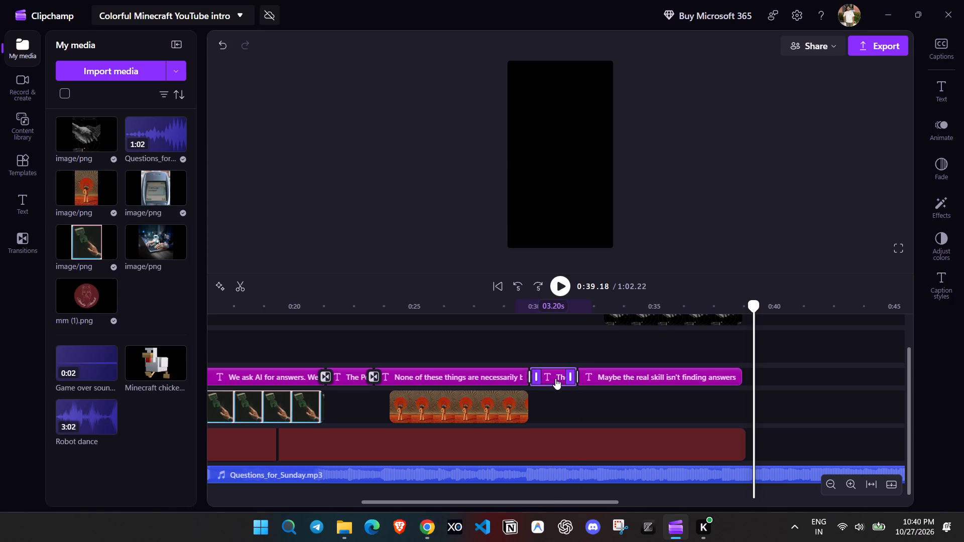
{"action": "right_click", "coordinate": [551, 377]}
{"action": "left_click", "coordinate": [580, 227]}
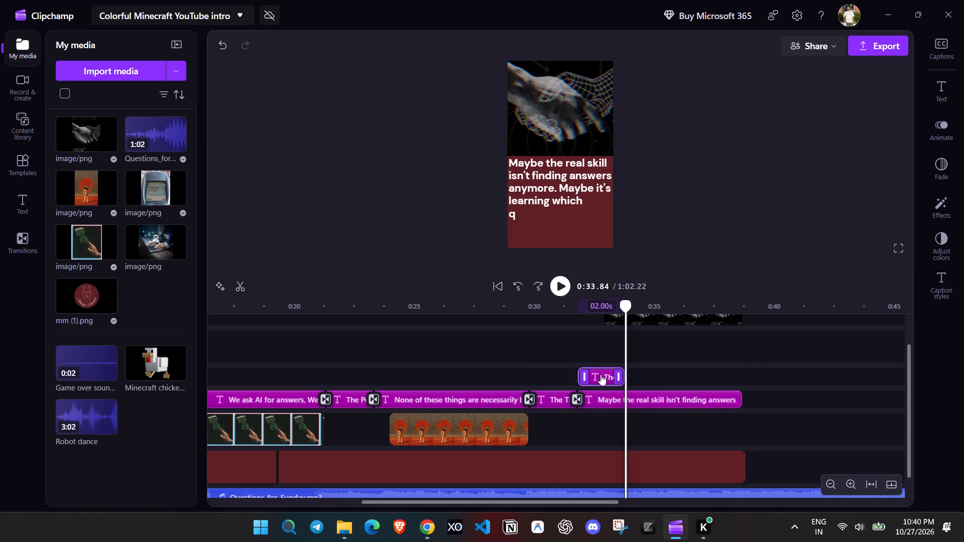
{"action": "left_click_drag", "start_coordinate": [600, 374], "coordinate": [757, 402]}
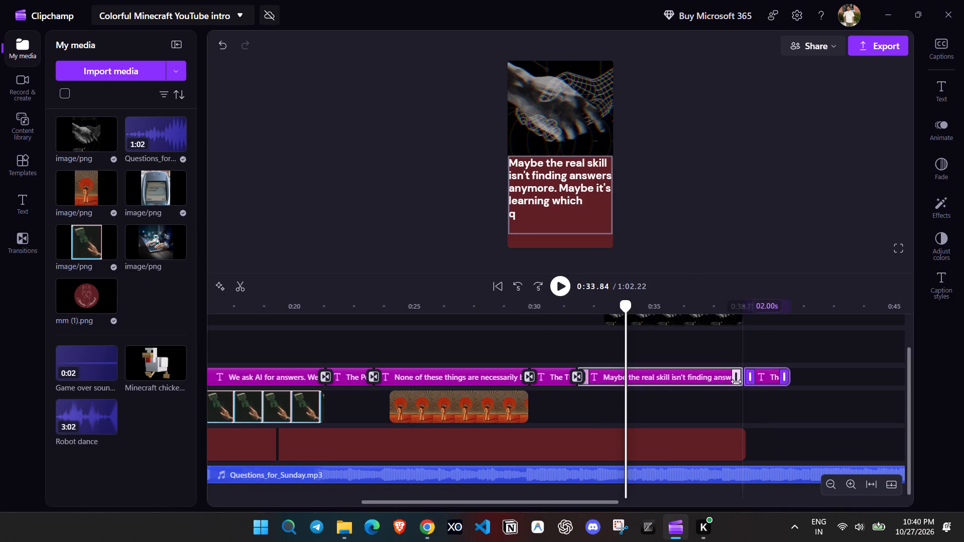
Add a transition between the "Maybe the real skill…" quote clip and the duplicated title clip.
{"action": "left_click", "coordinate": [743, 376]}
{"action": "left_click", "coordinate": [937, 75]}
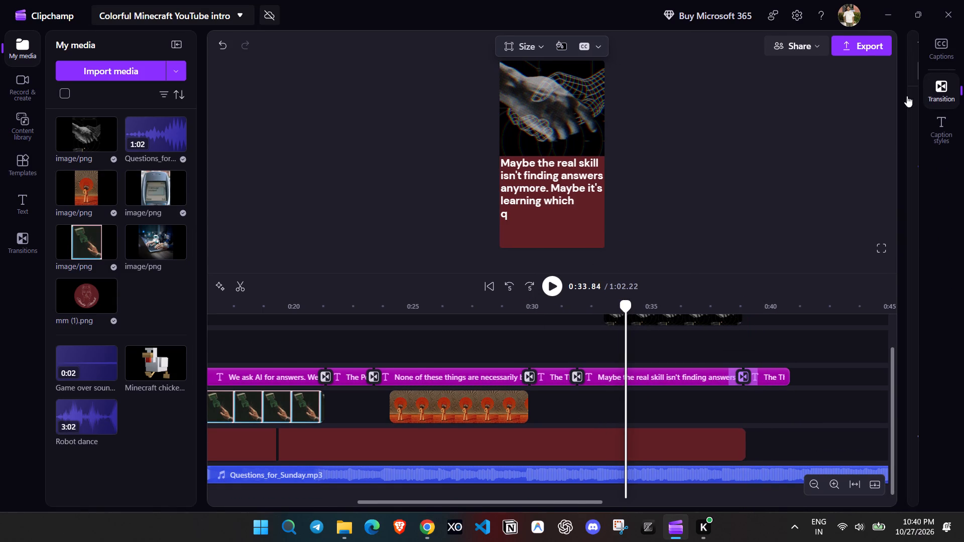
{"action": "left_click", "coordinate": [869, 103]}
{"action": "left_click", "coordinate": [898, 54]}
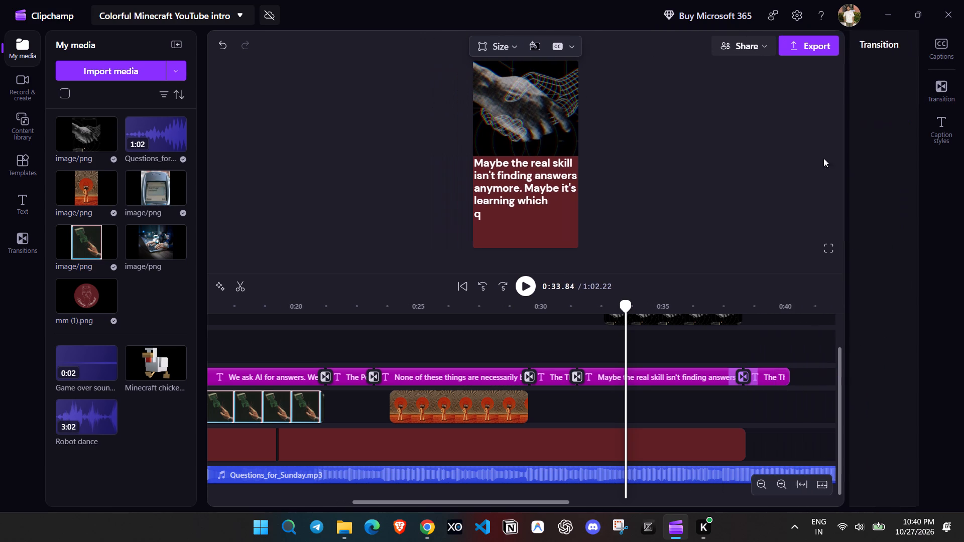
Duplicate the "Maybe the real skill…" quote text clip for the closing section.
{"action": "right_click", "coordinate": [683, 371]}
{"action": "left_click", "coordinate": [706, 219]}
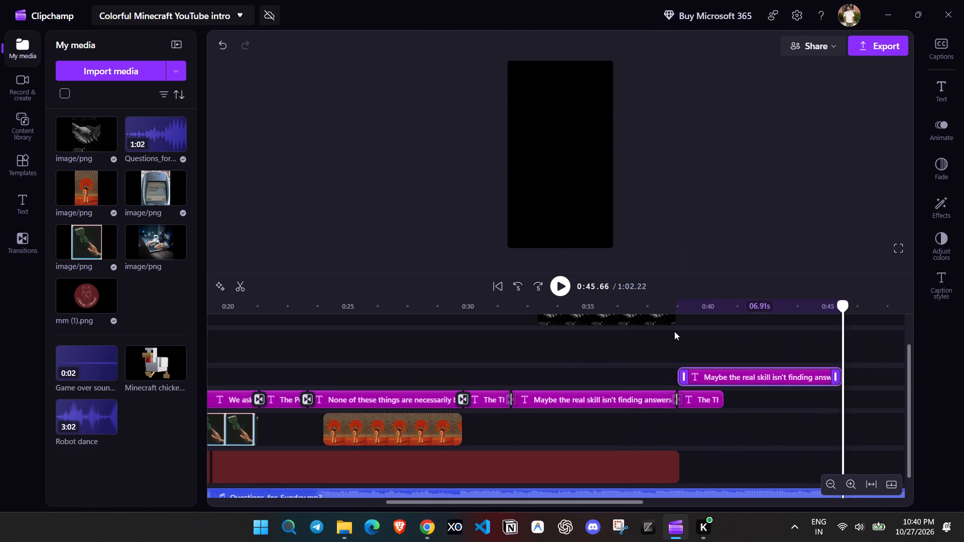
Move the duplicated "Maybe the real skill…" quote clip onto the main text track, directly after the last short title clip.
{"action": "left_click_drag", "start_coordinate": [707, 375], "coordinate": [742, 392]}
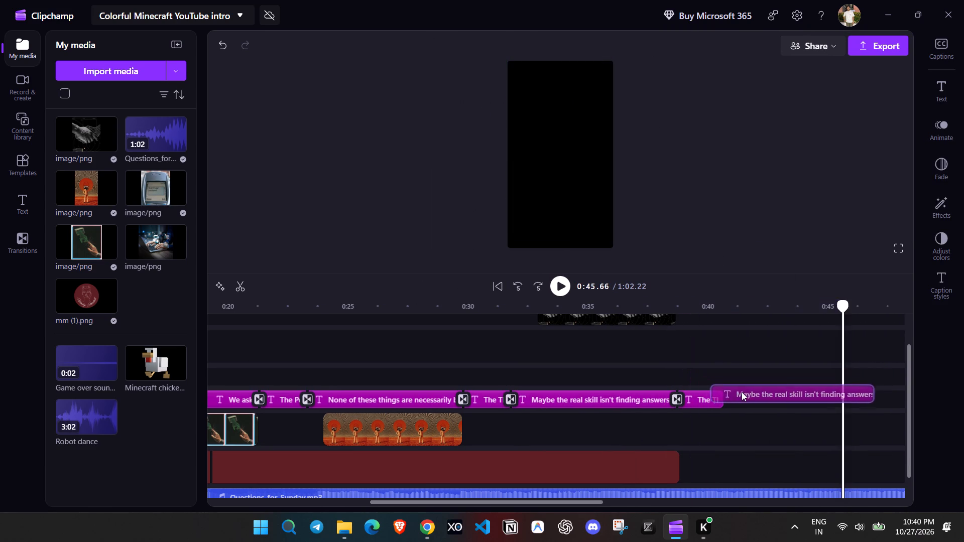
{"action": "left_click_drag", "start_coordinate": [742, 392], "coordinate": [748, 396]}
Add a 1.2-second Cross blur transition between the last short title and the duplicated quote clip.
{"action": "left_click", "coordinate": [724, 376]}
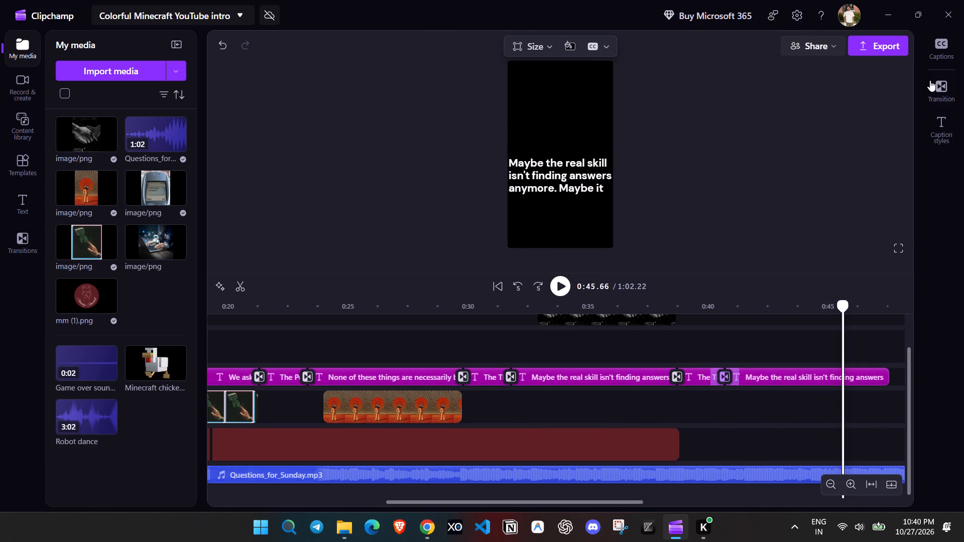
{"action": "left_click", "coordinate": [930, 80]}
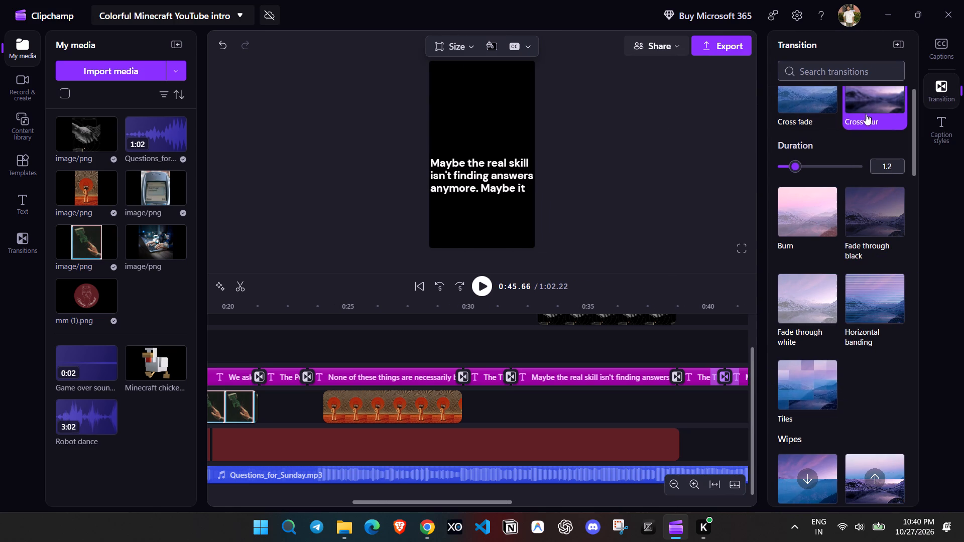
{"action": "left_click", "coordinate": [903, 41]}
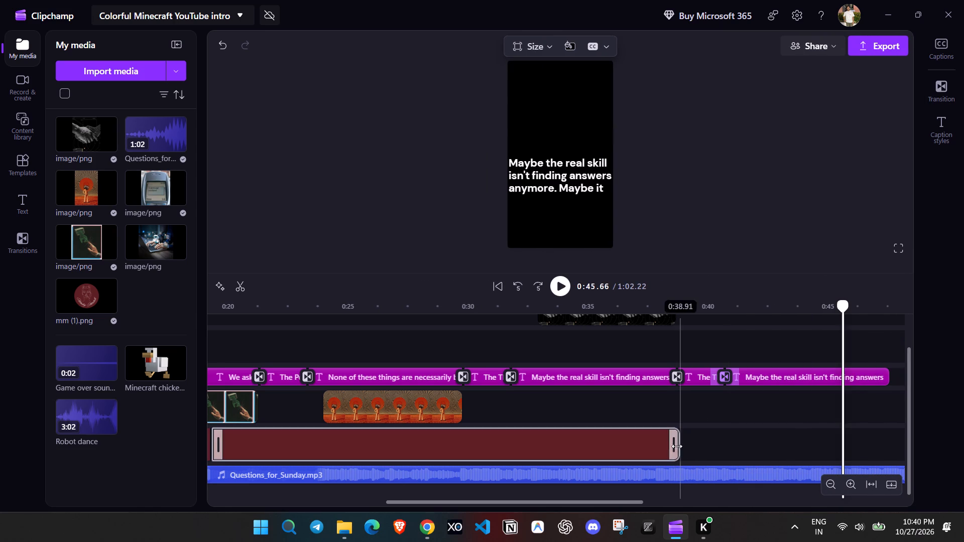
Extend the dark red background clip to the end of the last quote clip.
{"action": "left_click_drag", "start_coordinate": [675, 446], "coordinate": [885, 445]}
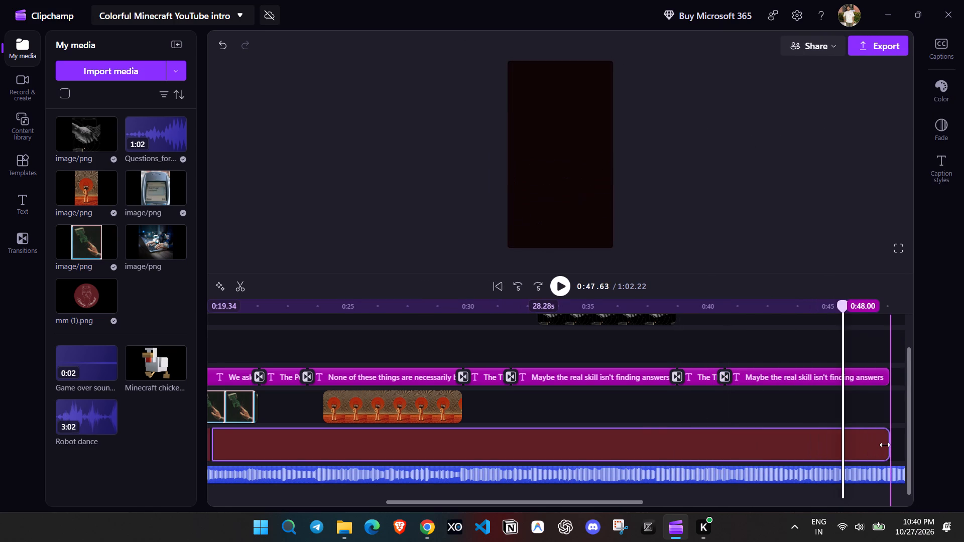
Adjust the end of the dark red background clip to line up with the end of the last quote clip.
{"action": "left_click_drag", "start_coordinate": [885, 445], "coordinate": [884, 445]}
{"action": "left_click", "coordinate": [884, 444]}
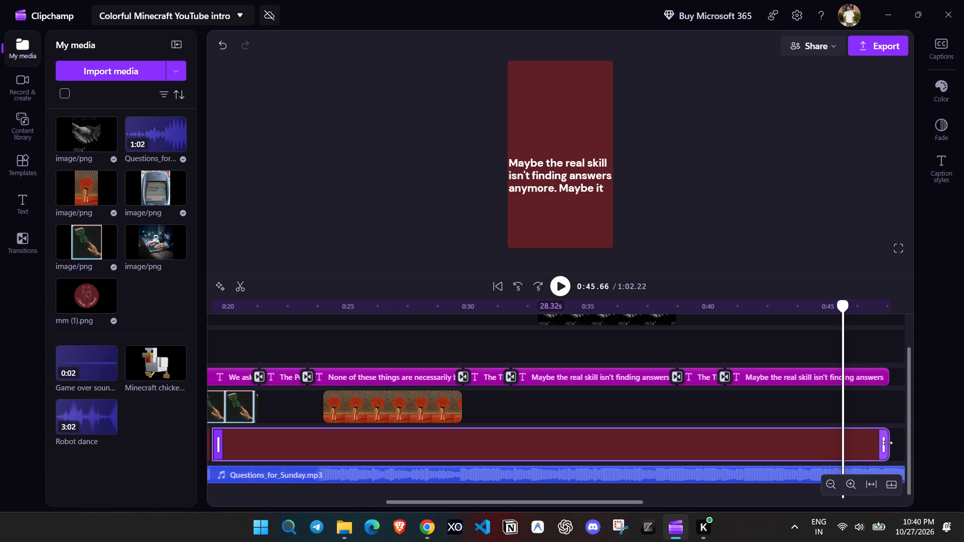
{"action": "left_click", "coordinate": [887, 443]}
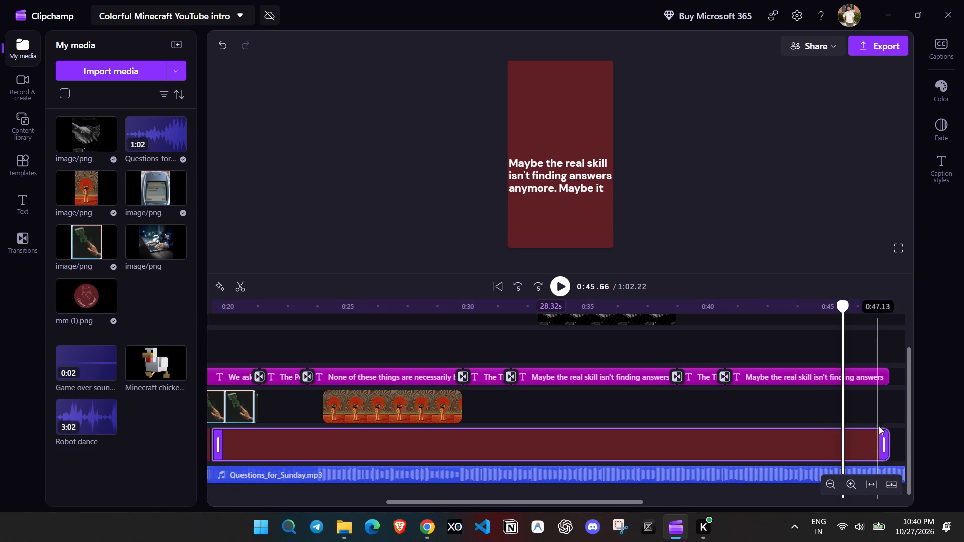
{"action": "left_click", "coordinate": [885, 438]}
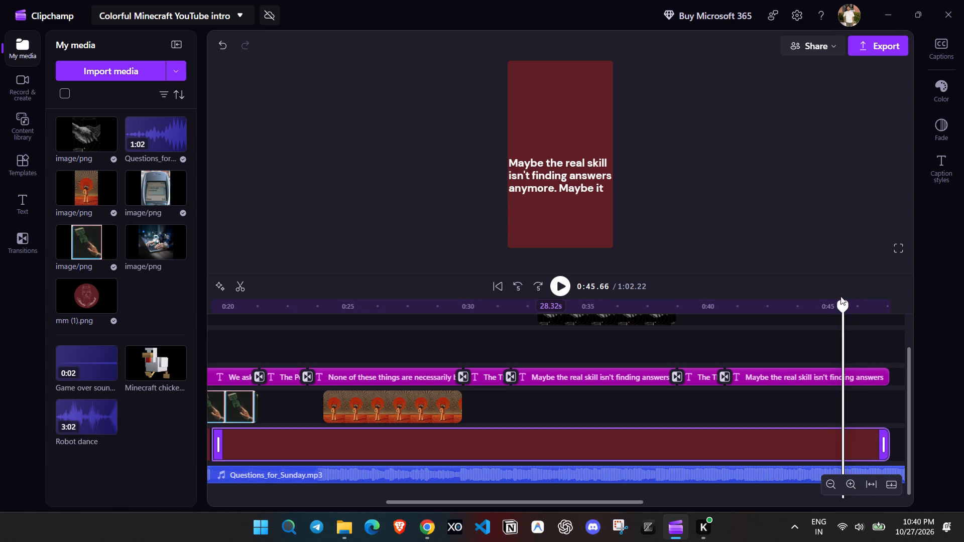
Replace the duplicated quote's text with "Are we becoming more informed… or just better at consuming information?" copied from the ChatGPT script's closing section in Chrome.
{"action": "left_click_drag", "start_coordinate": [845, 308], "coordinate": [731, 310]}
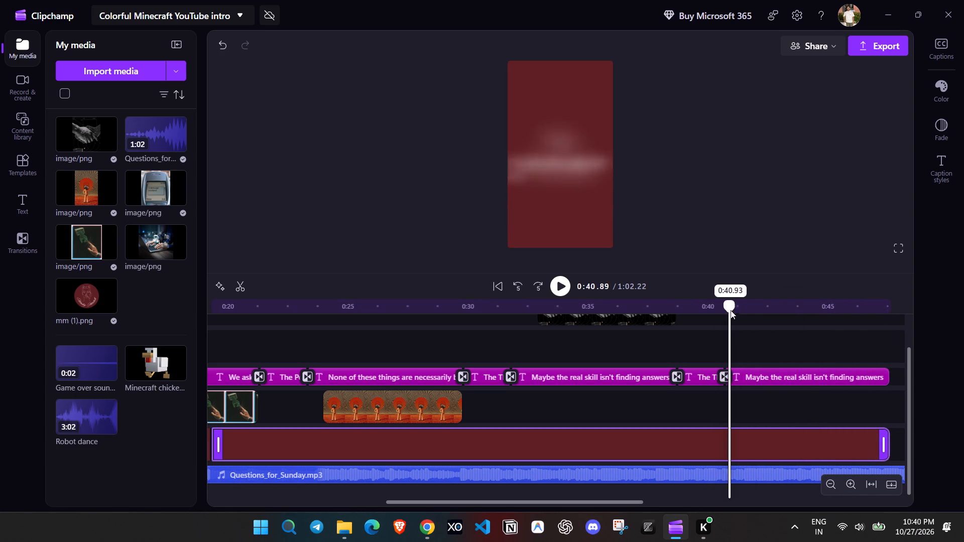
{"action": "left_click_drag", "start_coordinate": [731, 310], "coordinate": [798, 333]}
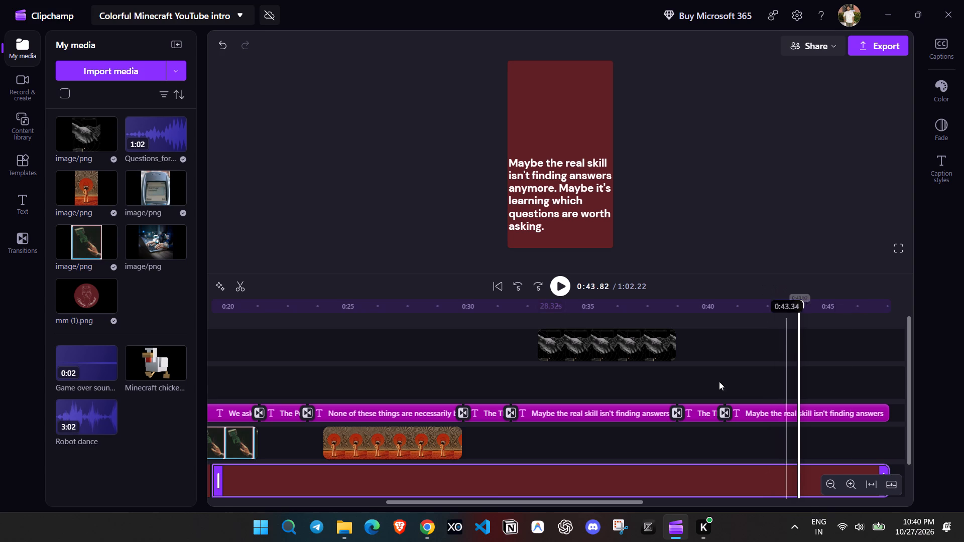
{"action": "left_click", "coordinate": [427, 529]}
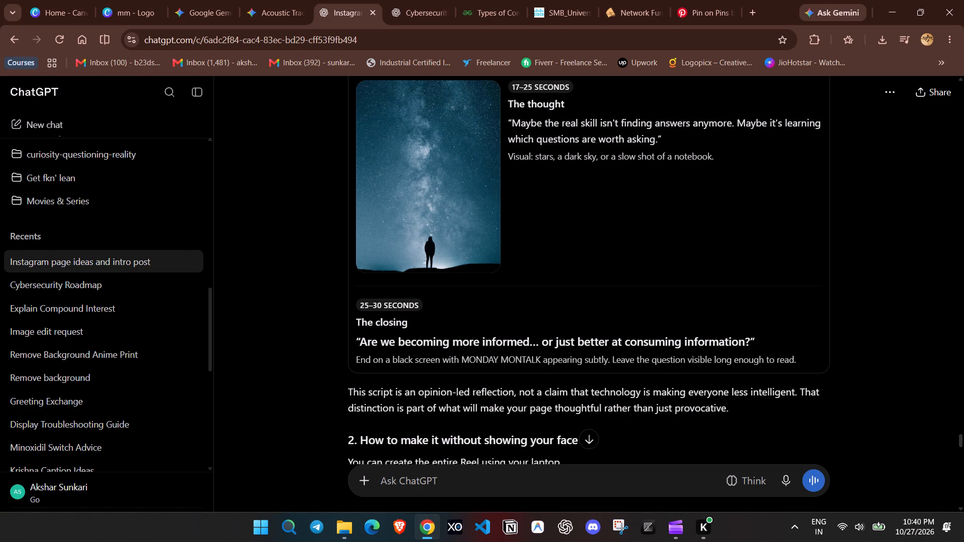
{"action": "left_click_drag", "start_coordinate": [360, 340], "coordinate": [660, 350]}
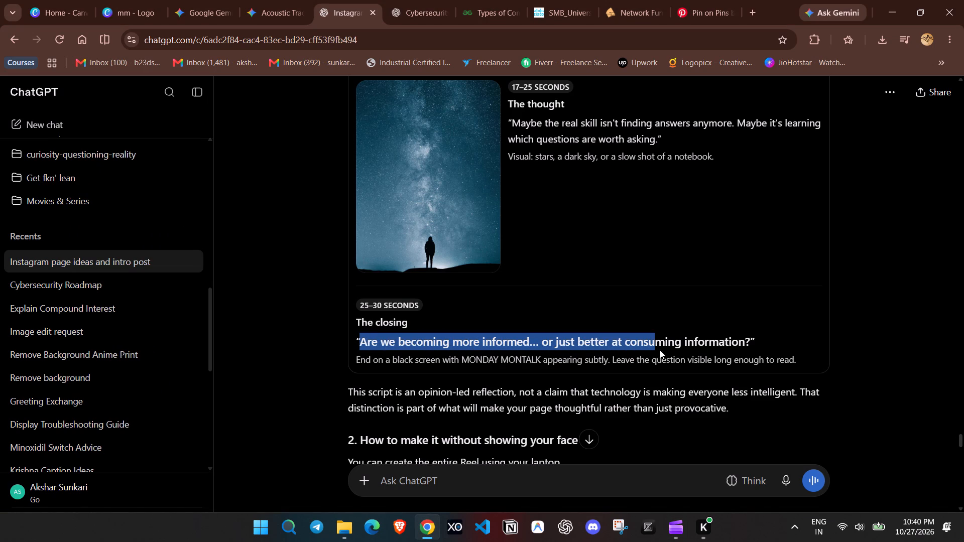
{"action": "left_click_drag", "start_coordinate": [660, 350], "coordinate": [749, 349]}
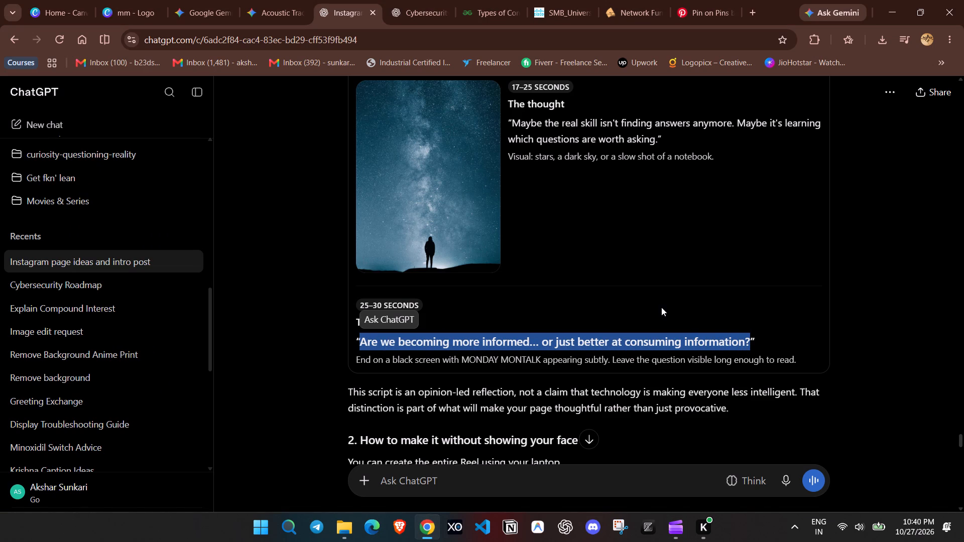
{"action": "key", "text": "ctrl+c"}
{"action": "left_click", "coordinate": [681, 527]}
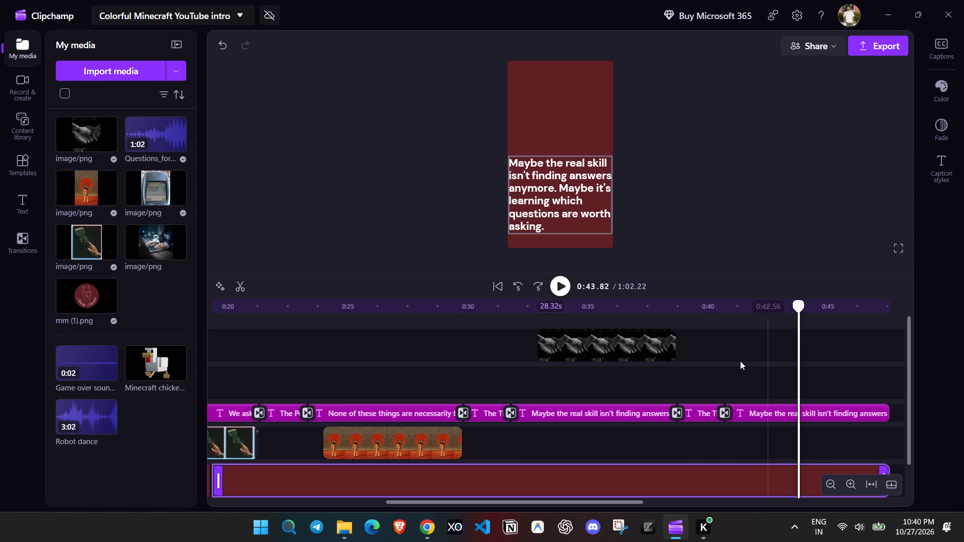
{"action": "double_click", "coordinate": [570, 190]}
{"action": "key", "text": "ctrl+v"}
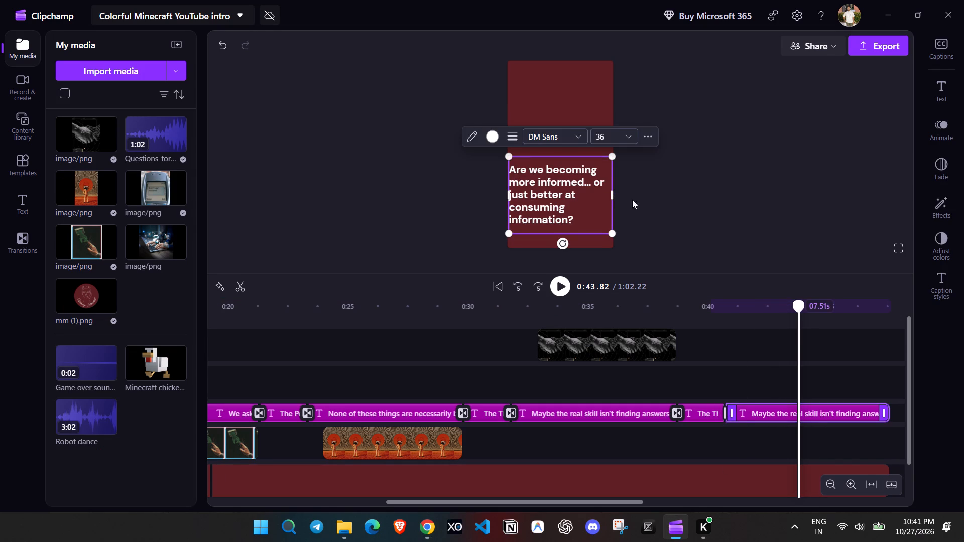
Enlarge the closing question text to size 39 and narrow its text box to the width of the video frame.
{"action": "left_click_drag", "start_coordinate": [614, 161], "coordinate": [615, 161]}
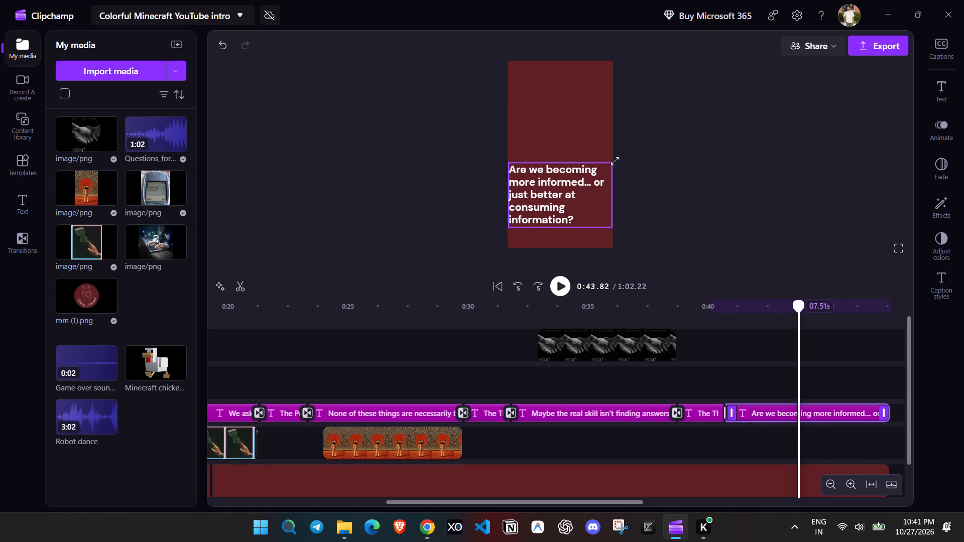
{"action": "left_click_drag", "start_coordinate": [615, 161], "coordinate": [623, 159]}
{"action": "left_click", "coordinate": [625, 194]}
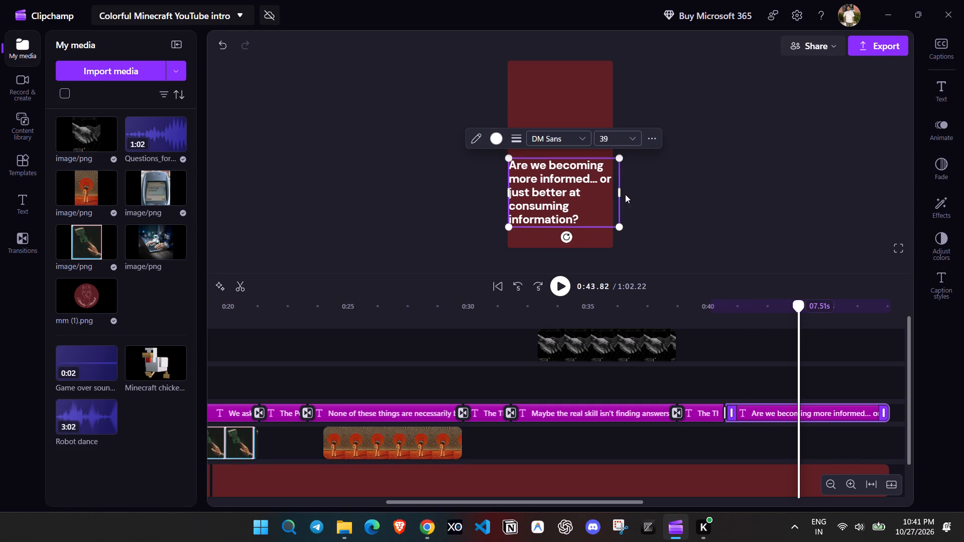
{"action": "left_click", "coordinate": [607, 181]}
{"action": "left_click_drag", "start_coordinate": [619, 188], "coordinate": [612, 187]}
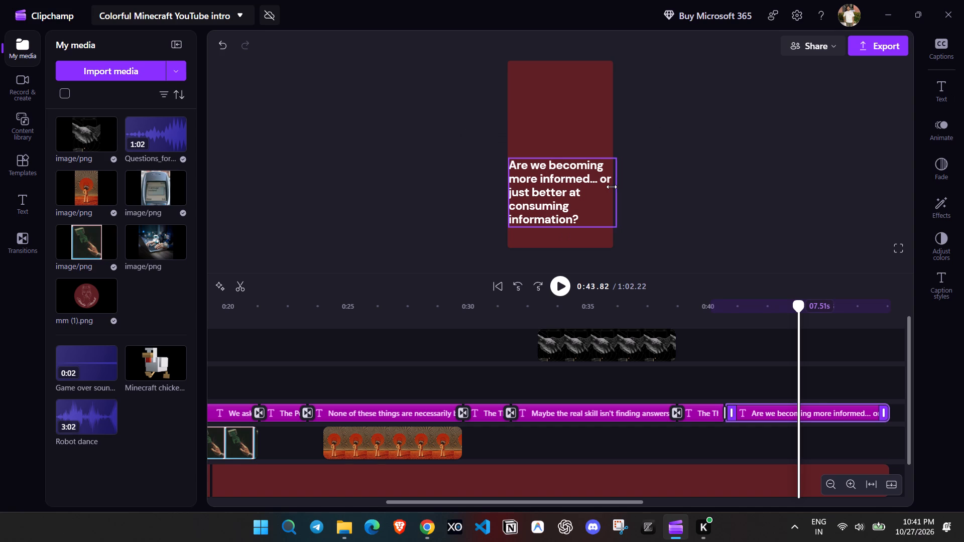
{"action": "left_click_drag", "start_coordinate": [612, 187], "coordinate": [609, 185]}
{"action": "left_click", "coordinate": [676, 187]}
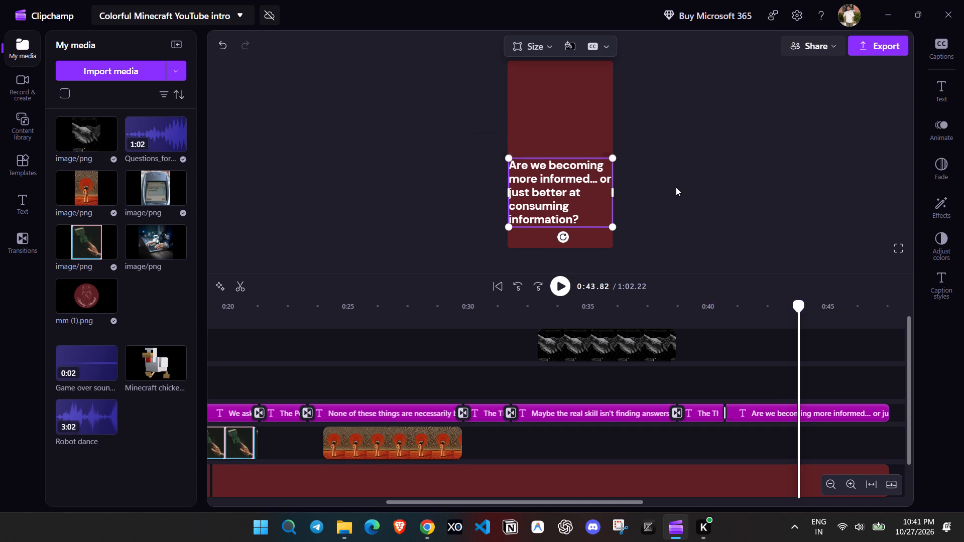
Switch back to the ChatGPT script in Chrome at its 25–30 second closing section.
{"action": "left_click", "coordinate": [432, 529]}
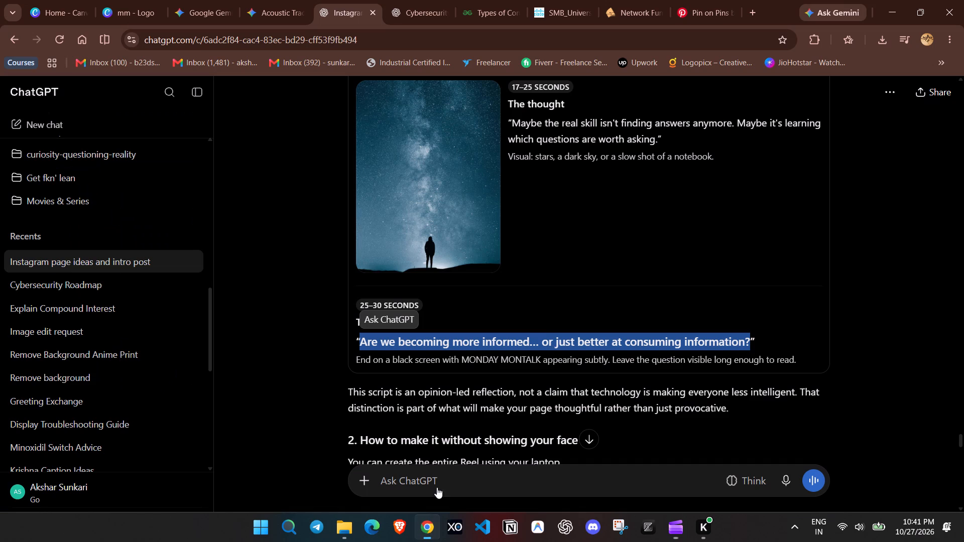
Browse the Pinterest results for "AI retro images" in Chrome and copy the image of a robot typing at a computer.
{"action": "left_click", "coordinate": [612, 296]}
{"action": "left_click", "coordinate": [674, 0]}
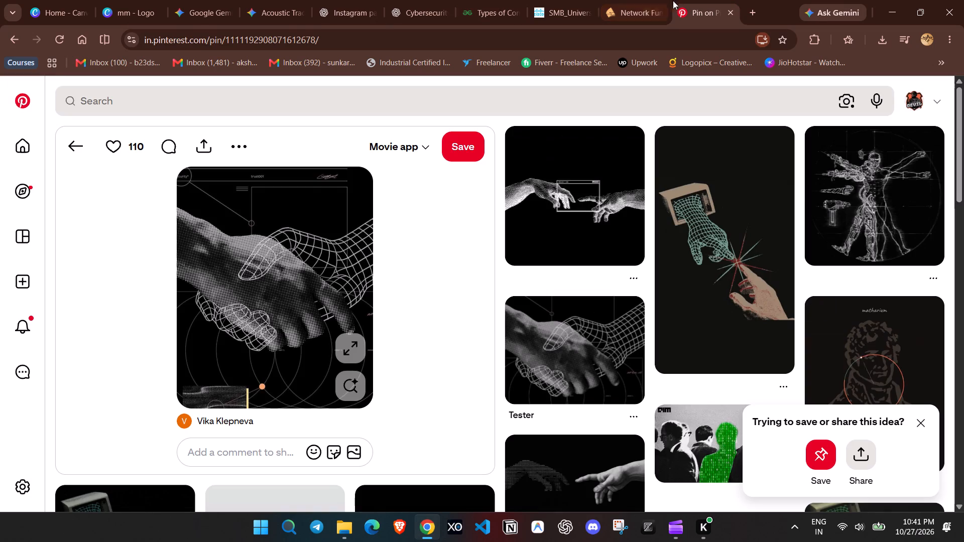
{"action": "left_click", "coordinate": [101, 149]}
{"action": "left_click", "coordinate": [82, 147]}
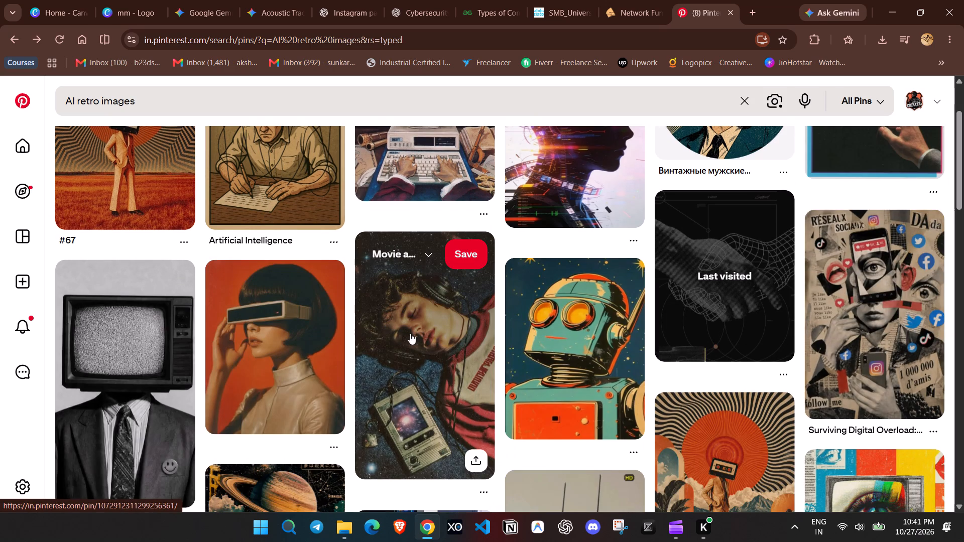
{"action": "scroll", "coordinate": [495, 332], "scroll_direction": "down", "scroll_amount": 2}
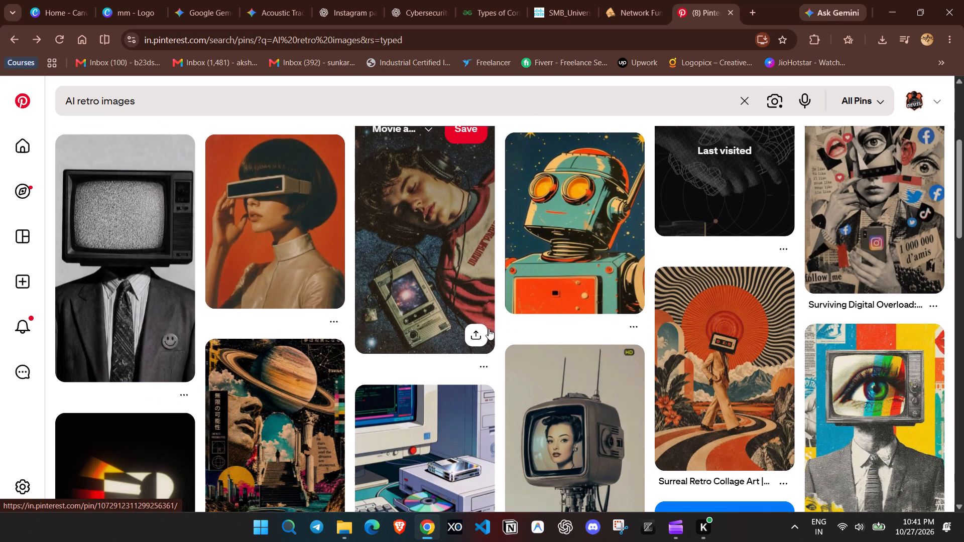
{"action": "scroll", "coordinate": [552, 242], "scroll_direction": "down", "scroll_amount": 2}
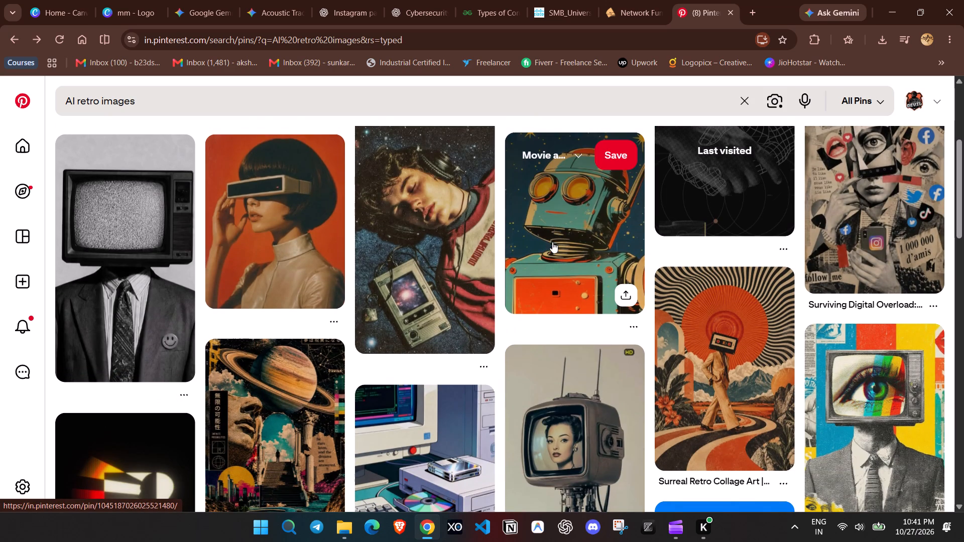
{"action": "scroll", "coordinate": [593, 293], "scroll_direction": "down", "scroll_amount": 4}
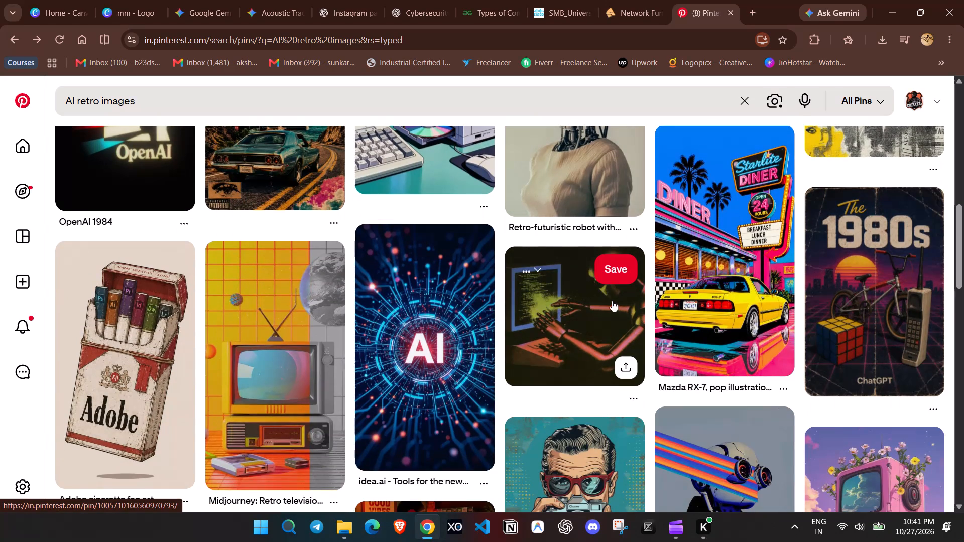
{"action": "left_click", "coordinate": [582, 324]}
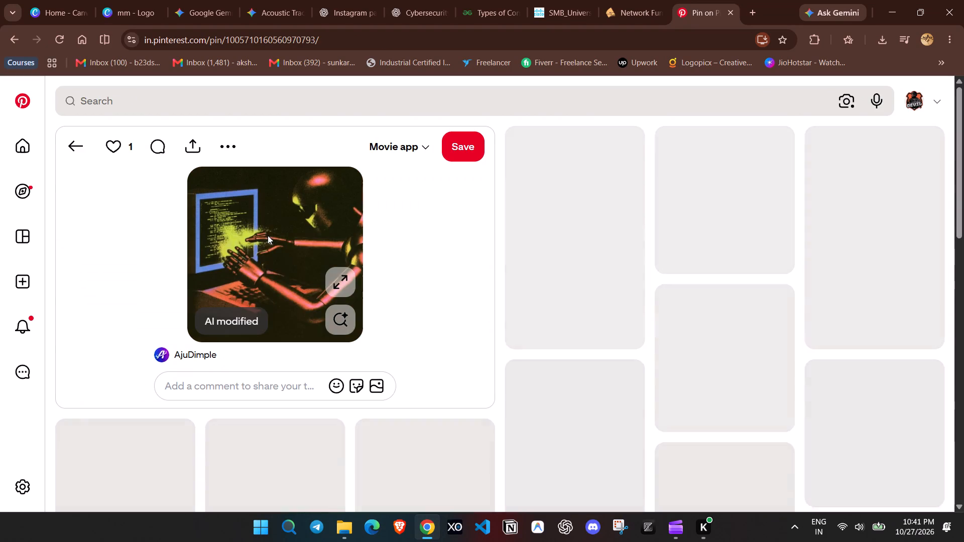
{"action": "right_click", "coordinate": [262, 230]}
{"action": "left_click", "coordinate": [288, 277]}
Switch back to Clipchamp and paste the robot image into the video at 0:43.82.
{"action": "left_click", "coordinate": [678, 525]}
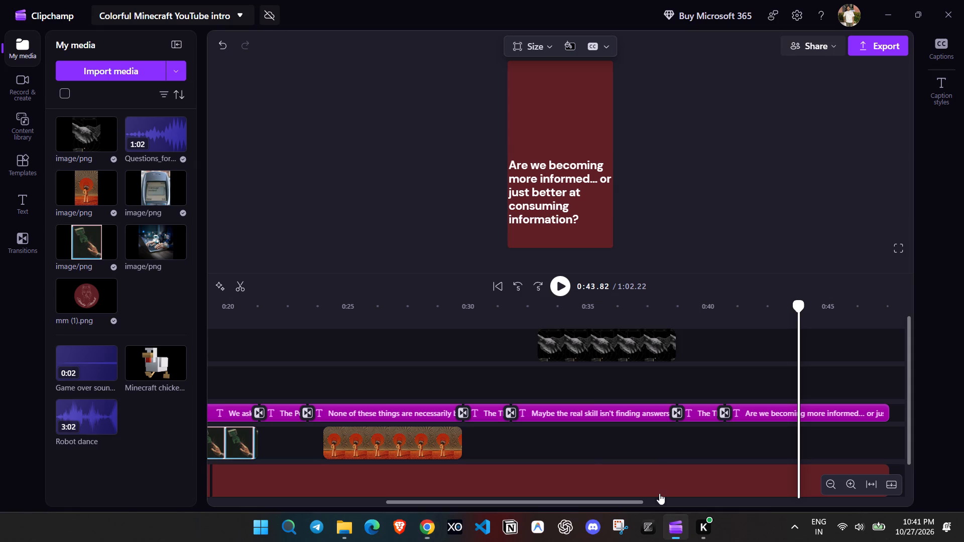
{"action": "right_click", "coordinate": [531, 94]}
{"action": "left_click", "coordinate": [560, 116]}
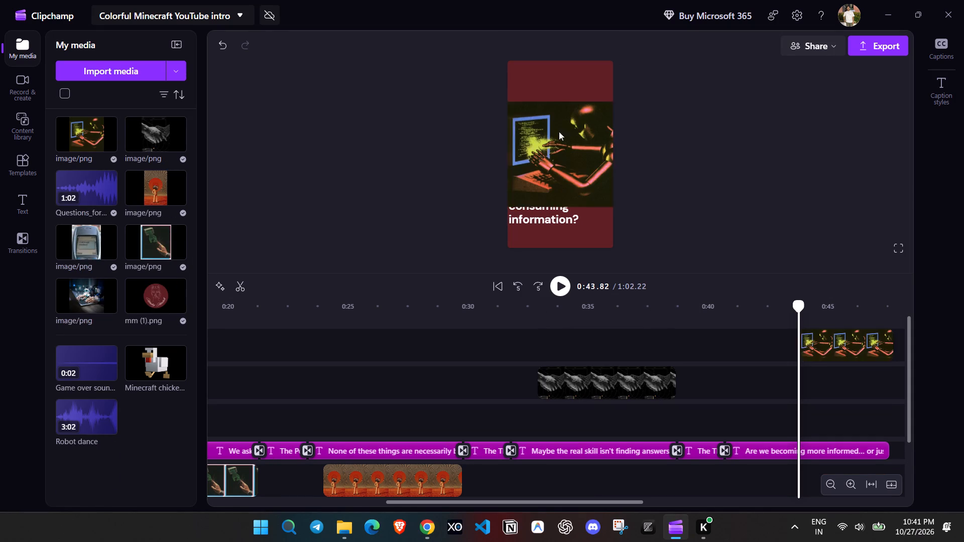
Move the robot image to the frame's upper edge and crop its bottom so it sits above the quote text.
{"action": "left_click_drag", "start_coordinate": [556, 138], "coordinate": [556, 97]}
{"action": "left_click", "coordinate": [535, 45]}
{"action": "left_click_drag", "start_coordinate": [555, 164], "coordinate": [555, 148]}
{"action": "left_click", "coordinate": [550, 50]}
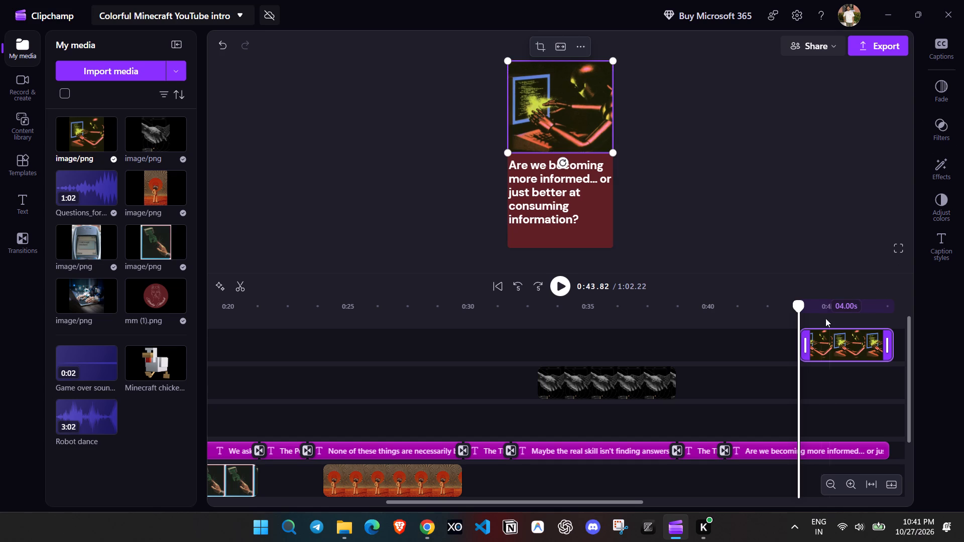
Extend the start of the robot image clip back to about 0:41.7.
{"action": "left_click_drag", "start_coordinate": [806, 344], "coordinate": [755, 349]}
Apply the Chromatic aberration and Slow zoom effects to the robot image clip, viewing the frame at 0:41.71.
{"action": "left_click_drag", "start_coordinate": [797, 300], "coordinate": [788, 300]}
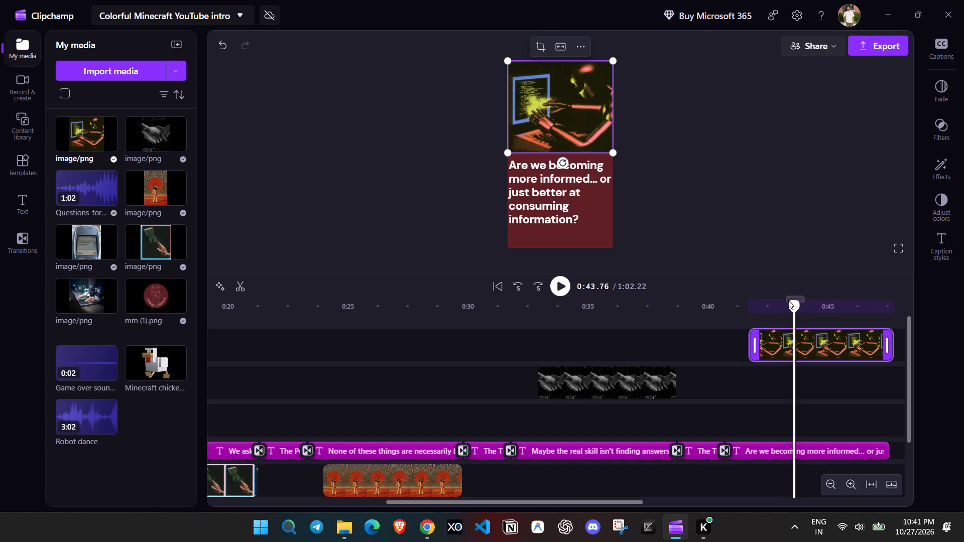
{"action": "left_click_drag", "start_coordinate": [788, 300], "coordinate": [748, 300]}
{"action": "left_click", "coordinate": [929, 168]}
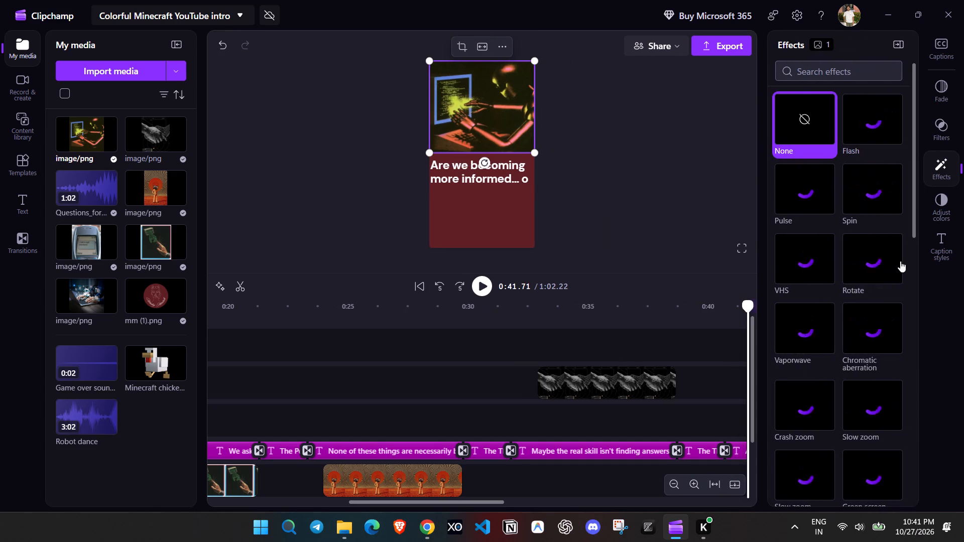
{"action": "left_click", "coordinate": [879, 337]}
{"action": "left_click", "coordinate": [866, 429]}
{"action": "scroll", "coordinate": [873, 367], "scroll_direction": "down", "scroll_amount": 3}
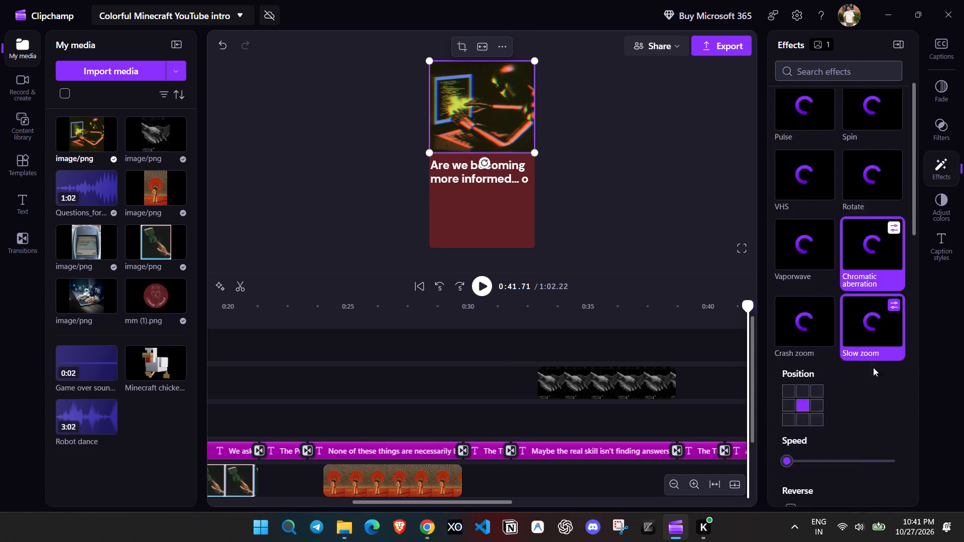
{"action": "scroll", "coordinate": [884, 343], "scroll_direction": "down", "scroll_amount": 3}
{"action": "scroll", "coordinate": [879, 183], "scroll_direction": "up", "scroll_amount": 8}
{"action": "left_click", "coordinate": [894, 45]}
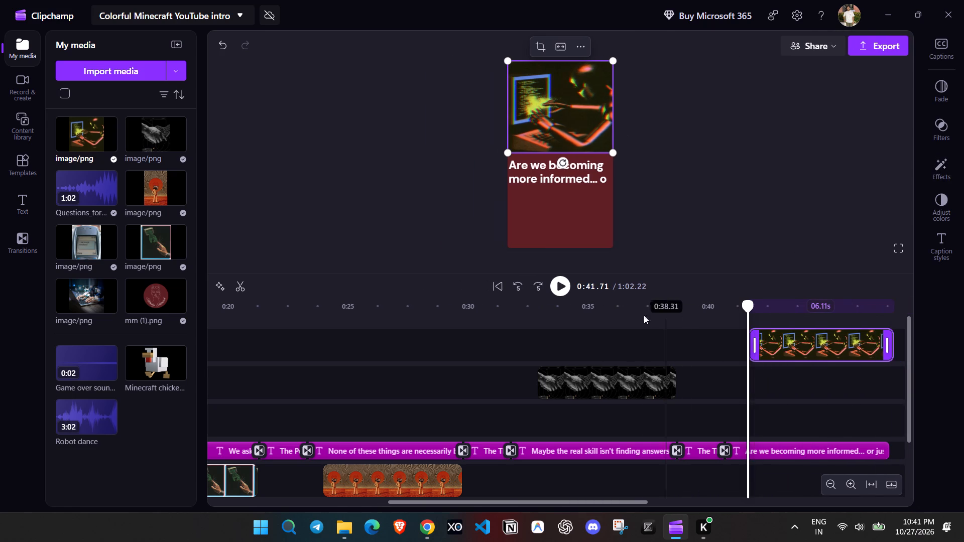
Preview the closing question from 0:41.71, and extend the ends of its text and the dark red background to match the robot image's end.
{"action": "left_click", "coordinate": [563, 282]}
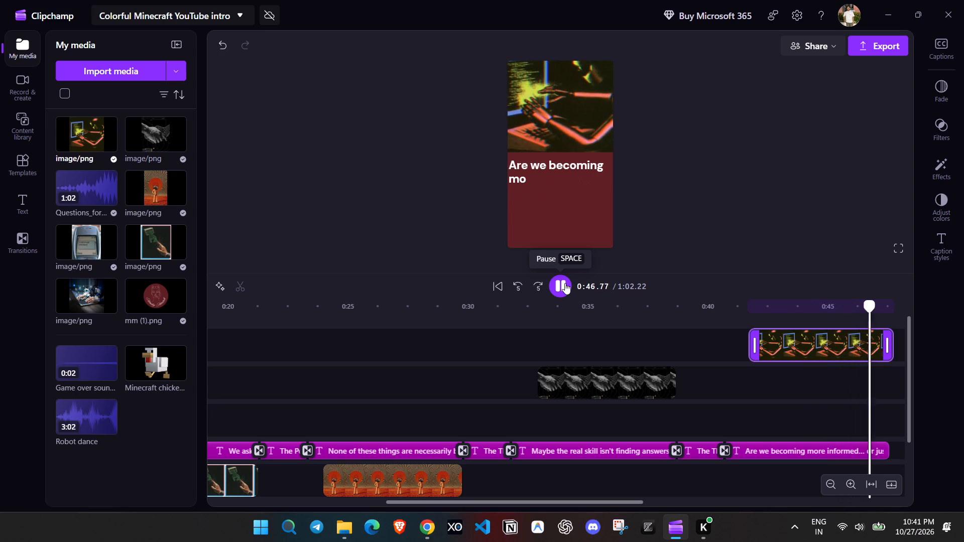
{"action": "left_click", "coordinate": [565, 283]}
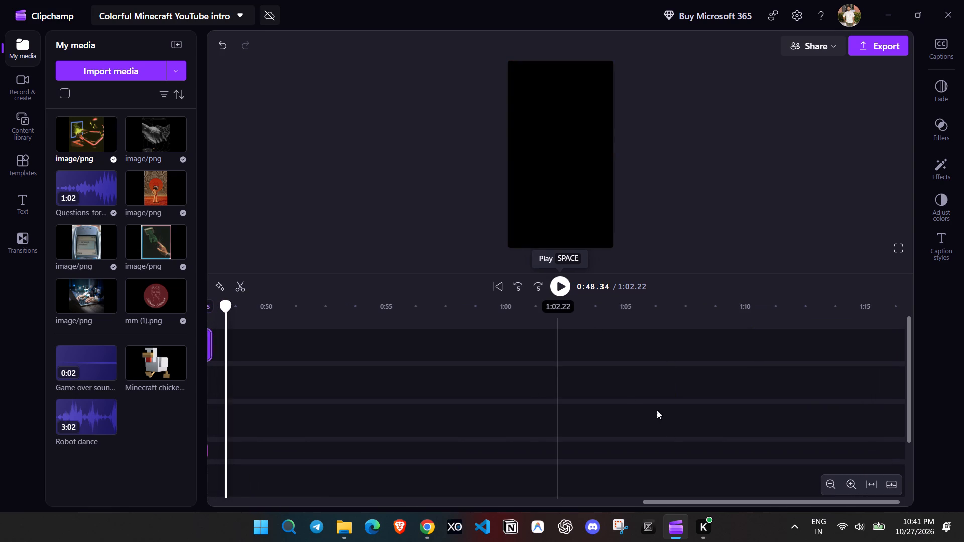
{"action": "left_click_drag", "start_coordinate": [695, 502], "coordinate": [554, 508]}
{"action": "scroll", "coordinate": [675, 363], "scroll_direction": "down", "scroll_amount": 3}
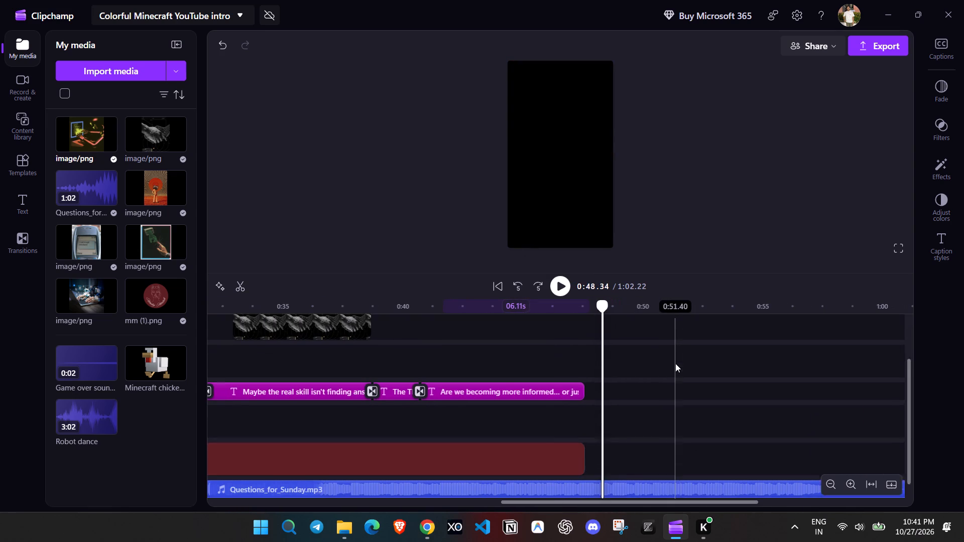
{"action": "scroll", "coordinate": [596, 374], "scroll_direction": "up", "scroll_amount": 1}
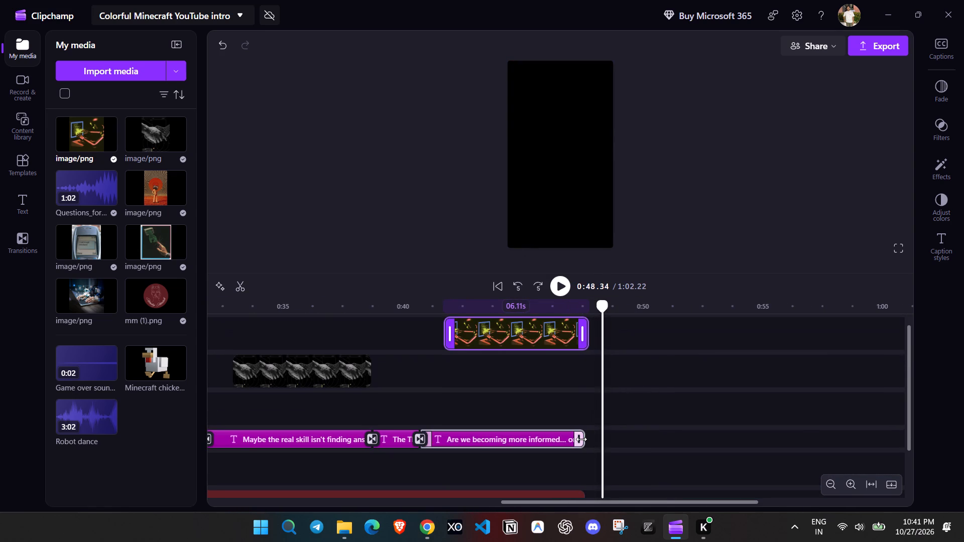
{"action": "left_click", "coordinate": [581, 439]}
{"action": "scroll", "coordinate": [584, 441], "scroll_direction": "down", "scroll_amount": 1}
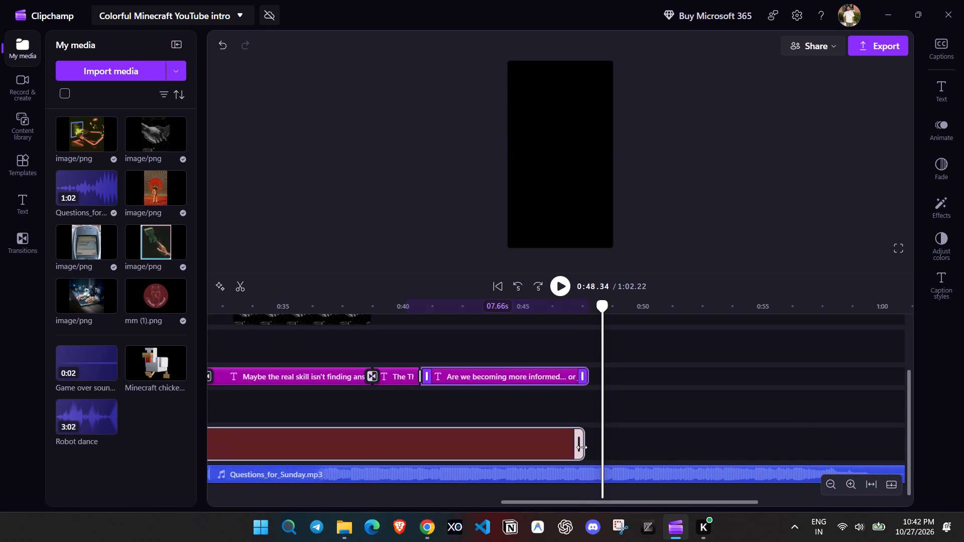
{"action": "left_click", "coordinate": [582, 446]}
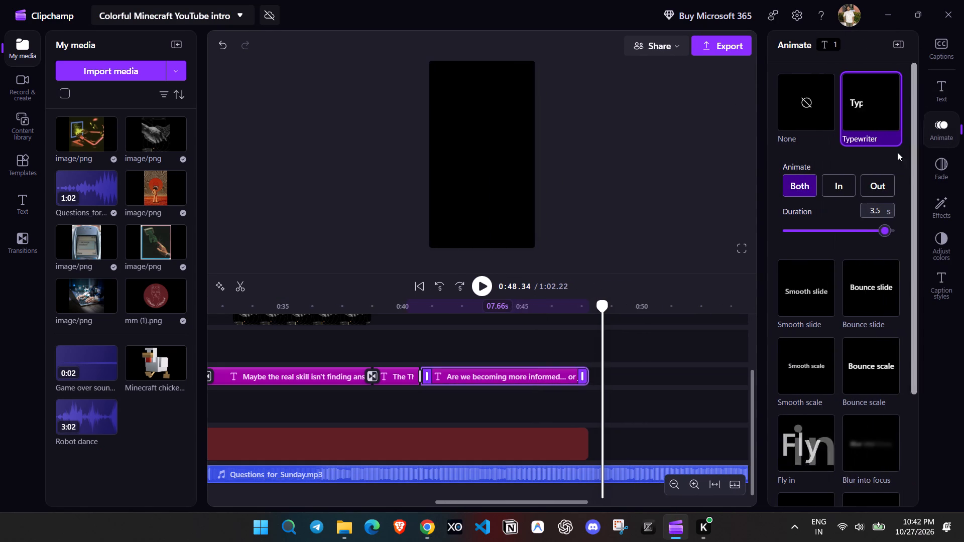
Set the closing question text's Typewriter animation to In with a 4 s duration and preview it from 0:43.09.
{"action": "left_click", "coordinate": [858, 188]}
{"action": "left_click", "coordinate": [852, 186]}
{"action": "left_click_drag", "start_coordinate": [857, 232], "coordinate": [861, 232]}
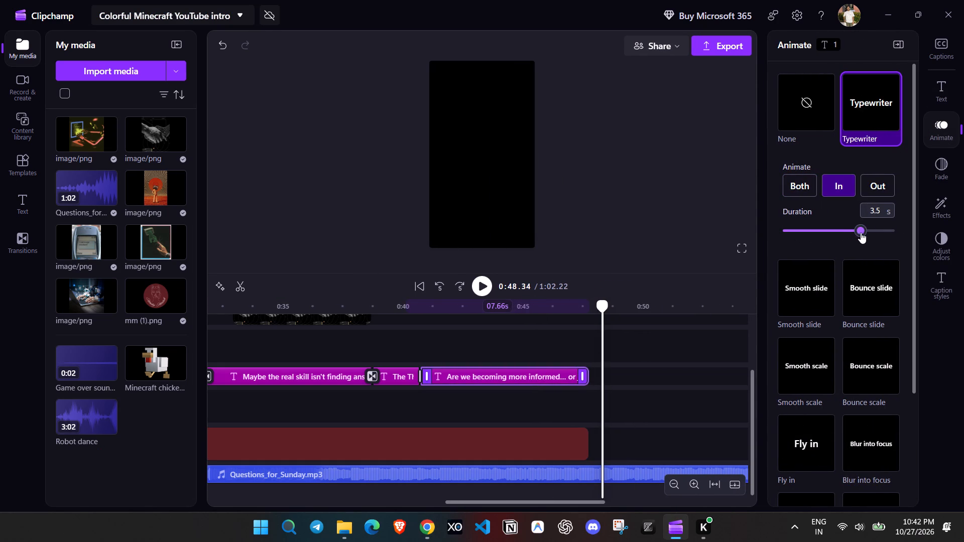
{"action": "left_click_drag", "start_coordinate": [861, 232], "coordinate": [868, 232]}
{"action": "left_click_drag", "start_coordinate": [606, 305], "coordinate": [476, 304]}
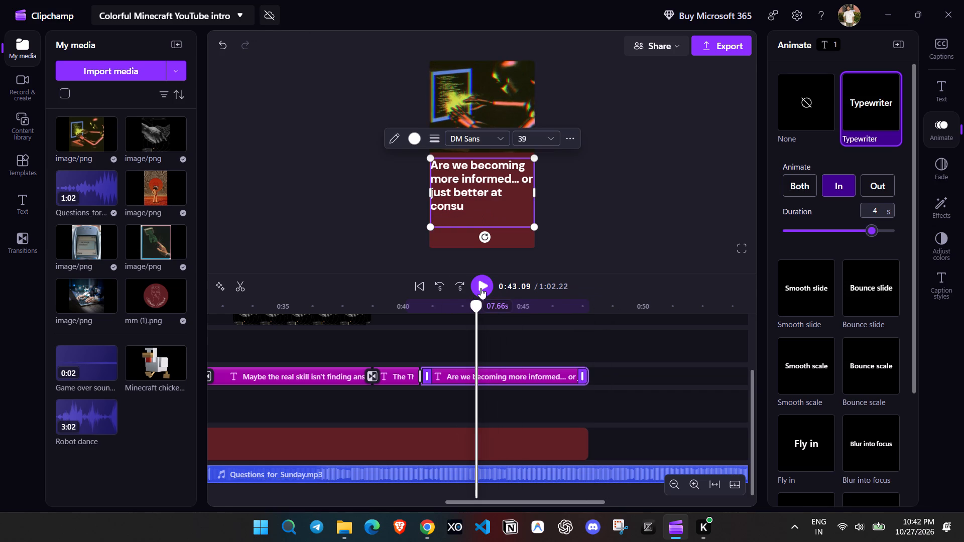
{"action": "left_click", "coordinate": [481, 288]}
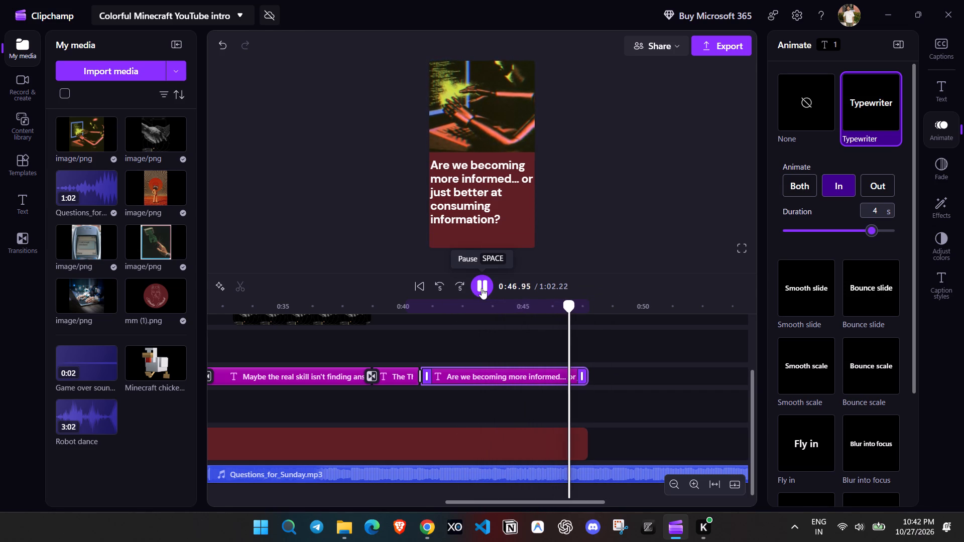
Stop the playback and trim the end of the Questions_for_Sunday.mp3 music back to about 0:48, near the last quote's end.
{"action": "left_click", "coordinate": [481, 288]}
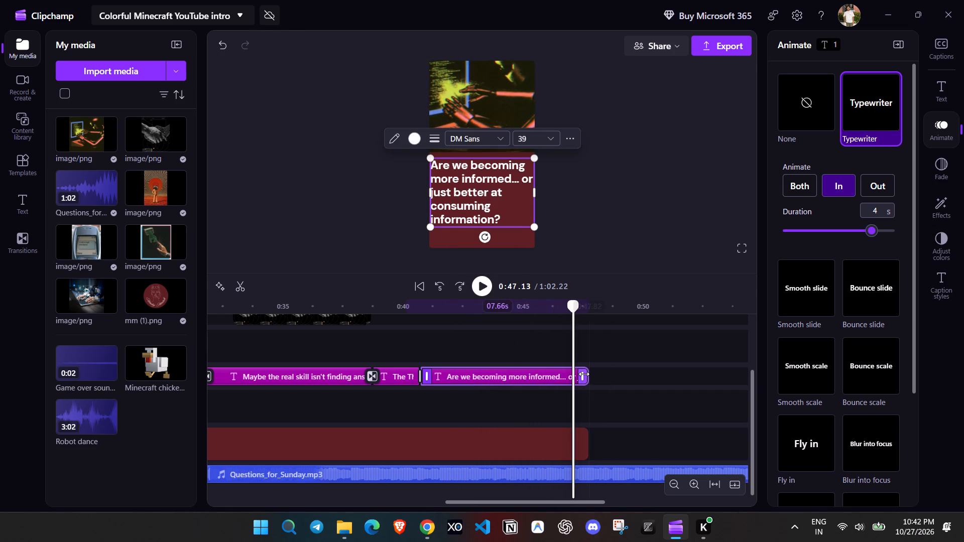
{"action": "scroll", "coordinate": [584, 372], "scroll_direction": "up", "scroll_amount": 1}
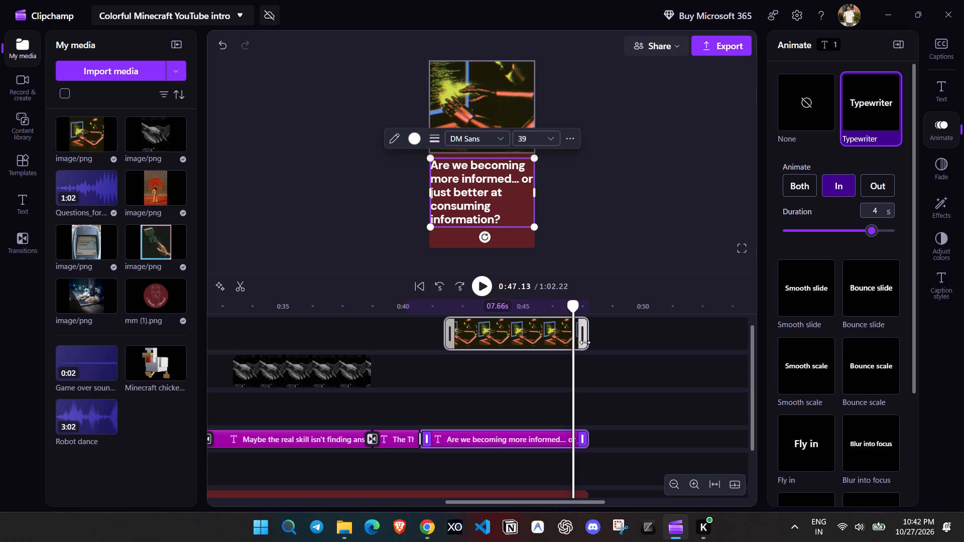
{"action": "scroll", "coordinate": [603, 389], "scroll_direction": "down", "scroll_amount": 1}
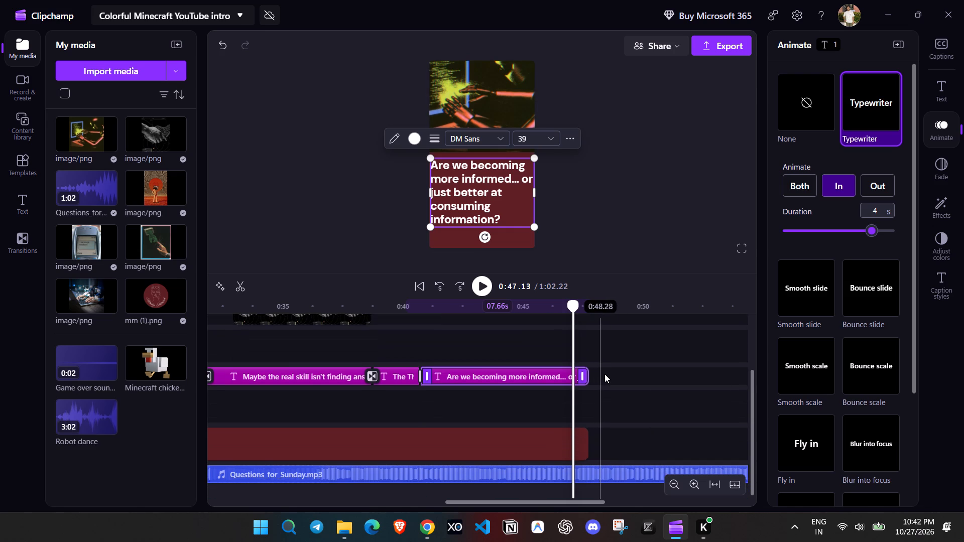
{"action": "scroll", "coordinate": [617, 473], "scroll_direction": "down", "scroll_amount": 1}
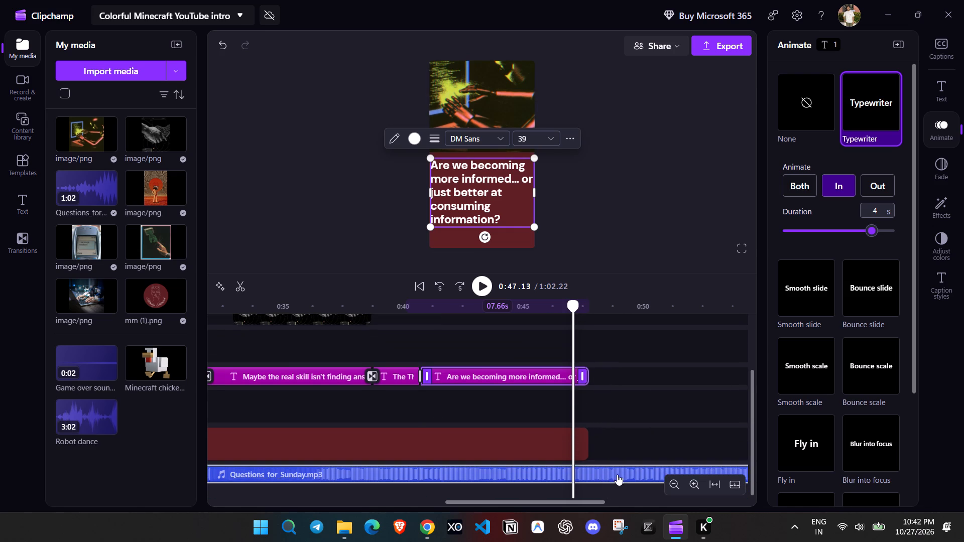
{"action": "left_click_drag", "start_coordinate": [581, 502], "coordinate": [667, 507]}
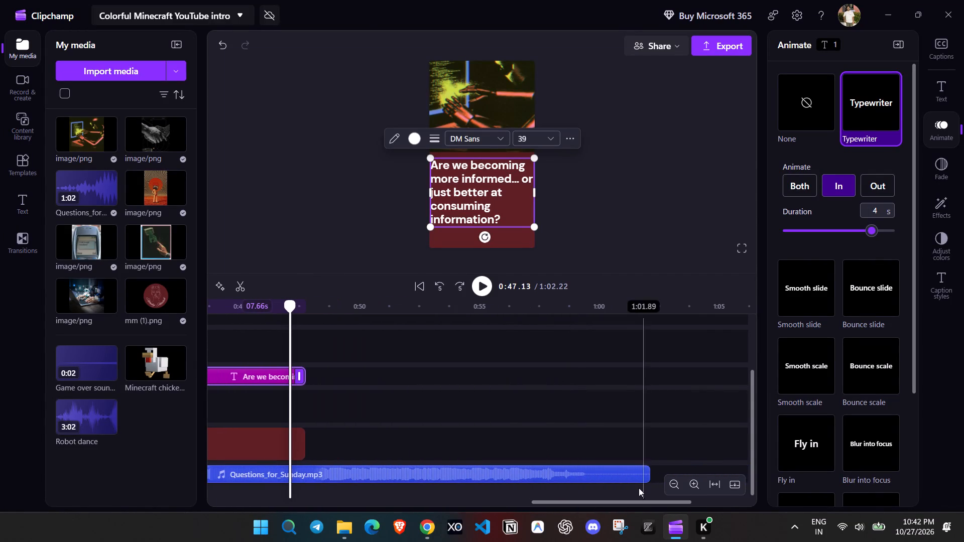
{"action": "left_click_drag", "start_coordinate": [643, 472], "coordinate": [490, 472]}
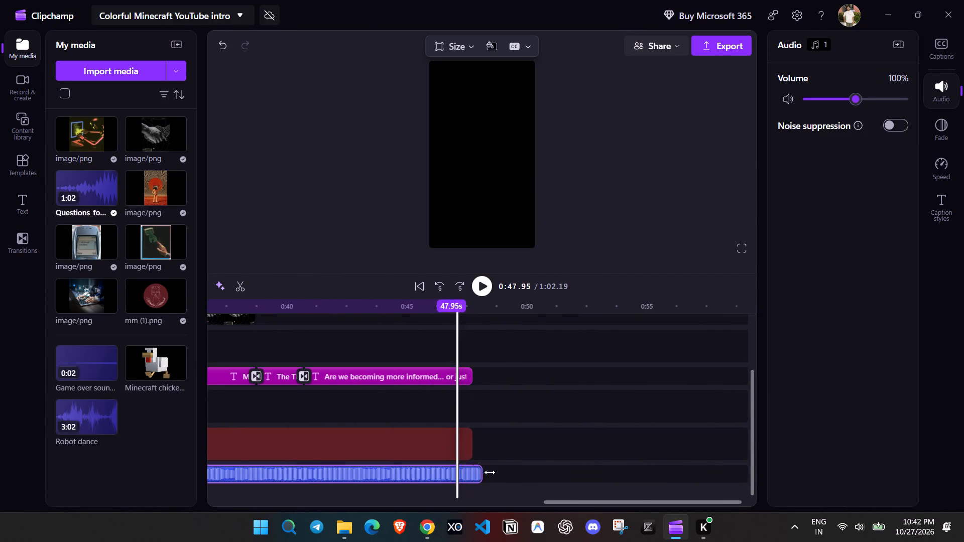
Extend the ends of the Questions_for_Sunday.mp3 music and the dark red background clip to about 0:50, and play the ending.
{"action": "left_click_drag", "start_coordinate": [490, 472], "coordinate": [523, 480]}
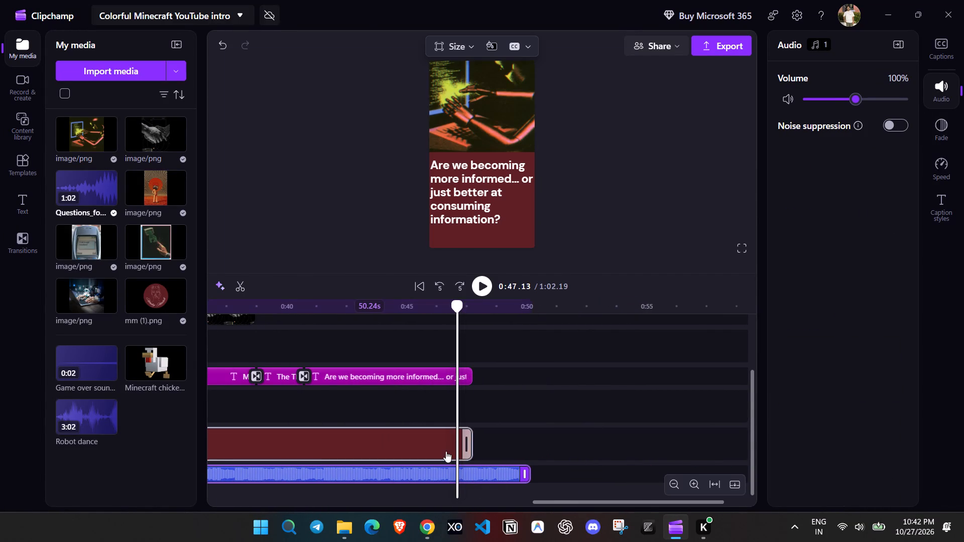
{"action": "left_click", "coordinate": [443, 450]}
{"action": "left_click_drag", "start_coordinate": [467, 441], "coordinate": [523, 450]}
{"action": "left_click", "coordinate": [481, 286]}
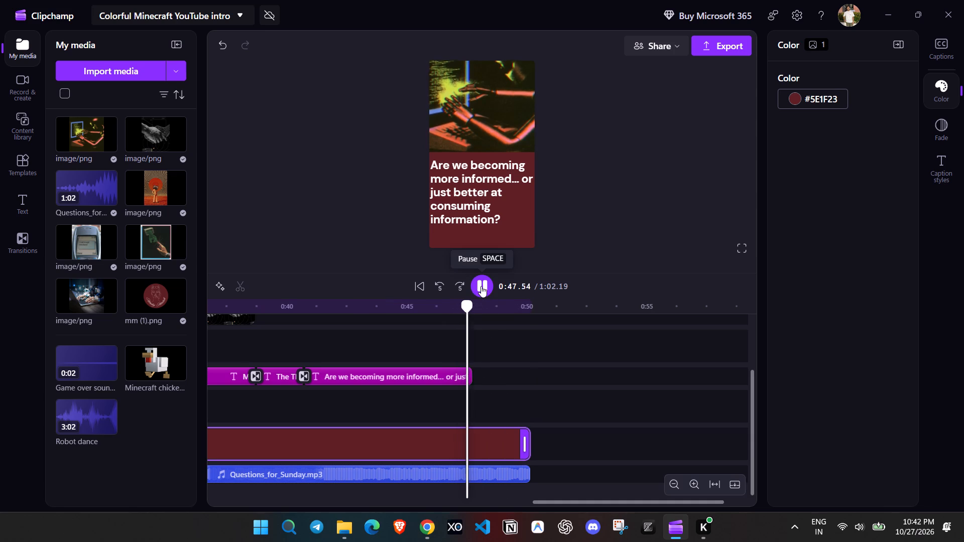
{"action": "left_click", "coordinate": [481, 286]}
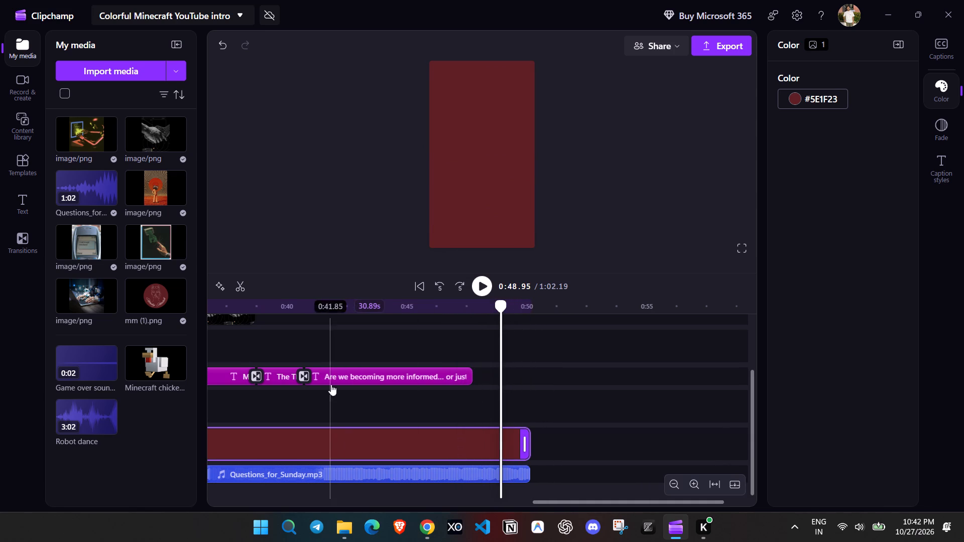
Add the mm (1).png logo above the background right after the last quote and trim its end to about 0:50.
{"action": "left_click", "coordinate": [177, 312]}
{"action": "left_click", "coordinate": [179, 309]}
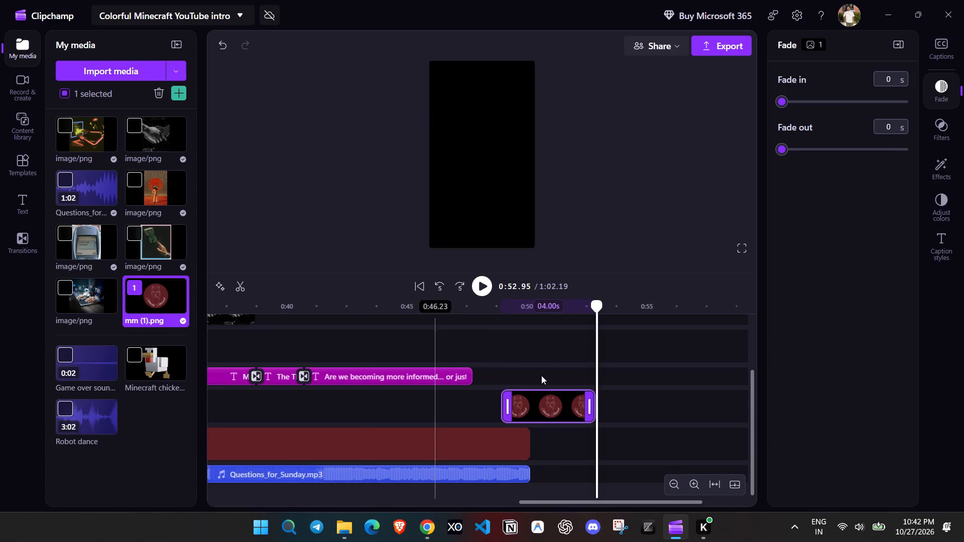
{"action": "left_click_drag", "start_coordinate": [544, 404], "coordinate": [502, 408]}
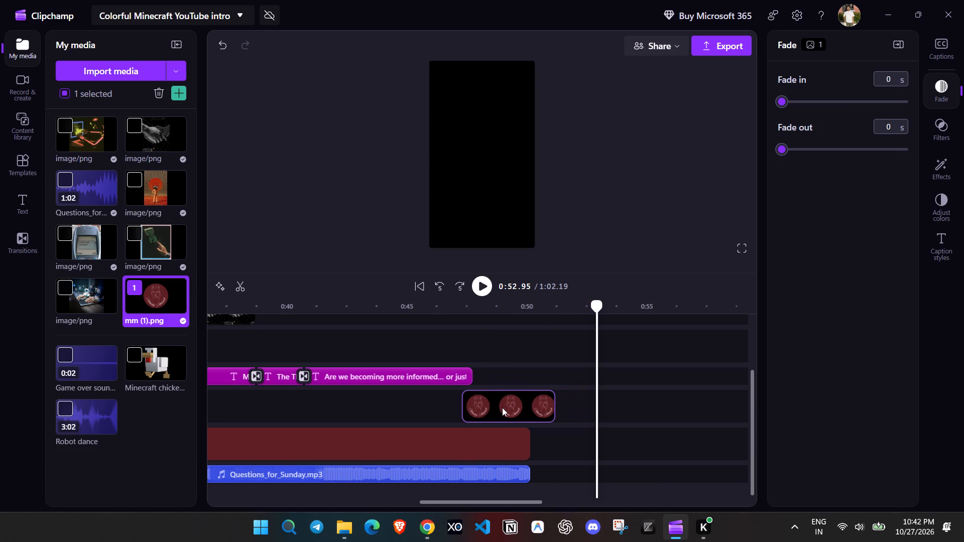
{"action": "left_click_drag", "start_coordinate": [502, 408], "coordinate": [510, 412]}
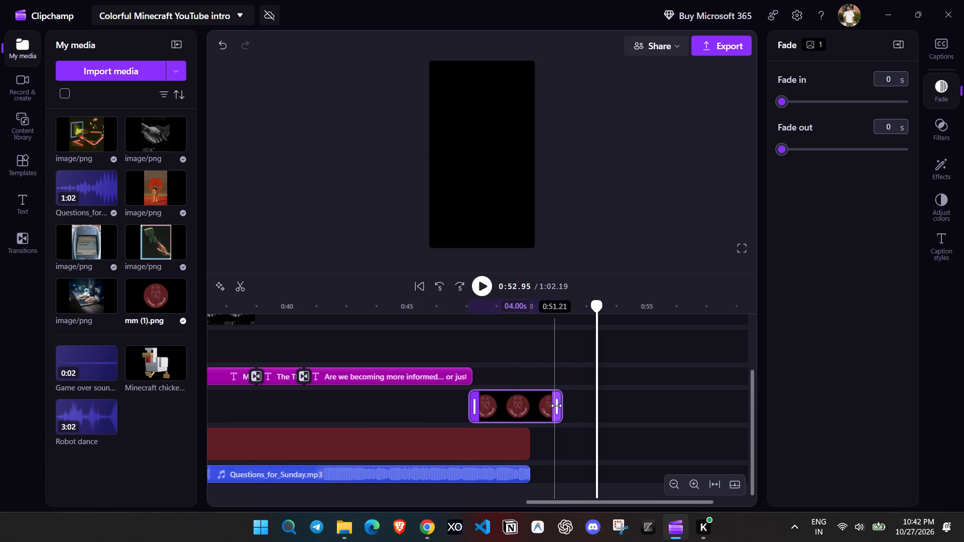
{"action": "left_click_drag", "start_coordinate": [556, 405], "coordinate": [525, 405]}
Preview the change from the last quote to the logo and trim the logo clip's start to about 0:48, making it 2.14 s long.
{"action": "left_click_drag", "start_coordinate": [595, 305], "coordinate": [565, 307]}
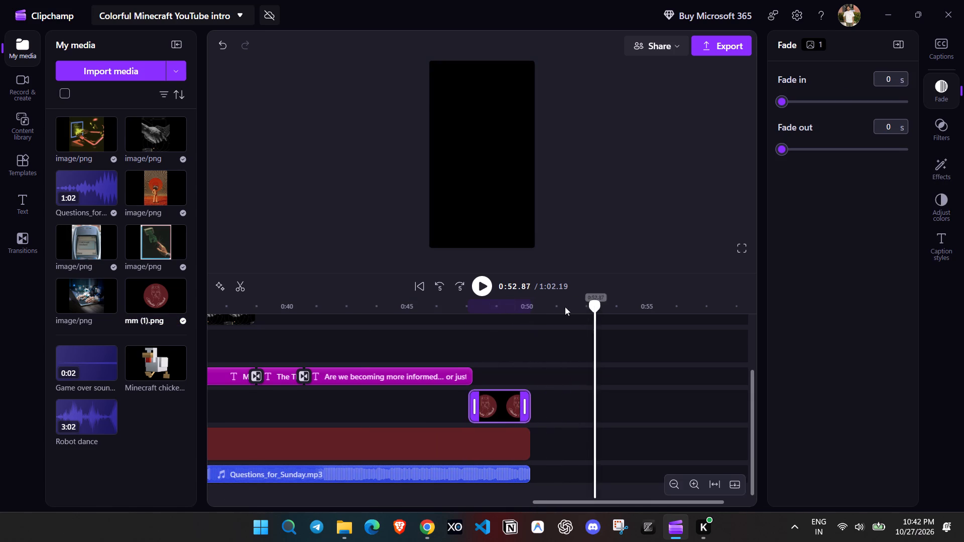
{"action": "left_click_drag", "start_coordinate": [565, 307], "coordinate": [447, 305]}
{"action": "left_click", "coordinate": [481, 281]}
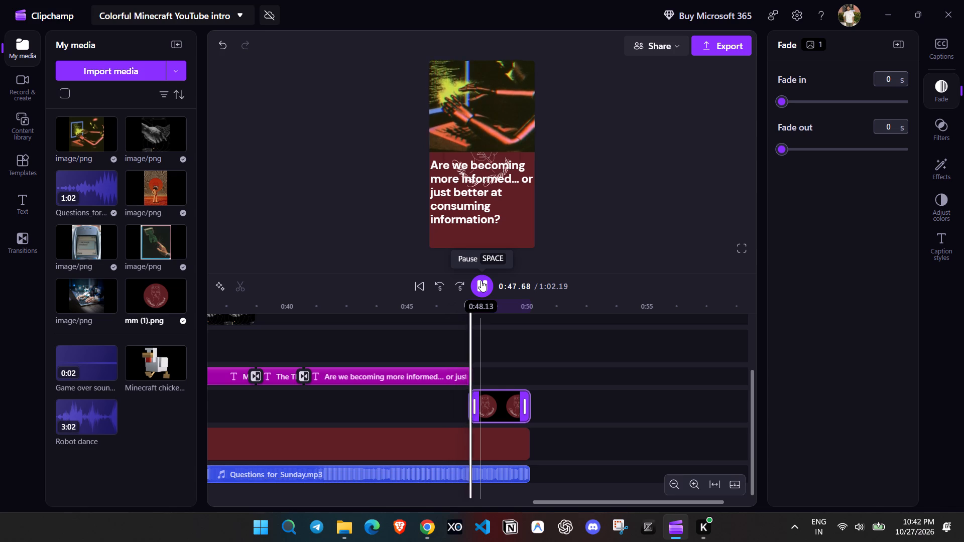
{"action": "left_click", "coordinate": [481, 281]}
{"action": "left_click_drag", "start_coordinate": [477, 405], "coordinate": [477, 405]}
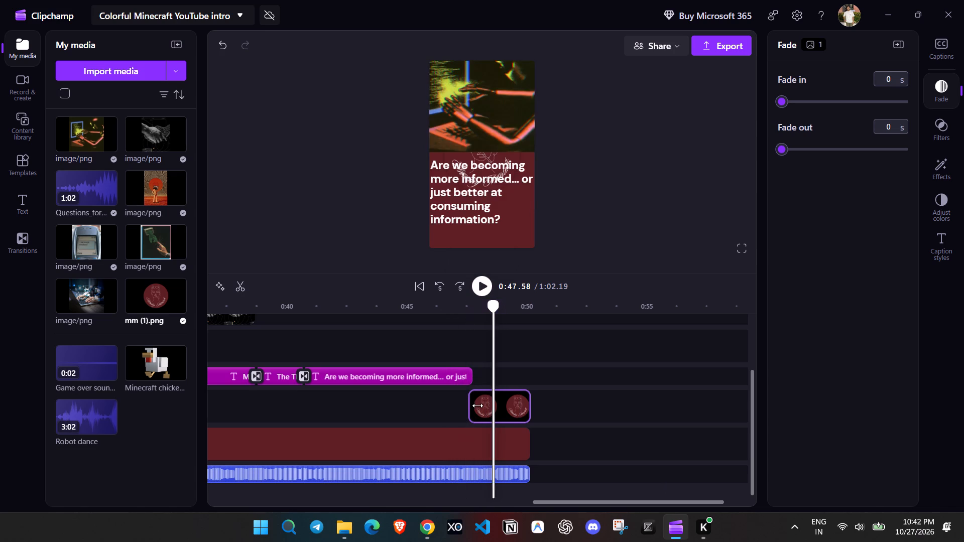
{"action": "left_click_drag", "start_coordinate": [477, 405], "coordinate": [482, 407]}
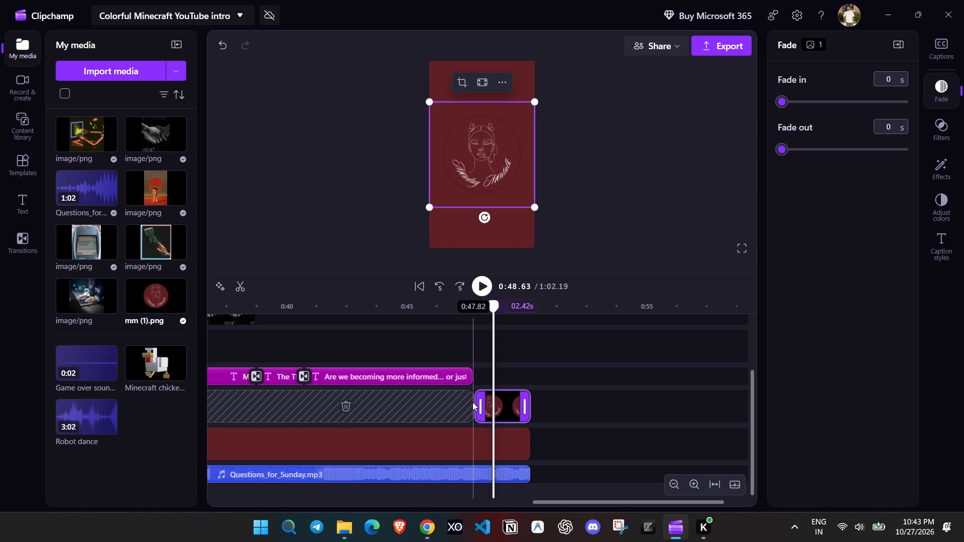
{"action": "left_click_drag", "start_coordinate": [494, 311], "coordinate": [459, 313]}
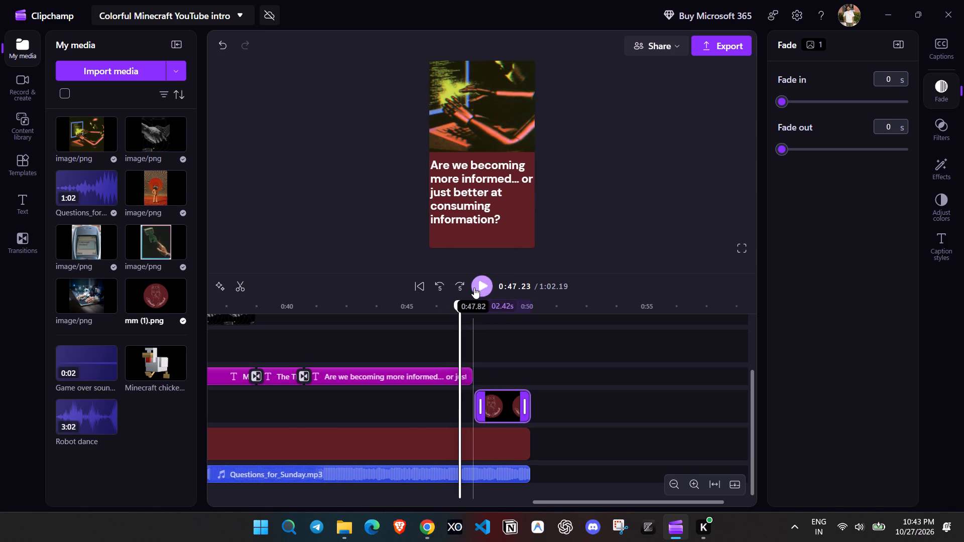
{"action": "left_click", "coordinate": [474, 288]}
{"action": "left_click", "coordinate": [475, 288]}
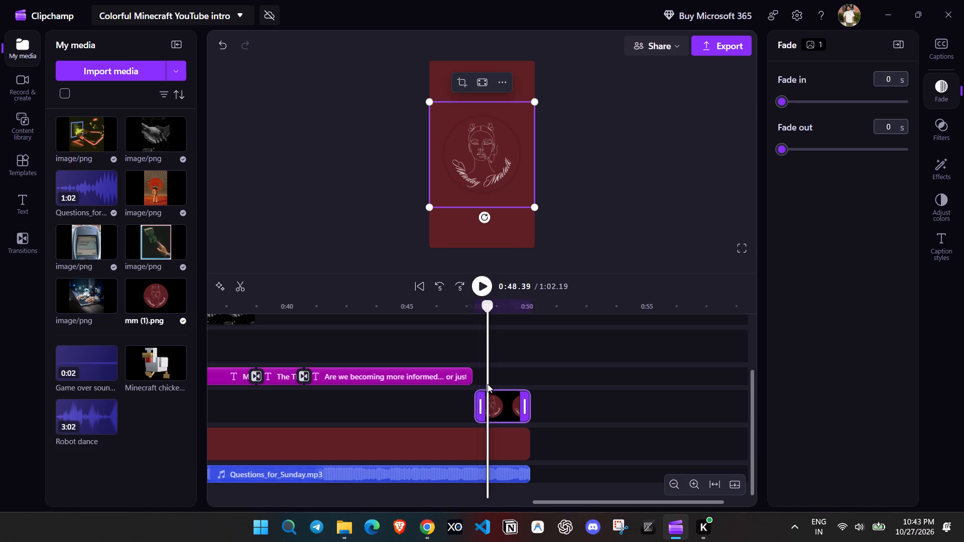
{"action": "left_click_drag", "start_coordinate": [478, 404], "coordinate": [485, 408]}
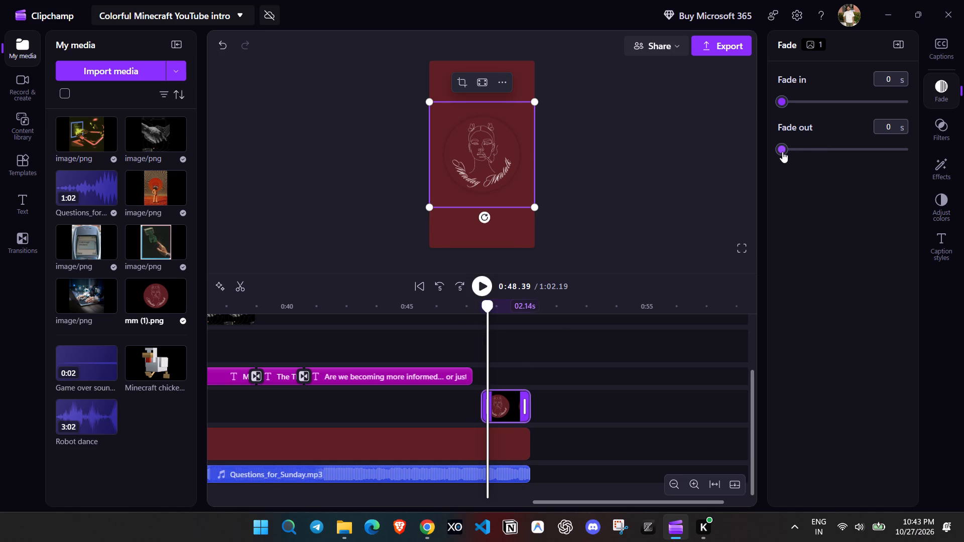
Set a 0.5 s fade-in on the closing logo clip and play back the ending.
{"action": "left_click_drag", "start_coordinate": [782, 102], "coordinate": [816, 106]}
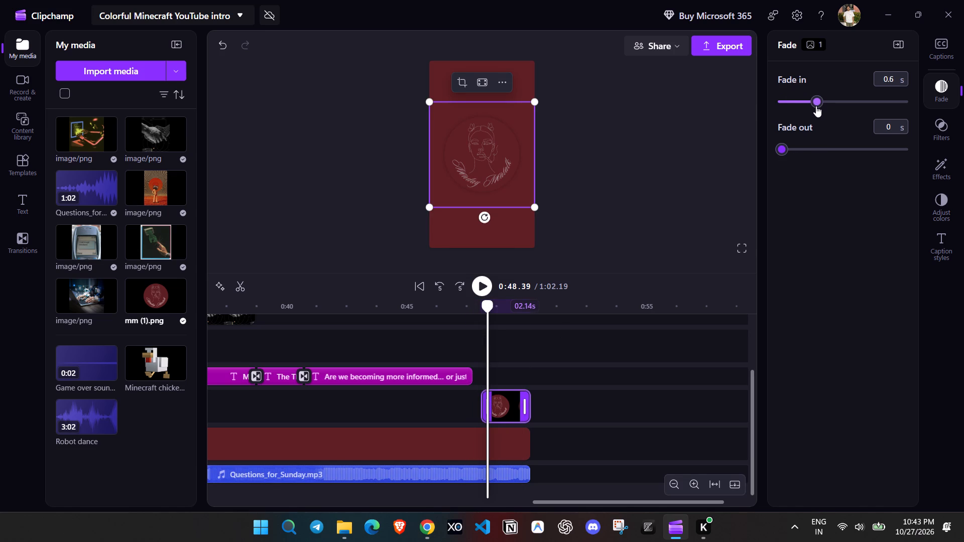
{"action": "left_click_drag", "start_coordinate": [816, 106], "coordinate": [811, 104]}
{"action": "left_click_drag", "start_coordinate": [485, 309], "coordinate": [447, 309]}
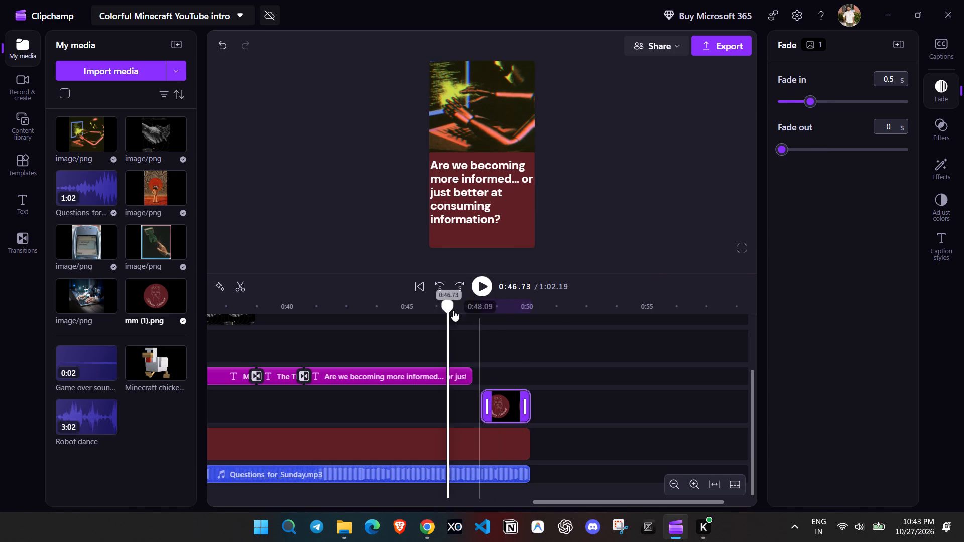
{"action": "left_click", "coordinate": [481, 287]}
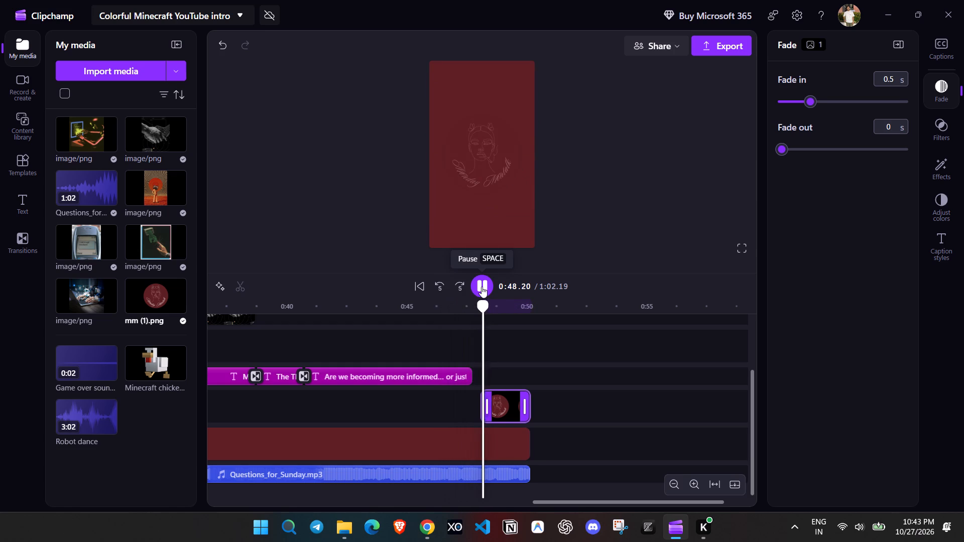
{"action": "left_click", "coordinate": [481, 287]}
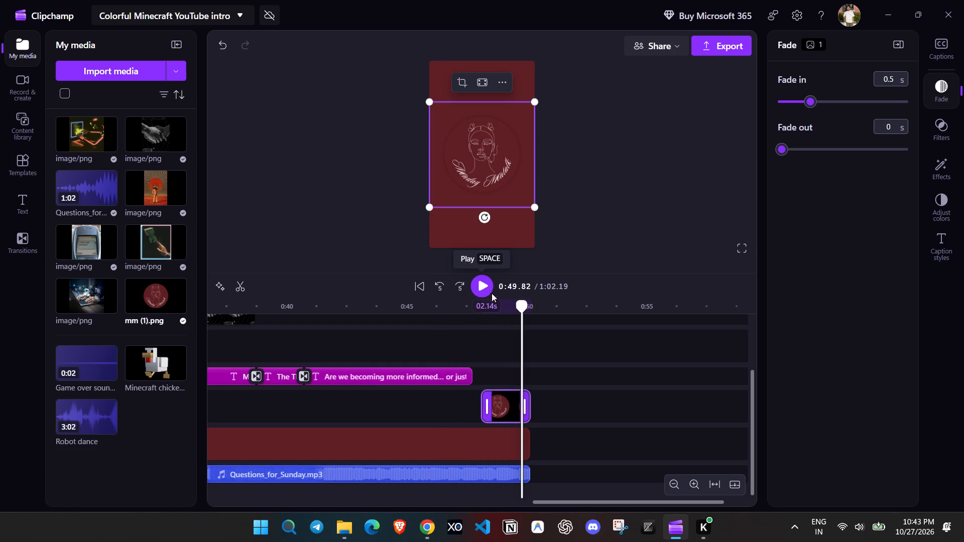
{"action": "left_click", "coordinate": [481, 289]}
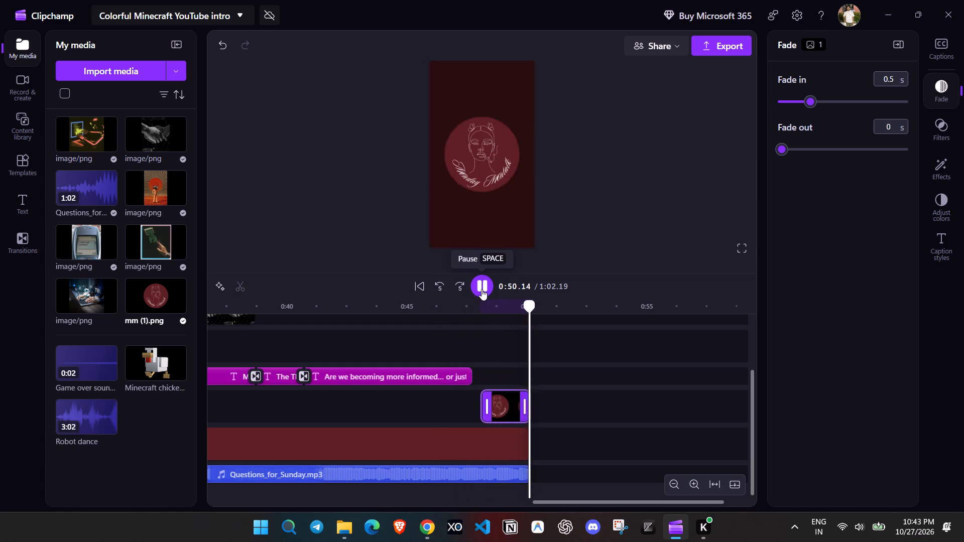
{"action": "left_click", "coordinate": [481, 289]}
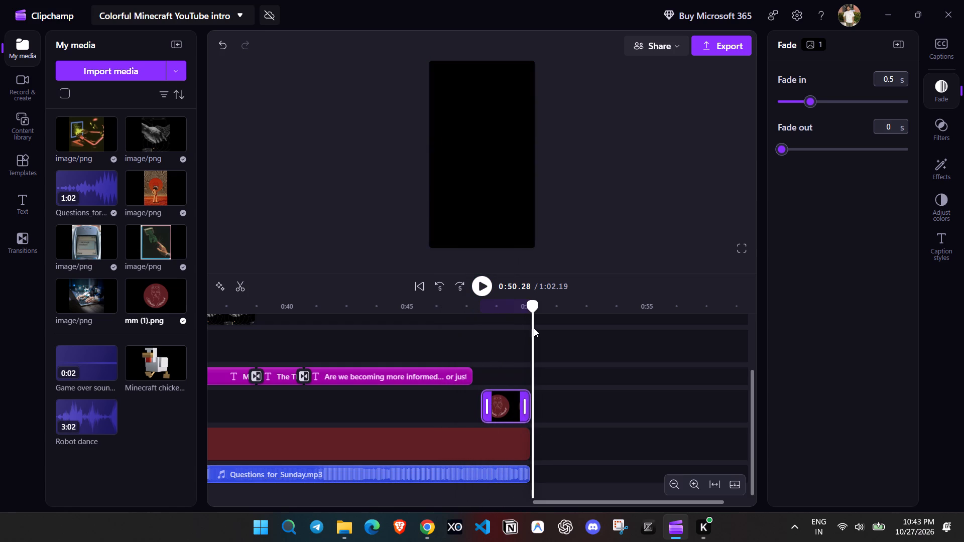
Examine the closing logo frame and check the clip ends on all tracks around 0:50.
{"action": "left_click", "coordinate": [531, 306]}
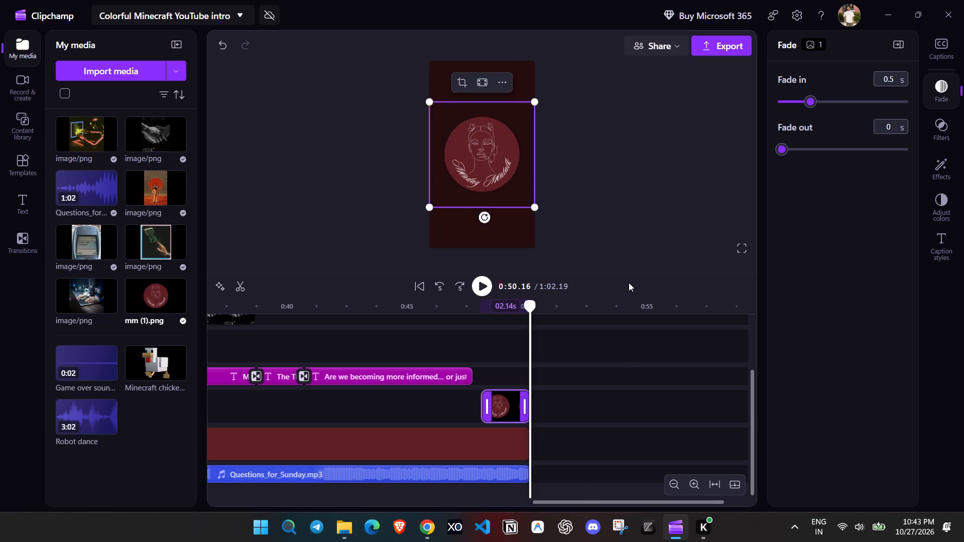
{"action": "left_click_drag", "start_coordinate": [581, 503], "coordinate": [715, 492]}
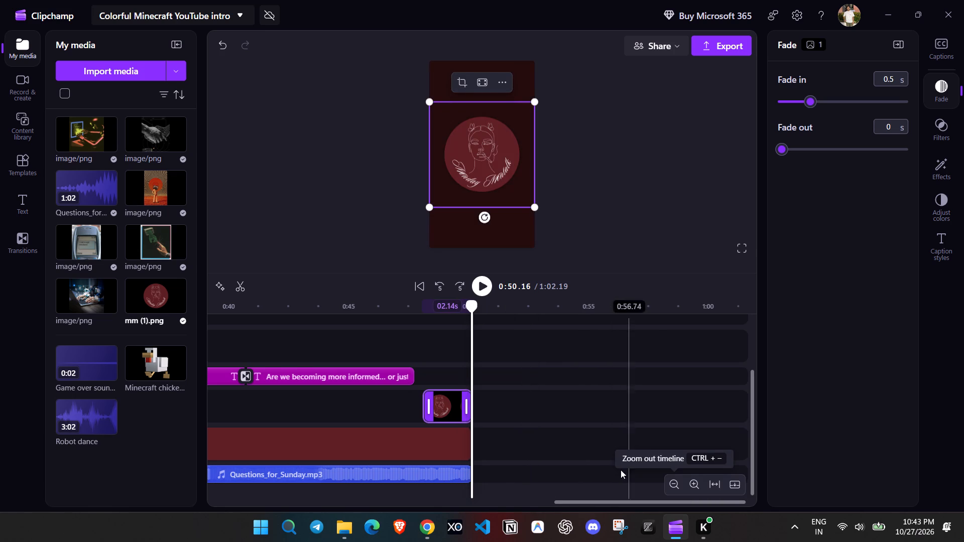
{"action": "scroll", "coordinate": [618, 462], "scroll_direction": "up", "scroll_amount": 3}
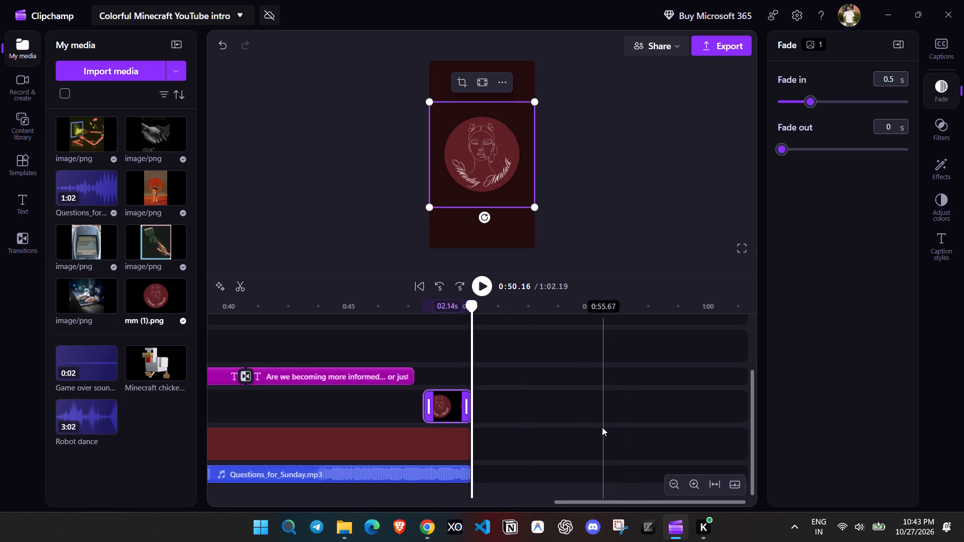
{"action": "scroll", "coordinate": [602, 427], "scroll_direction": "up", "scroll_amount": 1}
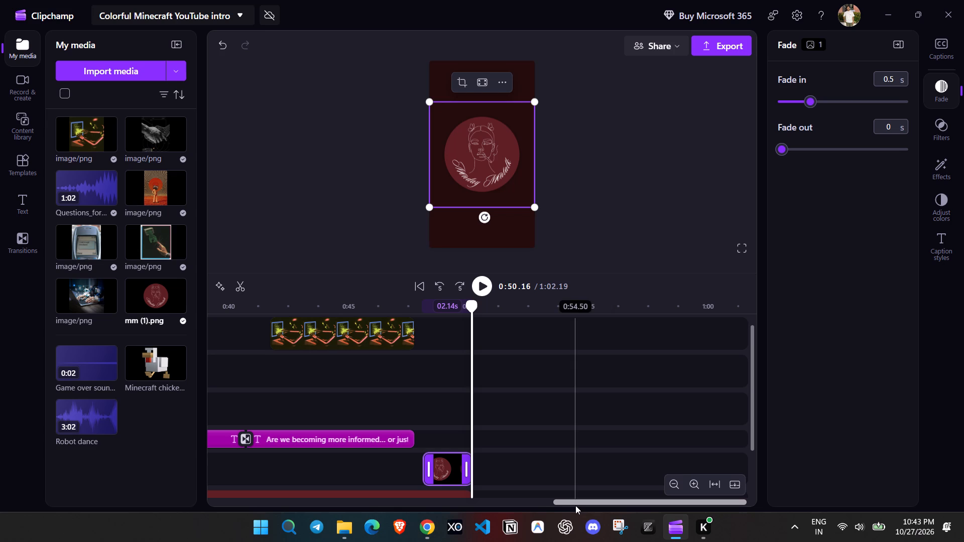
{"action": "scroll", "coordinate": [607, 384], "scroll_direction": "up", "scroll_amount": 6}
{"action": "scroll", "coordinate": [577, 393], "scroll_direction": "down", "scroll_amount": 5}
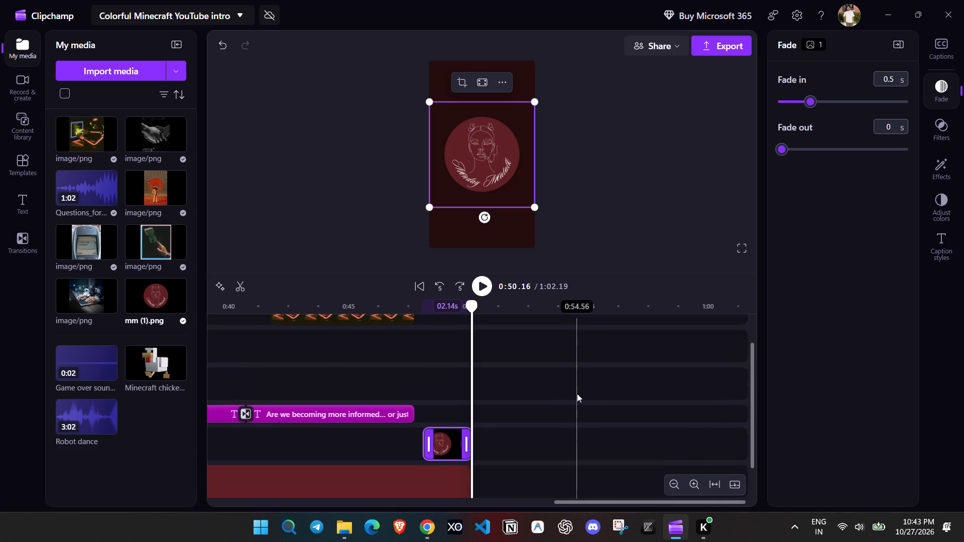
{"action": "scroll", "coordinate": [586, 393], "scroll_direction": "down", "scroll_amount": 2}
{"action": "left_click", "coordinate": [641, 179]}
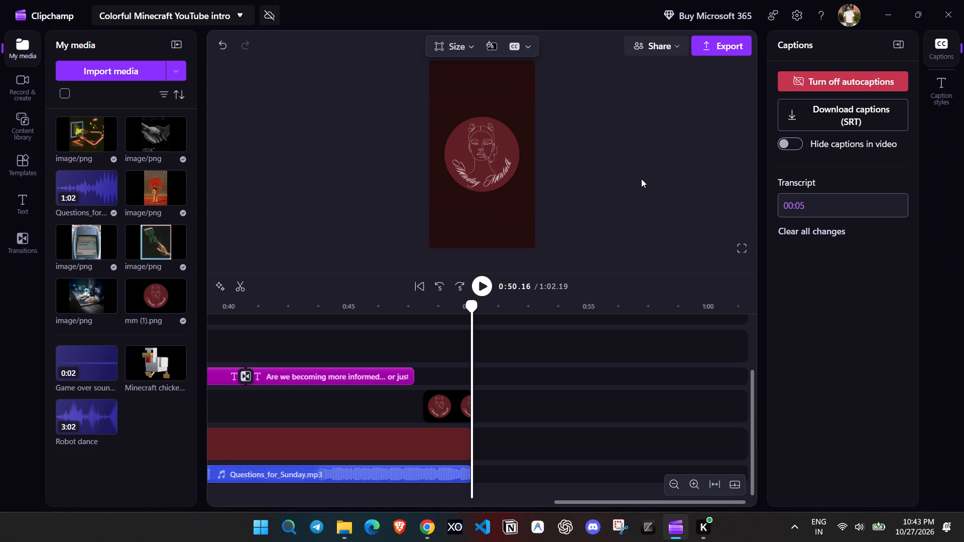
{"action": "left_click_drag", "start_coordinate": [470, 305], "coordinate": [436, 305]}
{"action": "left_click", "coordinate": [483, 284]}
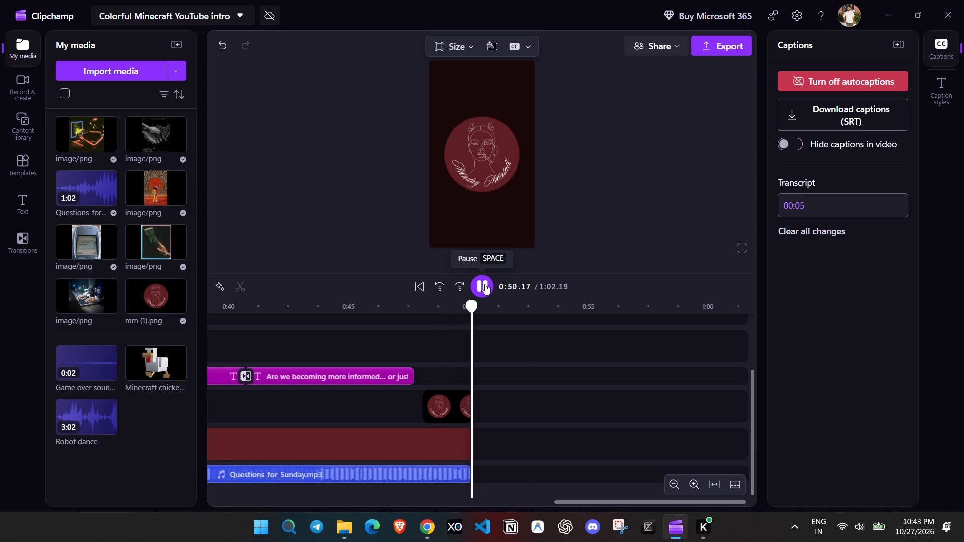
{"action": "left_click", "coordinate": [485, 284]}
{"action": "left_click_drag", "start_coordinate": [503, 304], "coordinate": [458, 305]}
{"action": "left_click_drag", "start_coordinate": [649, 502], "coordinate": [647, 502]}
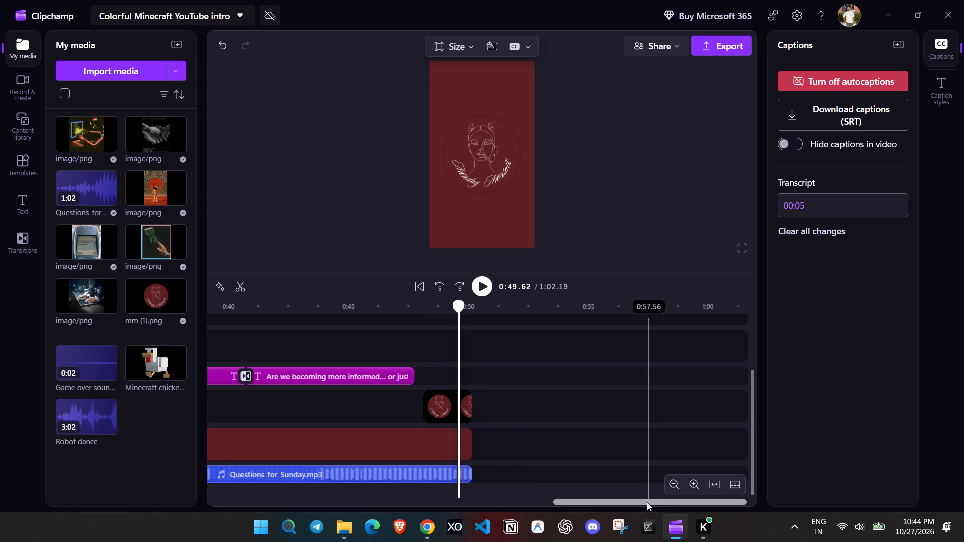
{"action": "left_click_drag", "start_coordinate": [647, 502], "coordinate": [604, 505]}
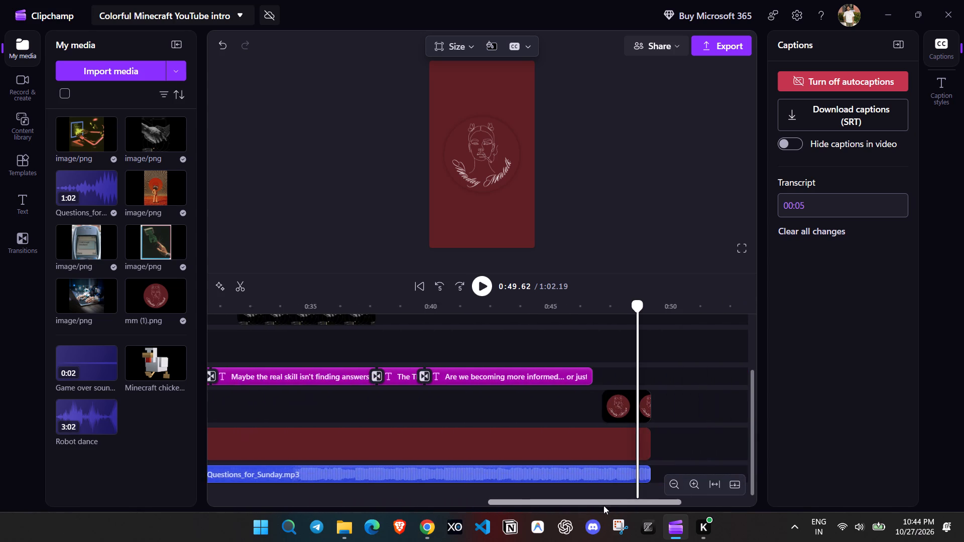
{"action": "left_click_drag", "start_coordinate": [604, 505], "coordinate": [635, 504]}
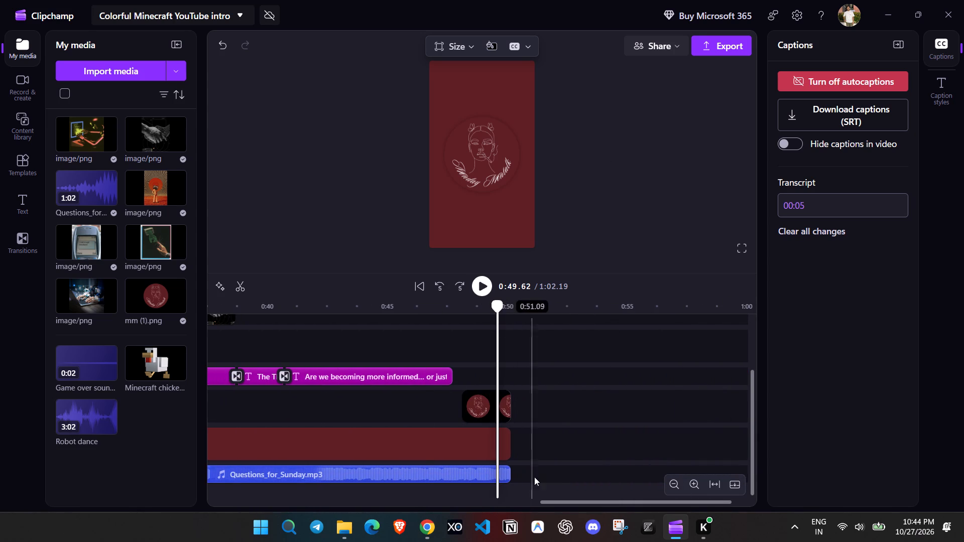
Play the video from the beginning to review it up to the title "The Perspective".
{"action": "left_click_drag", "start_coordinate": [557, 498], "coordinate": [205, 501]}
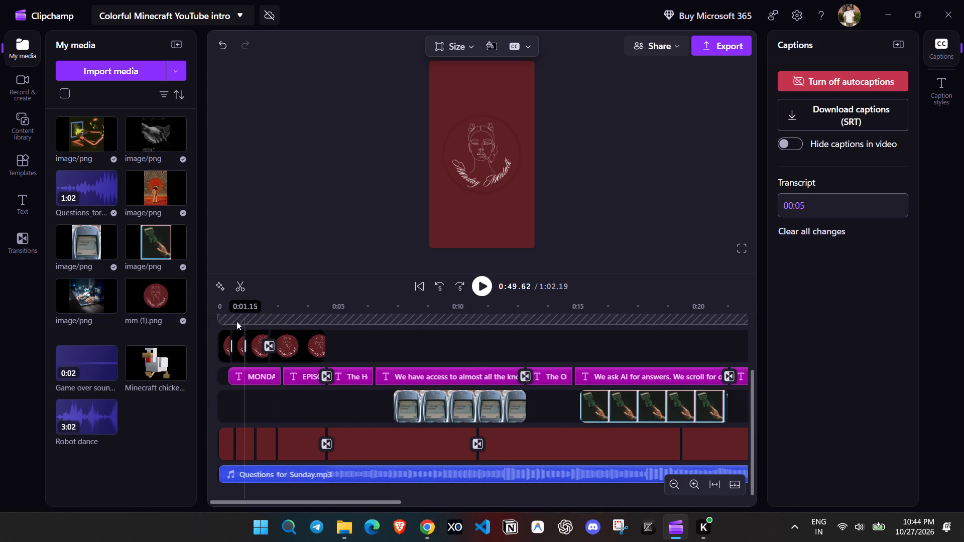
{"action": "left_click", "coordinate": [220, 326]}
{"action": "left_click", "coordinate": [479, 286]}
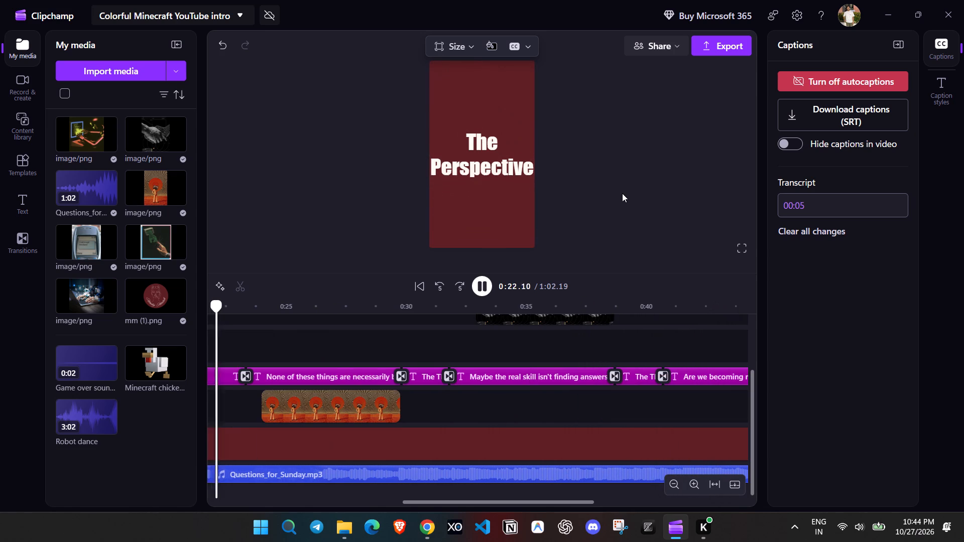
{"action": "left_click", "coordinate": [479, 289]}
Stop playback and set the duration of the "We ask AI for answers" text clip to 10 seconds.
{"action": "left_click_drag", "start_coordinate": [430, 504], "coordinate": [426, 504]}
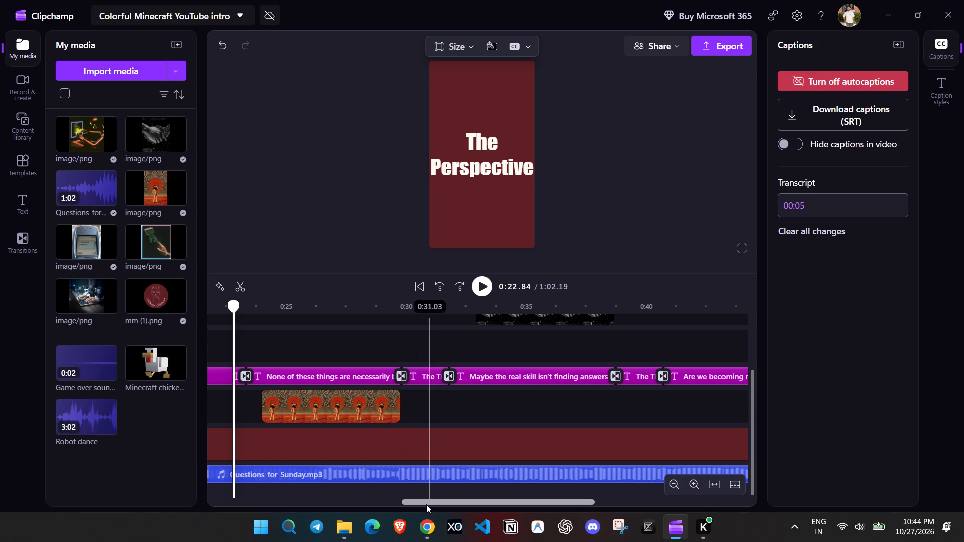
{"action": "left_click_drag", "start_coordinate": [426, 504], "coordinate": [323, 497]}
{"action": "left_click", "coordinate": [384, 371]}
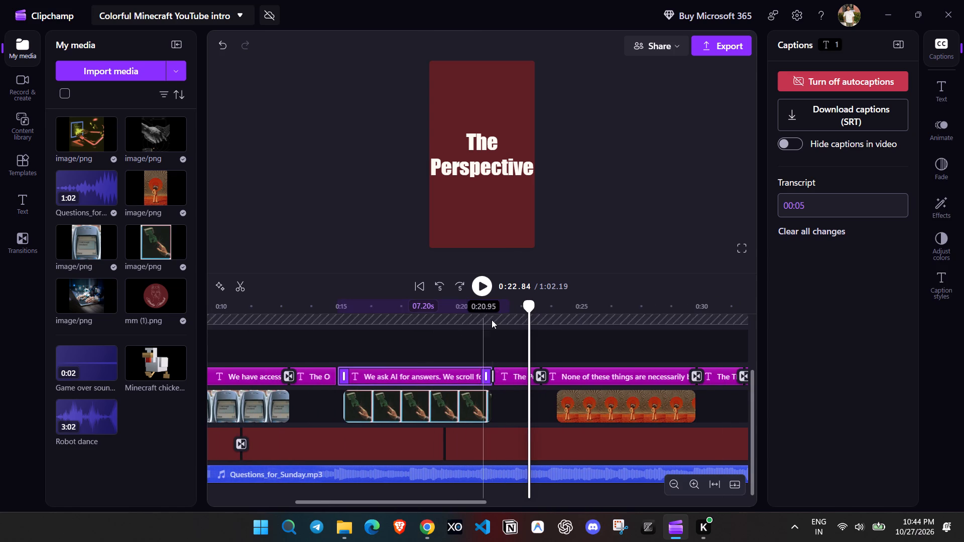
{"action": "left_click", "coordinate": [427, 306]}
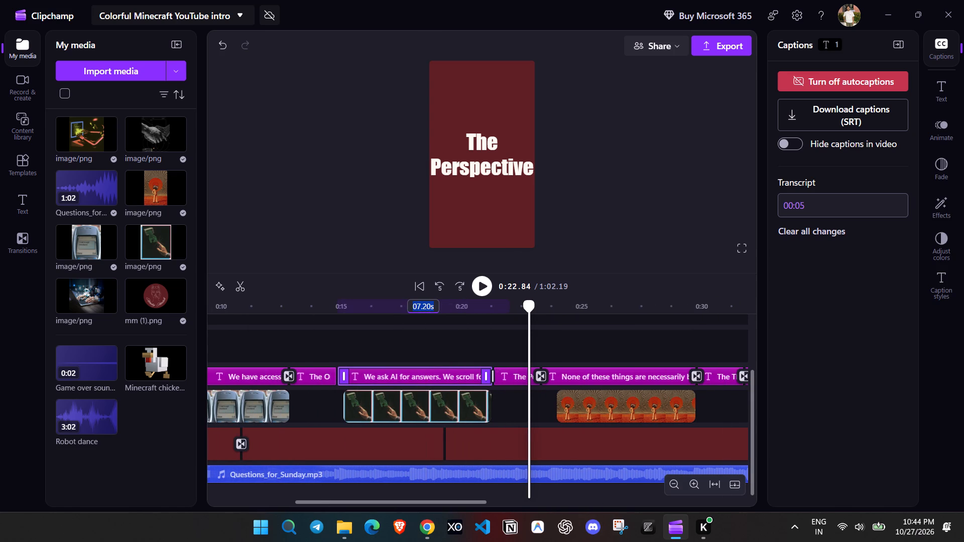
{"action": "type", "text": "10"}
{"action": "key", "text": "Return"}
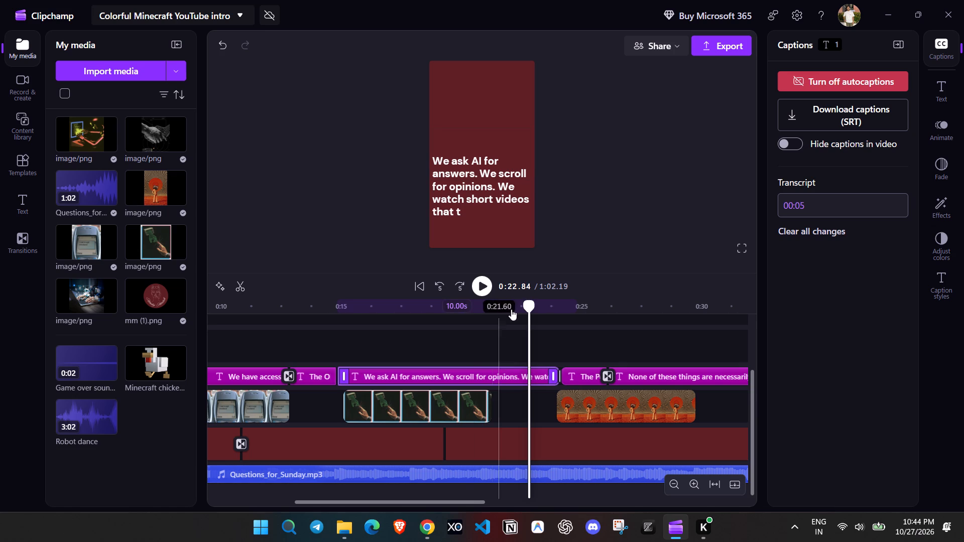
Set the Typewriter animation of the "We ask AI for answers" text to In.
{"action": "left_click_drag", "start_coordinate": [526, 301], "coordinate": [355, 301]}
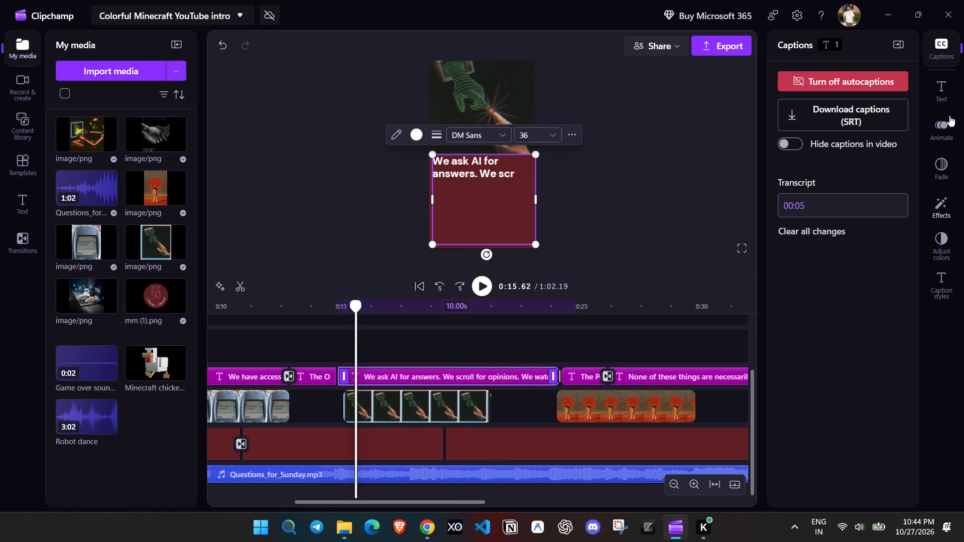
{"action": "left_click", "coordinate": [946, 98]}
{"action": "left_click", "coordinate": [945, 132]}
{"action": "left_click", "coordinate": [847, 182]}
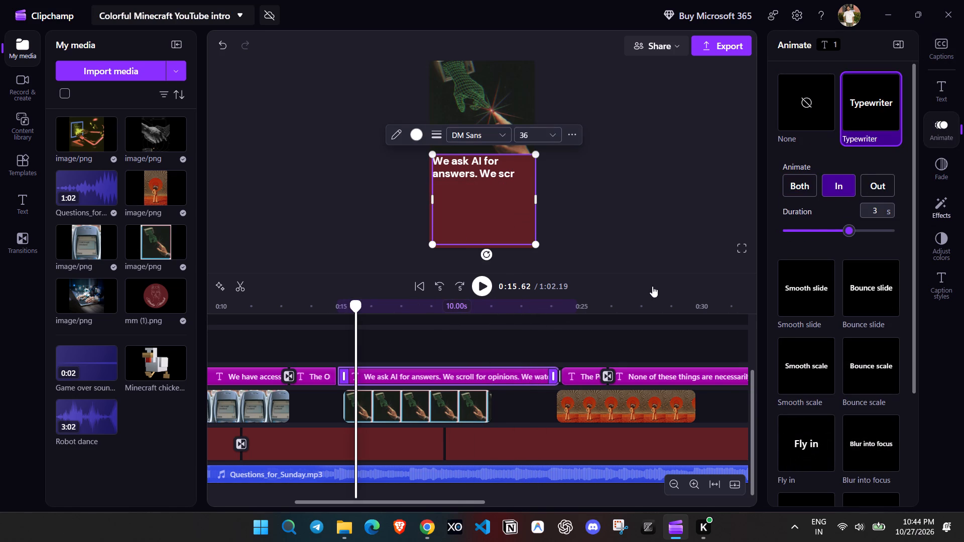
Enlarge the "We have access to almost all the knowledge" text to about size 31 and fit it to the frame's width below the phone image.
{"action": "left_click", "coordinate": [249, 381]}
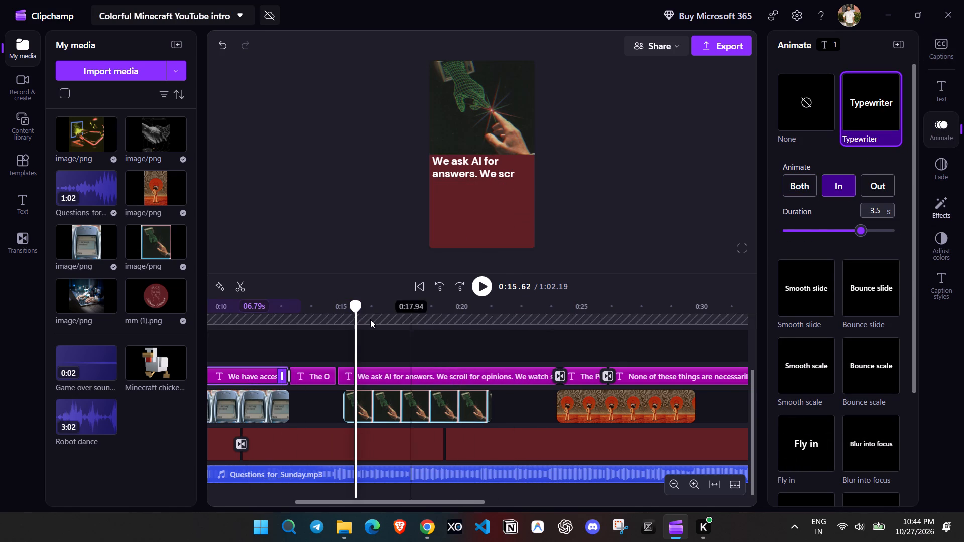
{"action": "left_click_drag", "start_coordinate": [355, 301], "coordinate": [244, 307]}
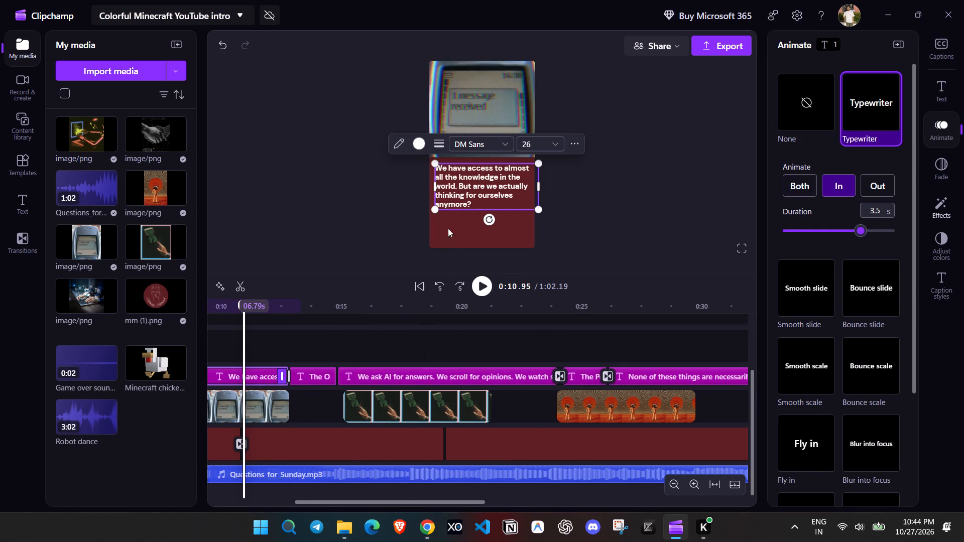
{"action": "left_click_drag", "start_coordinate": [433, 209], "coordinate": [432, 219]}
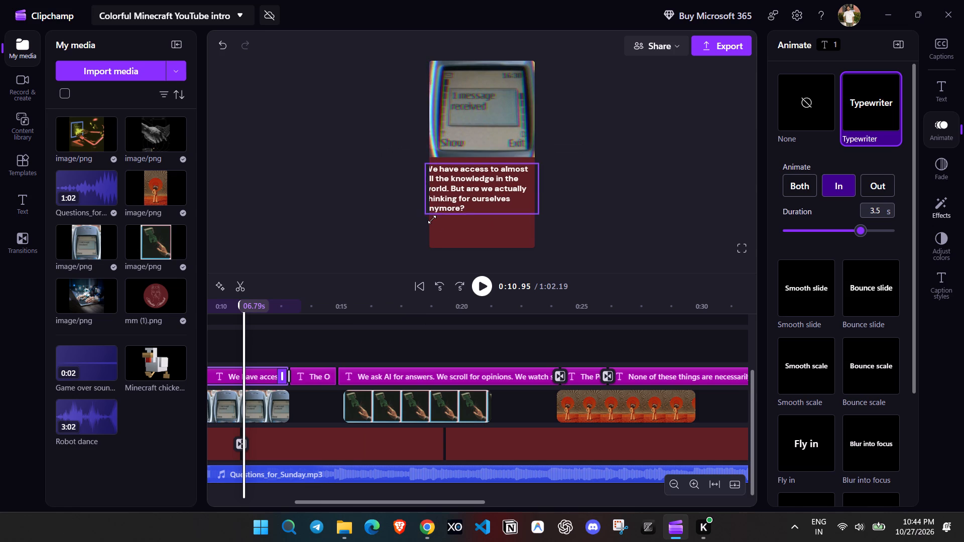
{"action": "left_click_drag", "start_coordinate": [432, 219], "coordinate": [433, 219]}
{"action": "left_click_drag", "start_coordinate": [540, 187], "coordinate": [522, 184]}
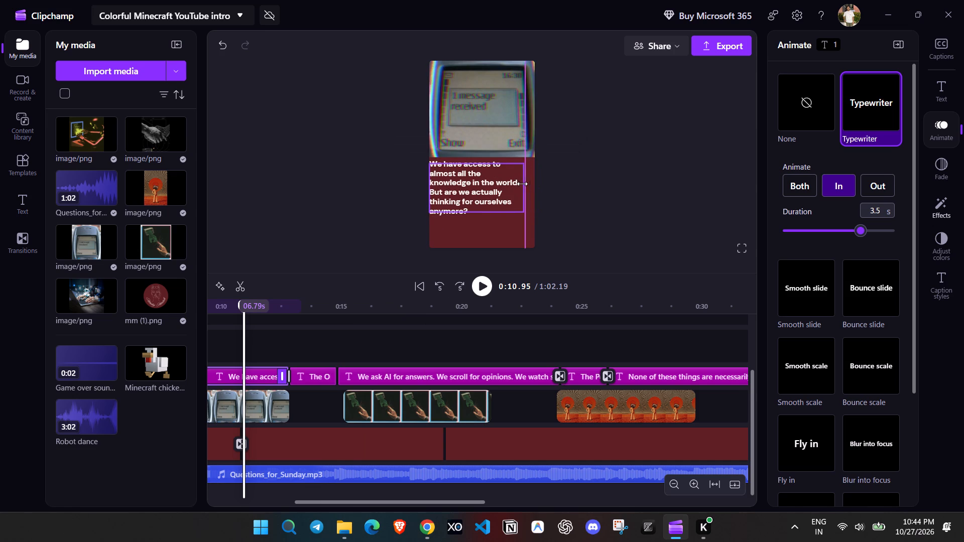
{"action": "left_click_drag", "start_coordinate": [522, 184], "coordinate": [521, 184]}
{"action": "left_click", "coordinate": [523, 213]}
{"action": "left_click_drag", "start_coordinate": [524, 213], "coordinate": [536, 221]}
{"action": "left_click_drag", "start_coordinate": [515, 205], "coordinate": [518, 212]}
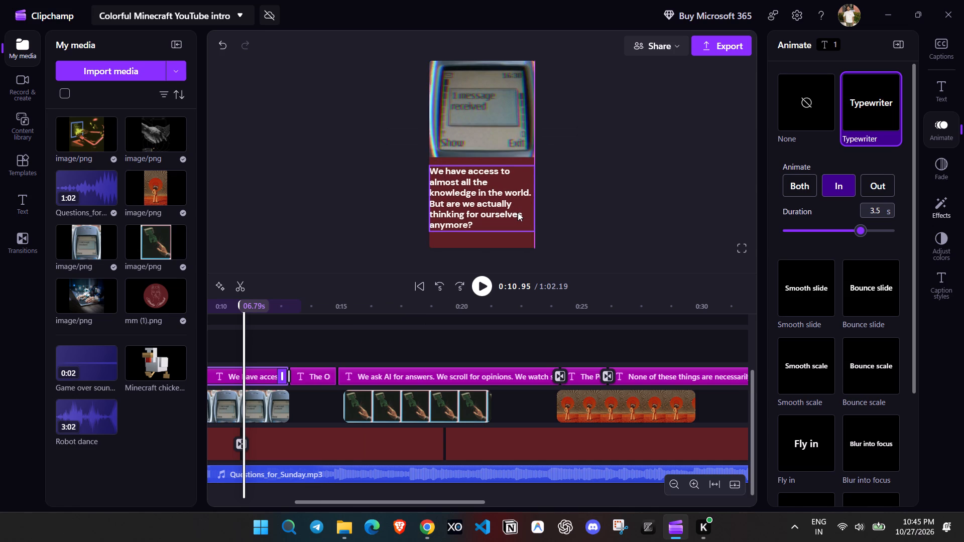
{"action": "left_click_drag", "start_coordinate": [518, 212], "coordinate": [516, 213]}
{"action": "left_click", "coordinate": [570, 203]}
{"action": "left_click", "coordinate": [463, 189]}
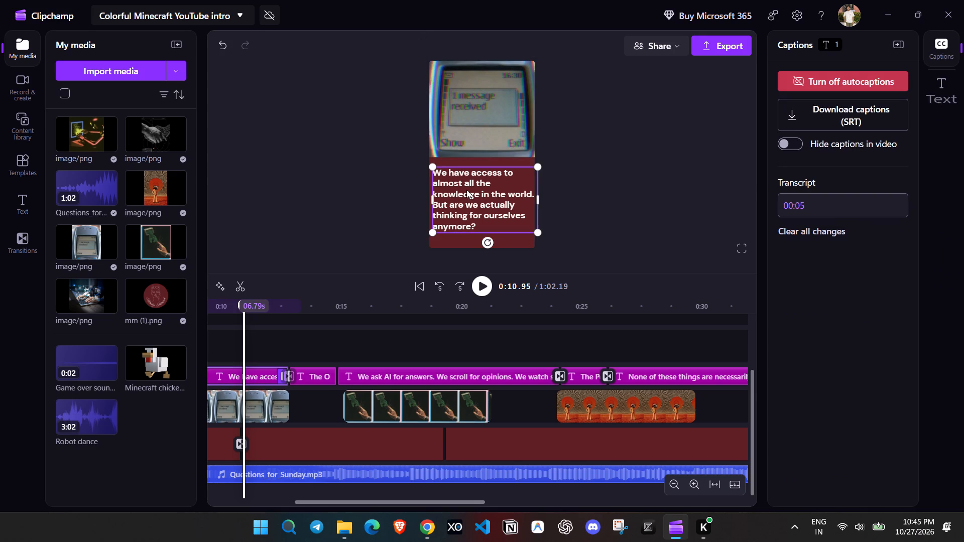
Set the "We have access to almost all the knowledge" text clip to 7 seconds and play on through the "We ask AI" quote.
{"action": "left_click", "coordinate": [933, 137]}
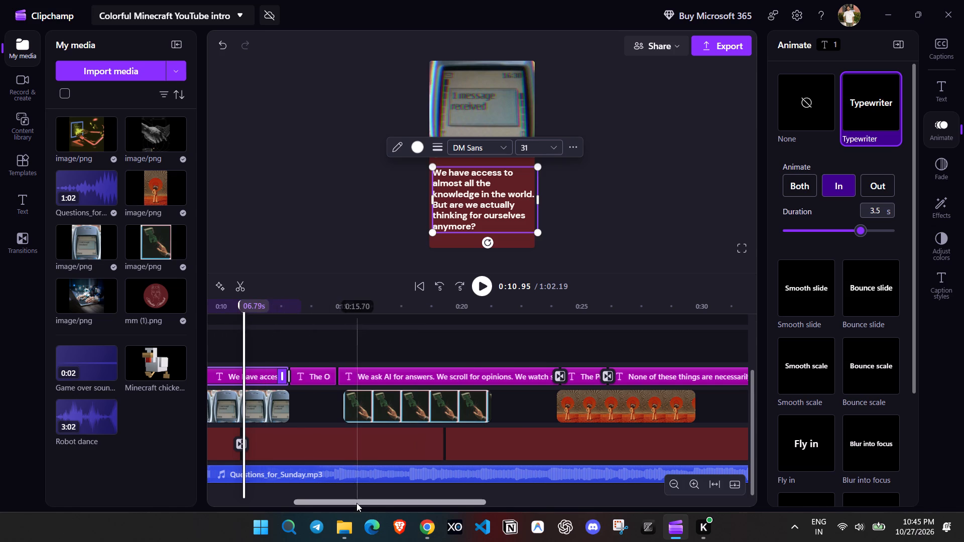
{"action": "left_click_drag", "start_coordinate": [356, 503], "coordinate": [293, 503]}
{"action": "left_click_drag", "start_coordinate": [417, 305], "coordinate": [359, 302]}
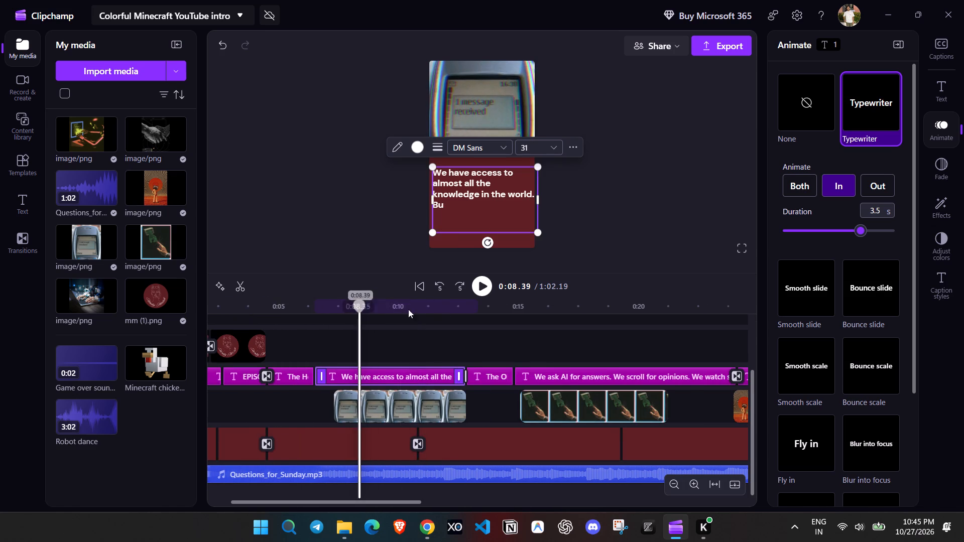
{"action": "left_click", "coordinate": [402, 369]}
{"action": "left_click", "coordinate": [396, 309]}
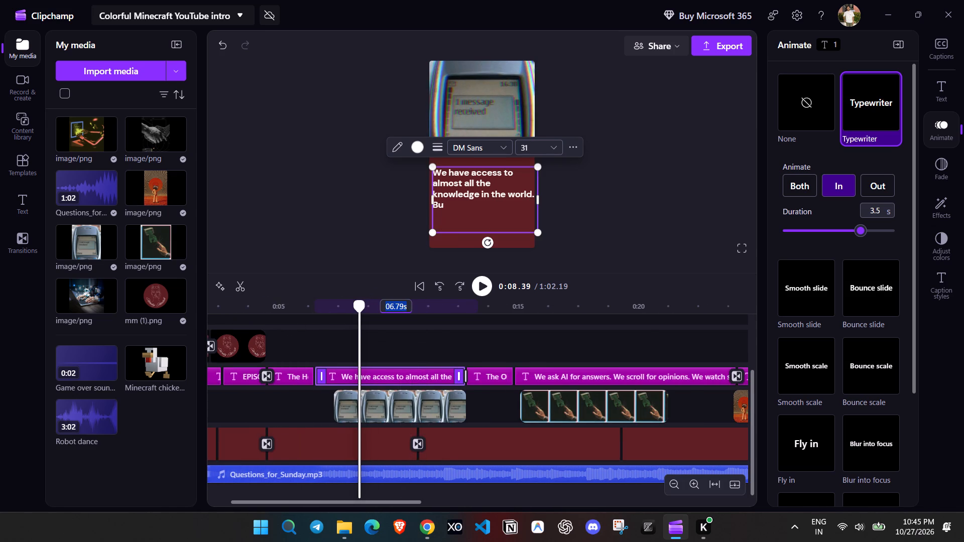
{"action": "key", "text": "7"}
{"action": "key", "text": "Return"}
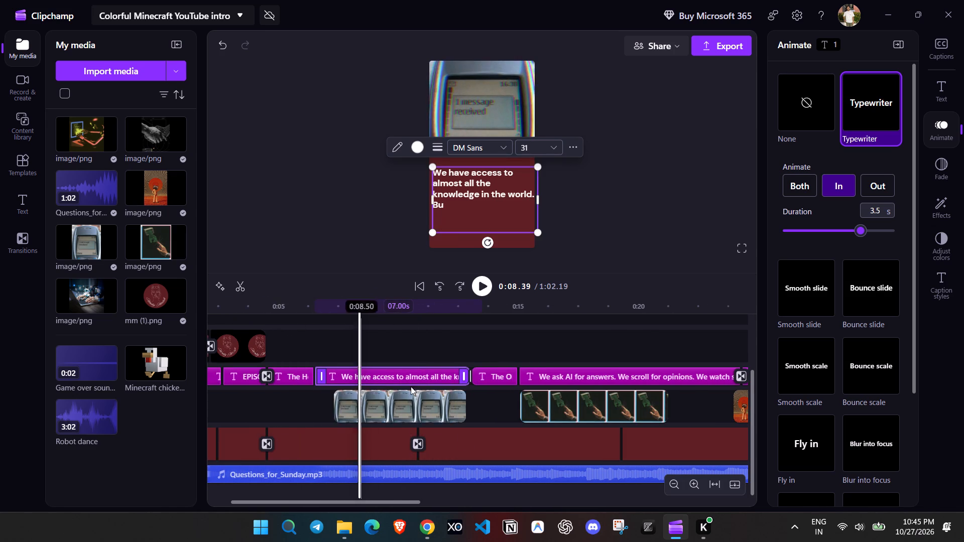
{"action": "left_click", "coordinate": [478, 288]}
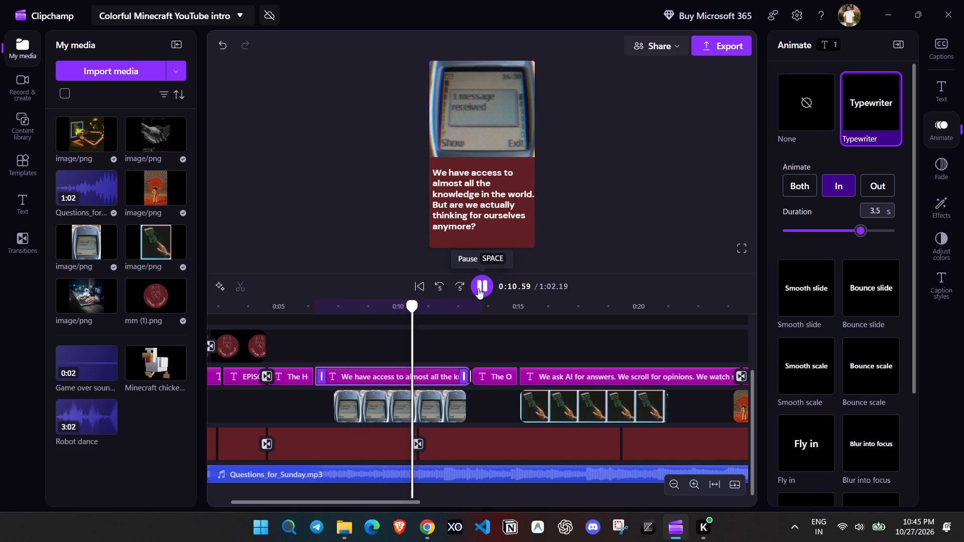
{"action": "left_click", "coordinate": [478, 288]}
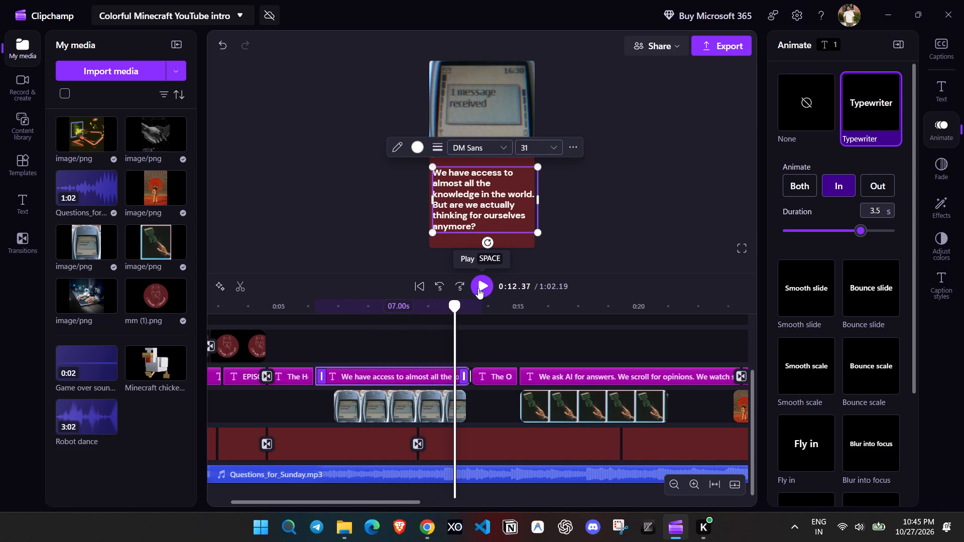
{"action": "left_click", "coordinate": [478, 288]}
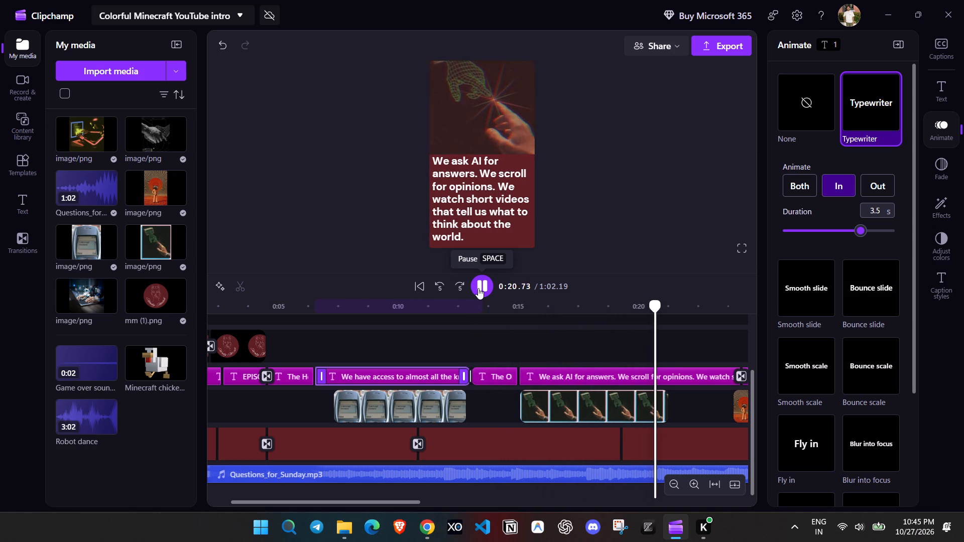
{"action": "left_click", "coordinate": [478, 288]}
Set the "We ask AI for answers" text clip to 8 seconds and delete the gaps before and after the title "The Perspective".
{"action": "left_click_drag", "start_coordinate": [412, 502], "coordinate": [465, 504]}
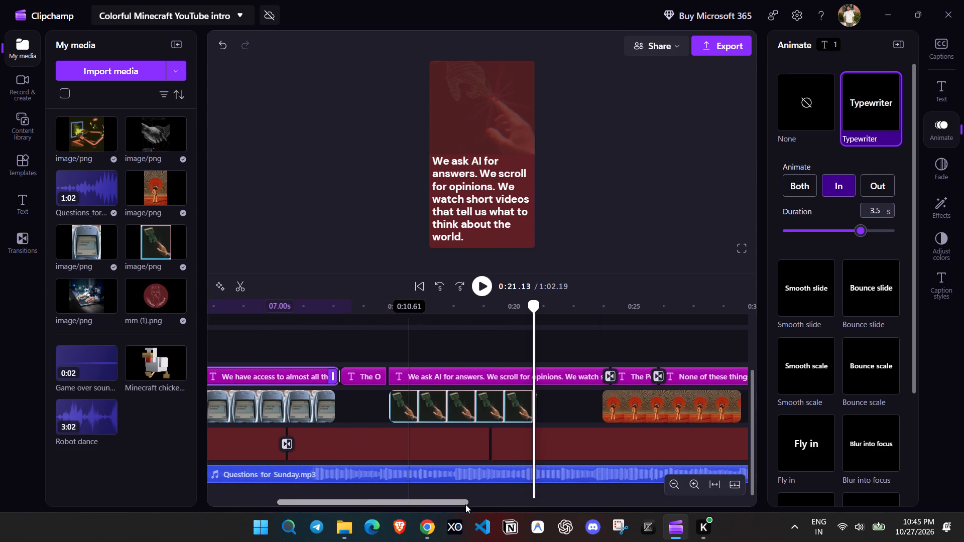
{"action": "left_click_drag", "start_coordinate": [465, 504], "coordinate": [466, 504]}
{"action": "left_click", "coordinate": [538, 375]}
{"action": "left_click", "coordinate": [490, 307]}
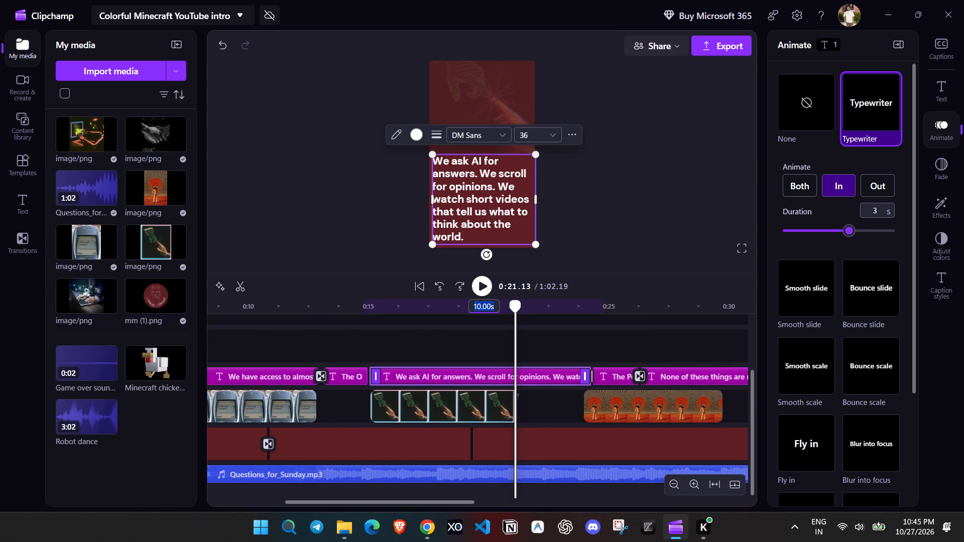
{"action": "key", "text": "8"}
{"action": "key", "text": "Return"}
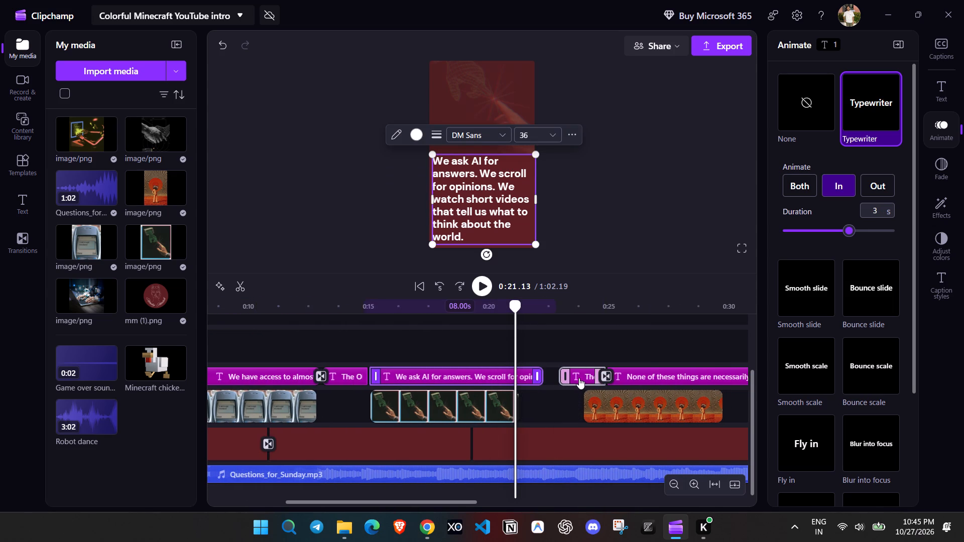
{"action": "left_click", "coordinate": [549, 372]}
{"action": "left_click", "coordinate": [604, 373]}
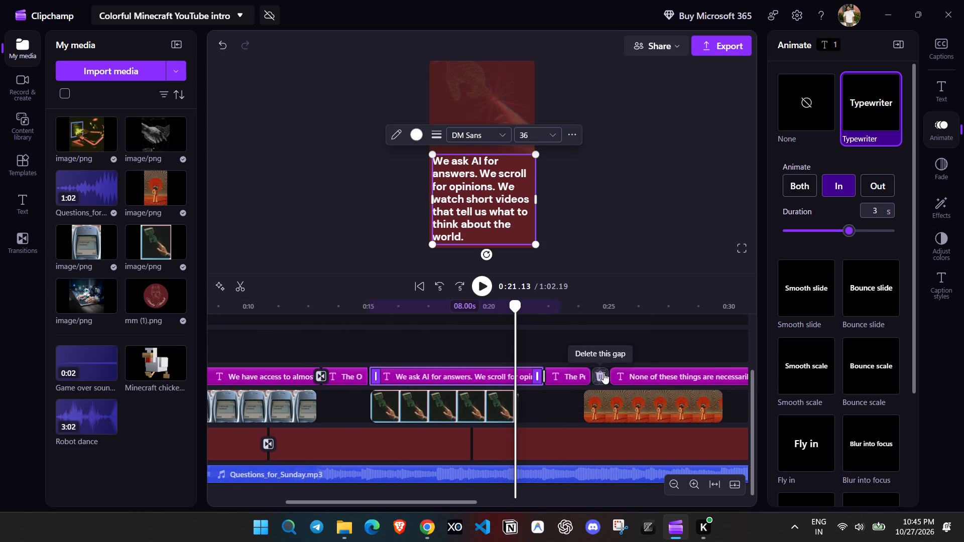
Preview the "None of these things are necessarily bad" quote and set its Typewriter In animation duration to 4 s.
{"action": "left_click_drag", "start_coordinate": [468, 503], "coordinate": [588, 500]}
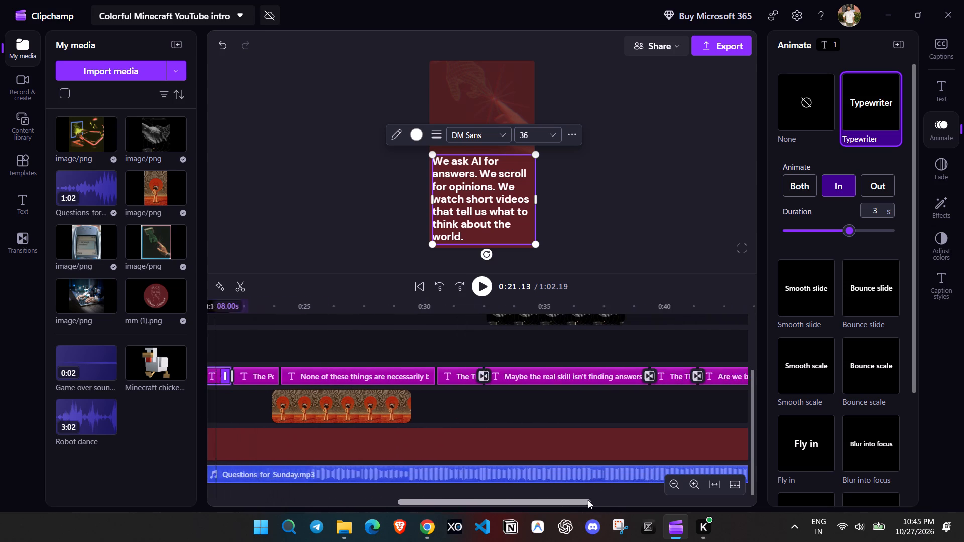
{"action": "left_click_drag", "start_coordinate": [588, 500], "coordinate": [616, 496]}
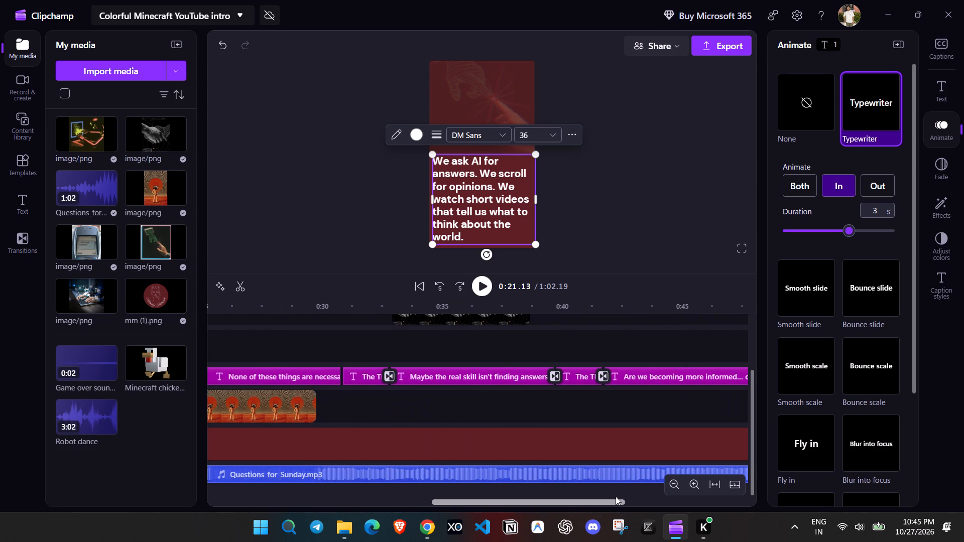
{"action": "left_click_drag", "start_coordinate": [616, 496], "coordinate": [505, 486]}
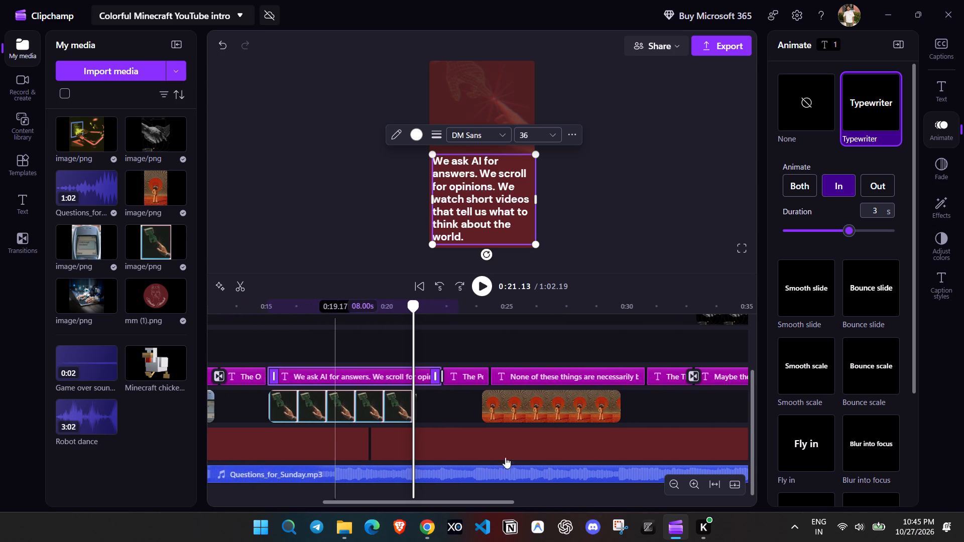
{"action": "left_click", "coordinate": [484, 289]}
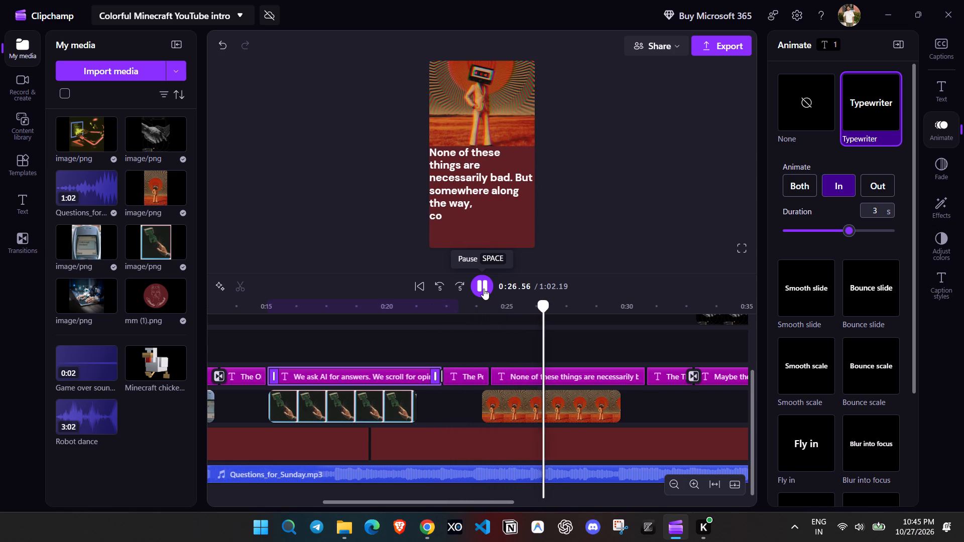
{"action": "left_click", "coordinate": [484, 289]}
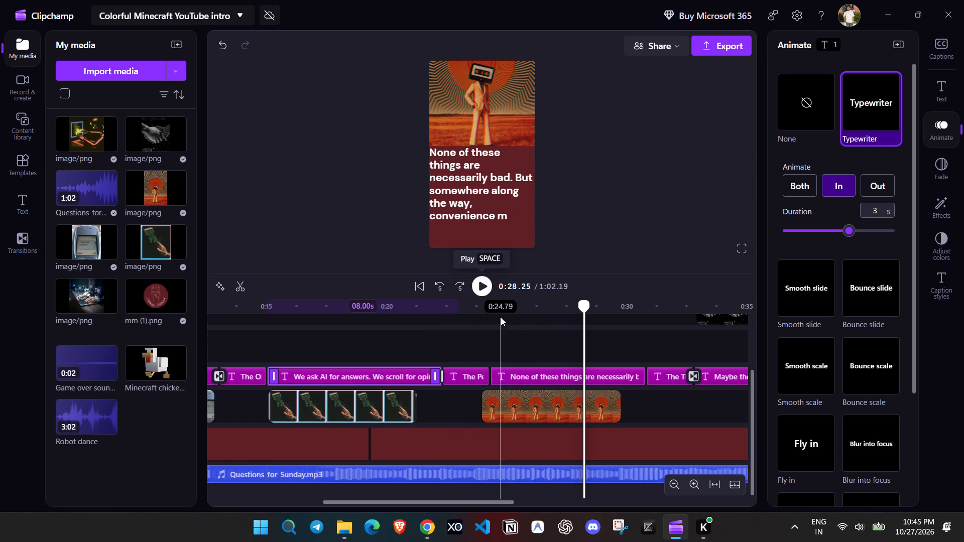
{"action": "left_click", "coordinate": [532, 378]}
{"action": "left_click", "coordinate": [828, 184]}
{"action": "left_click_drag", "start_coordinate": [864, 232], "coordinate": [869, 234]}
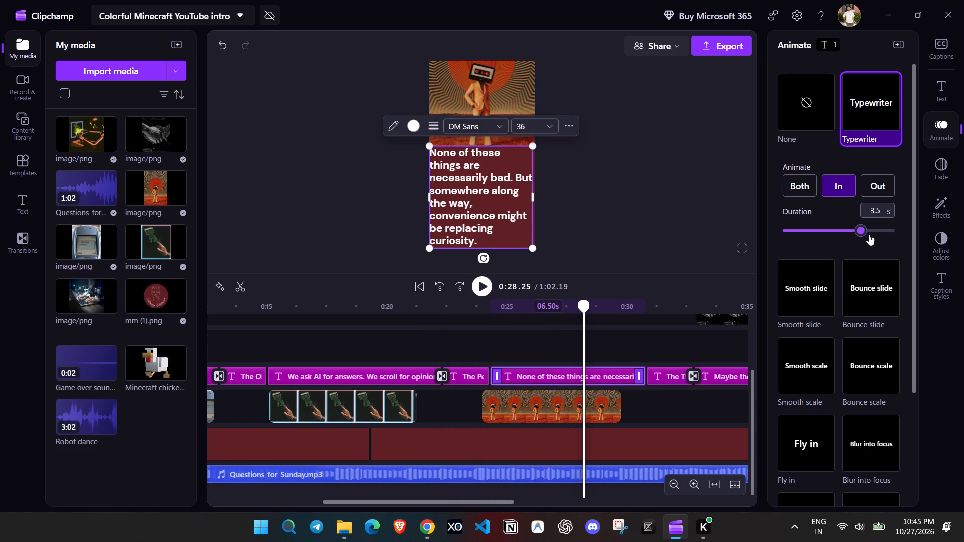
{"action": "left_click_drag", "start_coordinate": [869, 234], "coordinate": [872, 234]}
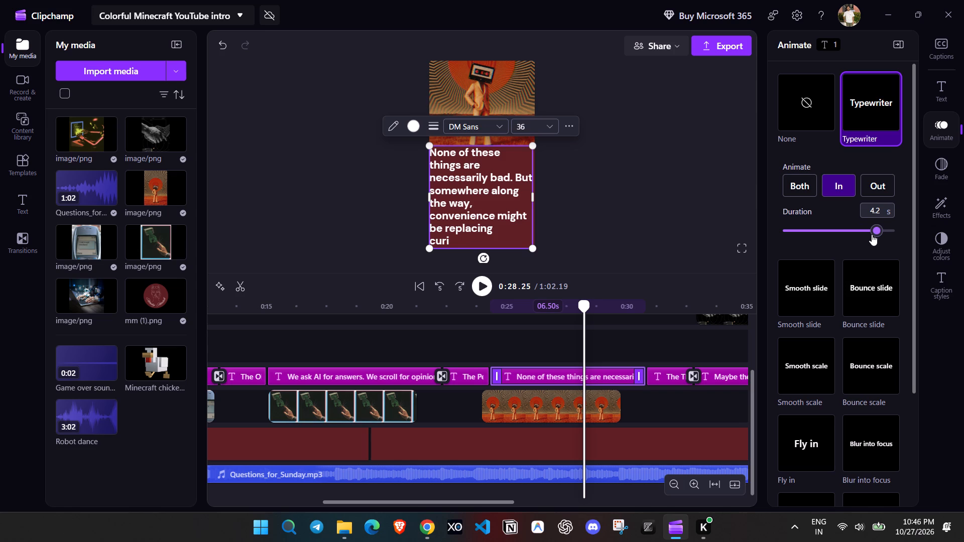
{"action": "left_click_drag", "start_coordinate": [872, 234], "coordinate": [869, 233]}
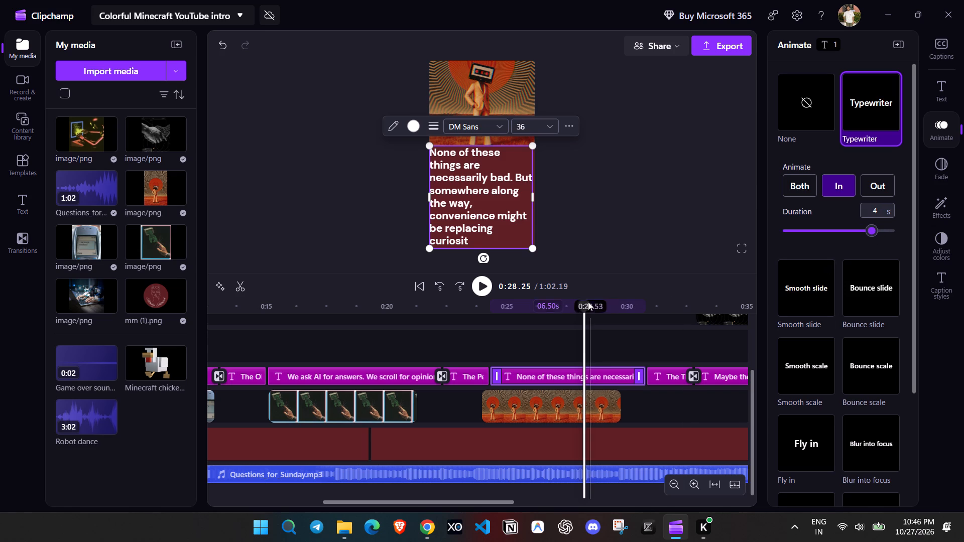
Trim the start of the cassette-head figure image clip so it lasts 5.21 s, checking its entry with short playbacks.
{"action": "left_click_drag", "start_coordinate": [587, 302], "coordinate": [487, 297]}
{"action": "left_click", "coordinate": [485, 282]}
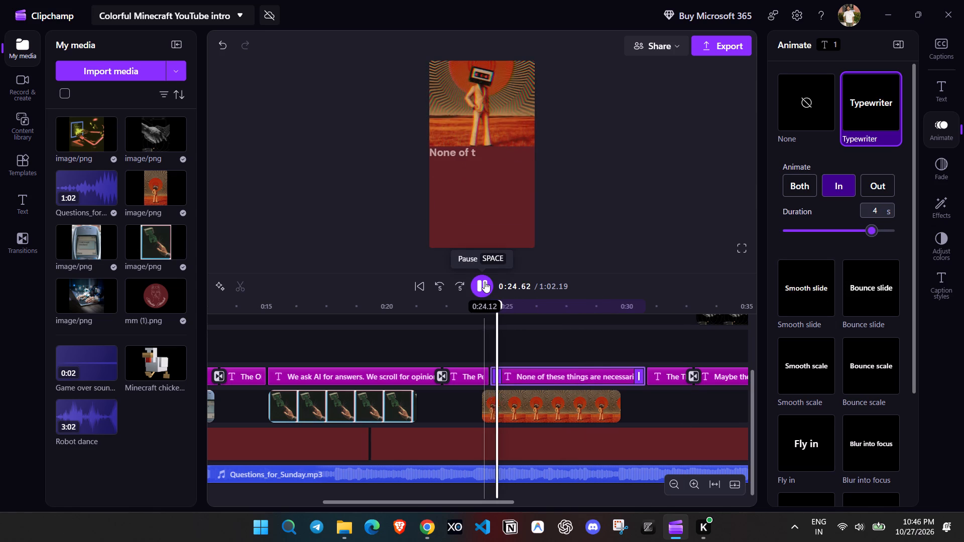
{"action": "left_click", "coordinate": [485, 282]}
{"action": "left_click_drag", "start_coordinate": [486, 405], "coordinate": [501, 410]}
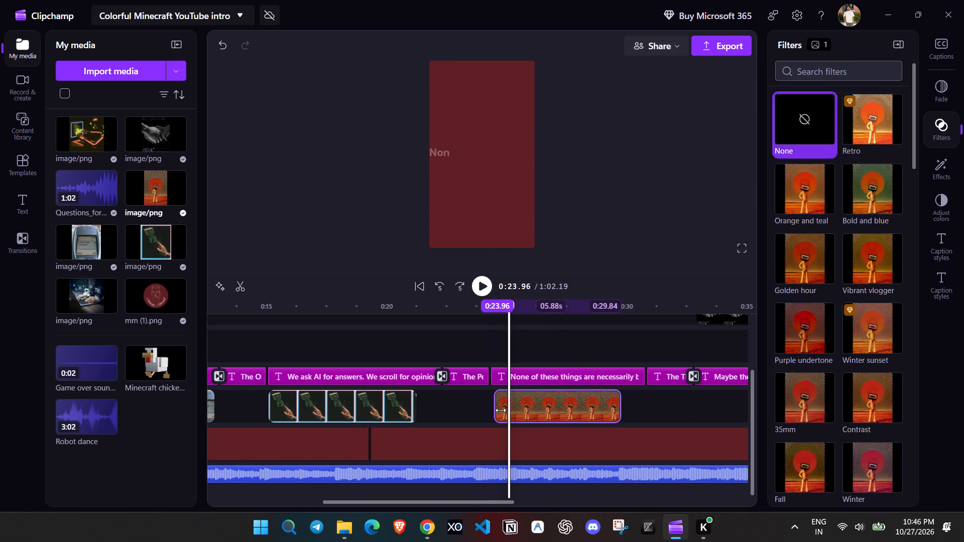
{"action": "left_click_drag", "start_coordinate": [501, 410], "coordinate": [502, 410]}
{"action": "left_click_drag", "start_coordinate": [507, 304], "coordinate": [481, 304]}
{"action": "left_click", "coordinate": [482, 287]}
{"action": "left_click", "coordinate": [482, 287]}
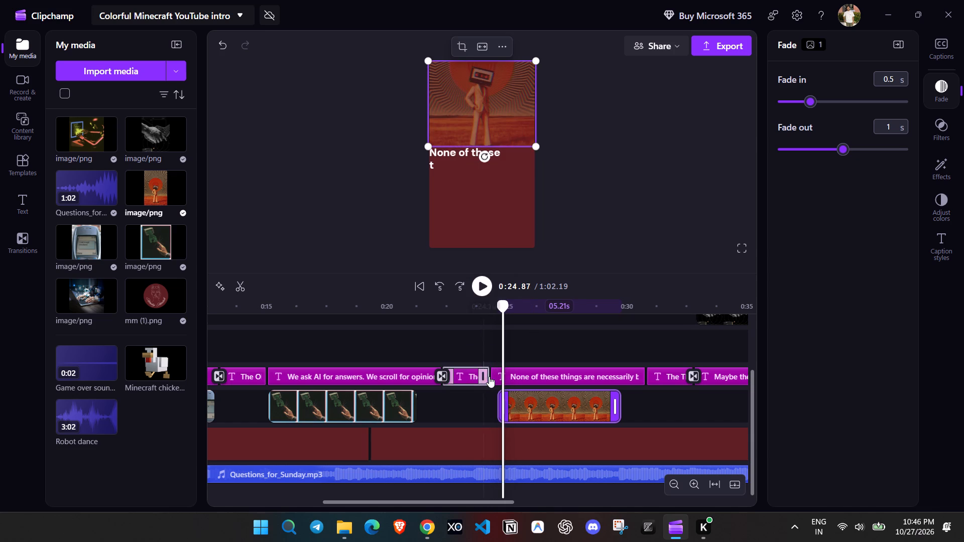
Add a blur transition between the title "The Perspective" and the "None of these things are necessarily bad" quote and play it back.
{"action": "left_click", "coordinate": [490, 376]}
{"action": "left_click", "coordinate": [940, 93]}
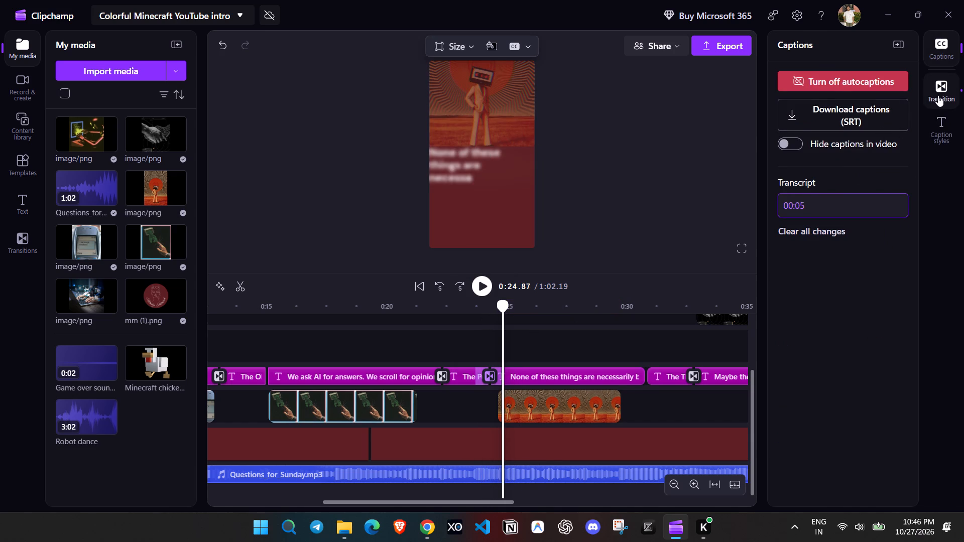
{"action": "scroll", "coordinate": [868, 129], "scroll_direction": "up", "scroll_amount": 2}
{"action": "left_click", "coordinate": [895, 42]}
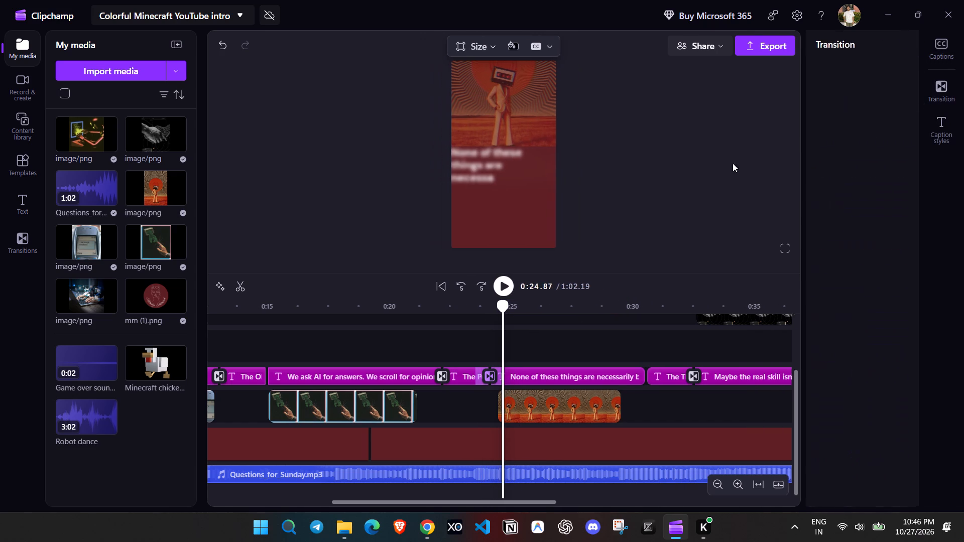
{"action": "left_click_drag", "start_coordinate": [505, 305], "coordinate": [476, 301]}
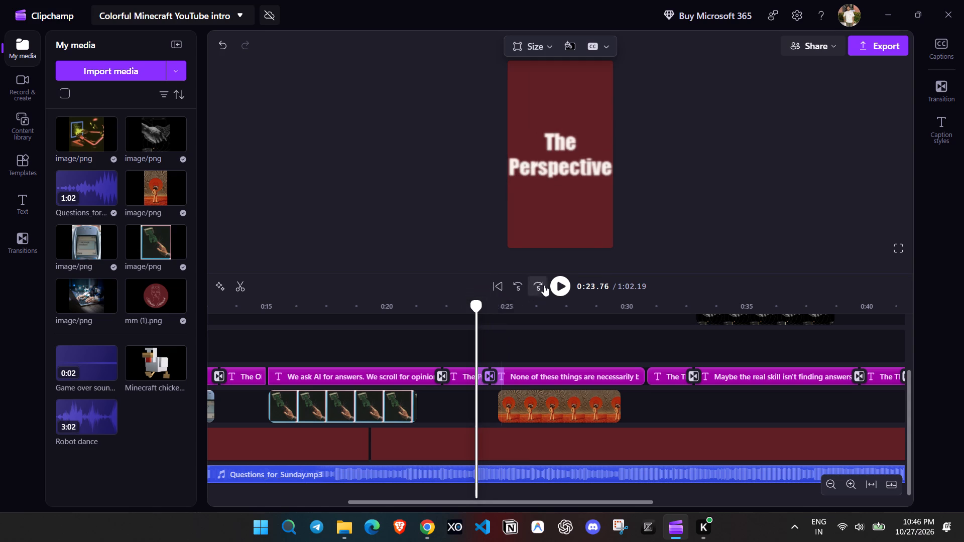
{"action": "left_click", "coordinate": [560, 283]}
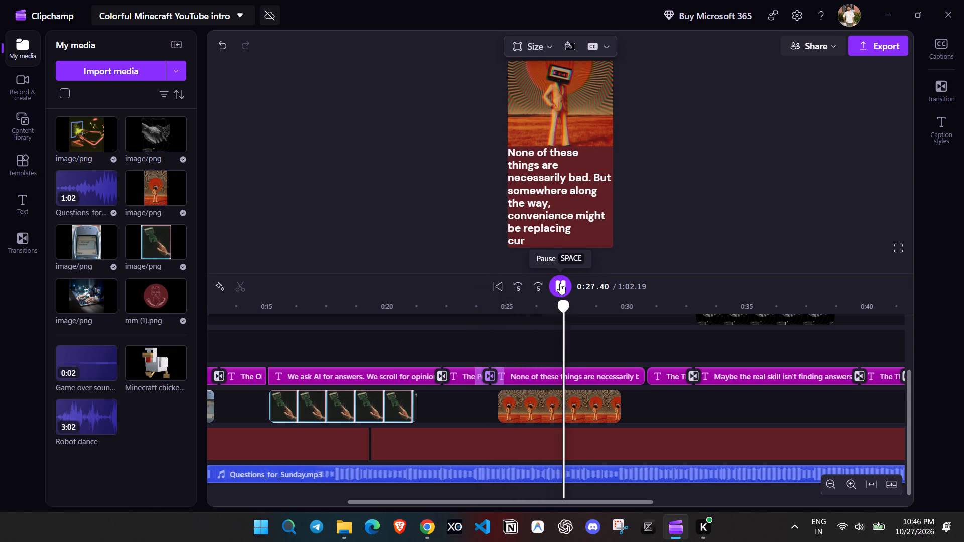
{"action": "left_click", "coordinate": [560, 283]}
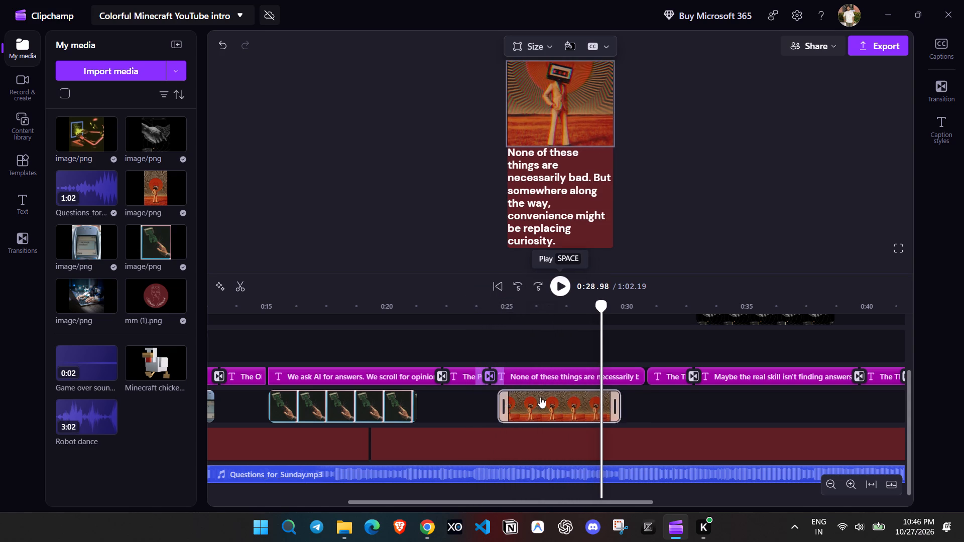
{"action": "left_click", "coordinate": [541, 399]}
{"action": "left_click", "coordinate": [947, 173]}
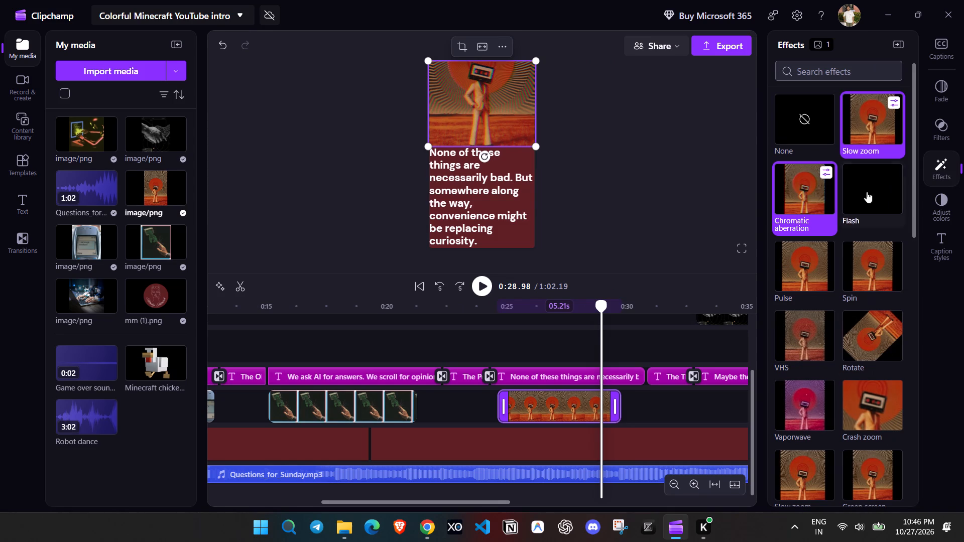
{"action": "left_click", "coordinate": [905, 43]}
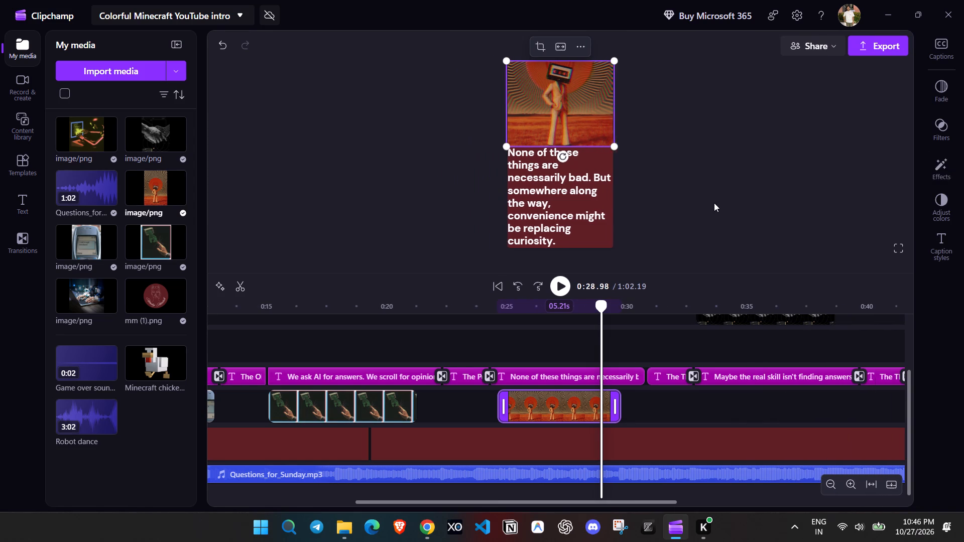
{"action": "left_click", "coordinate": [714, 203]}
Play on briefly and set the "None of these things are necessarily bad" text clip to 8 seconds.
{"action": "left_click", "coordinate": [557, 290]}
{"action": "left_click", "coordinate": [557, 290]}
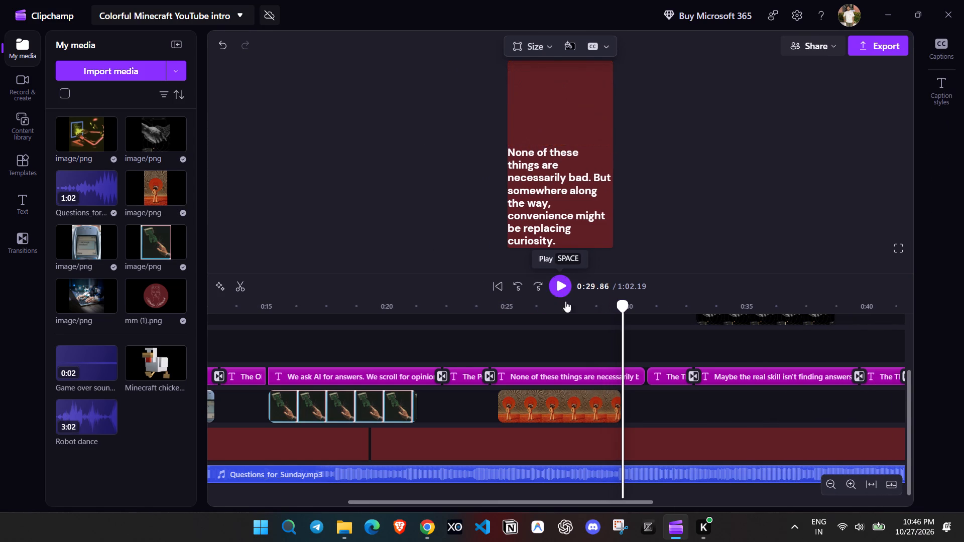
{"action": "left_click", "coordinate": [600, 370]}
{"action": "left_click", "coordinate": [563, 308]}
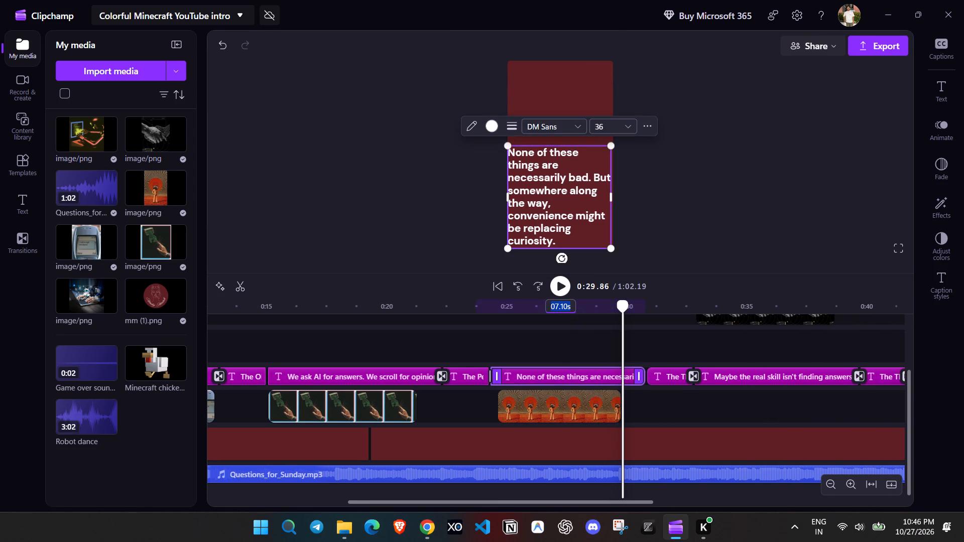
{"action": "key", "text": "8"}
{"action": "key", "text": "Return"}
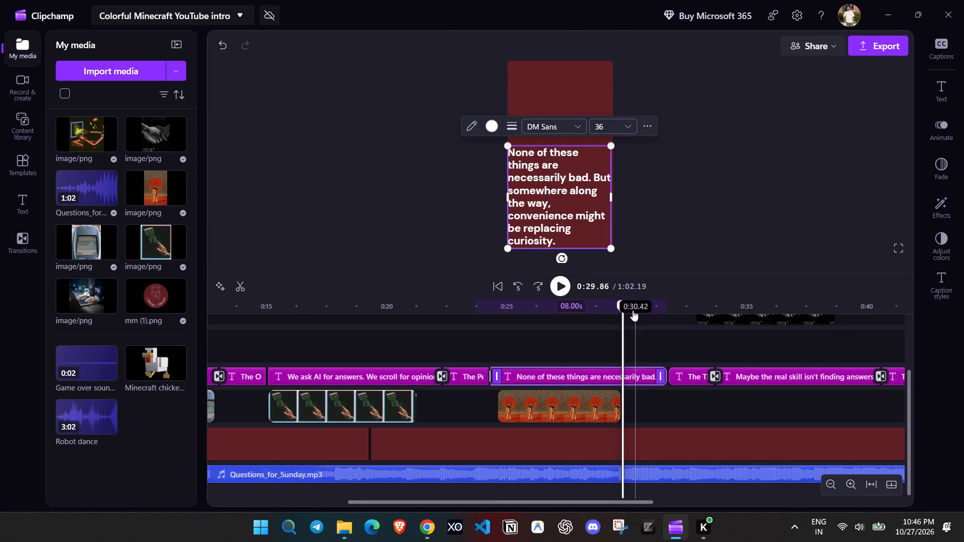
Extend the end of the cassette-head figure image clip to just before its quote ends and play on into the title "The Thought".
{"action": "left_click", "coordinate": [621, 410]}
{"action": "left_click_drag", "start_coordinate": [616, 406], "coordinate": [637, 412]}
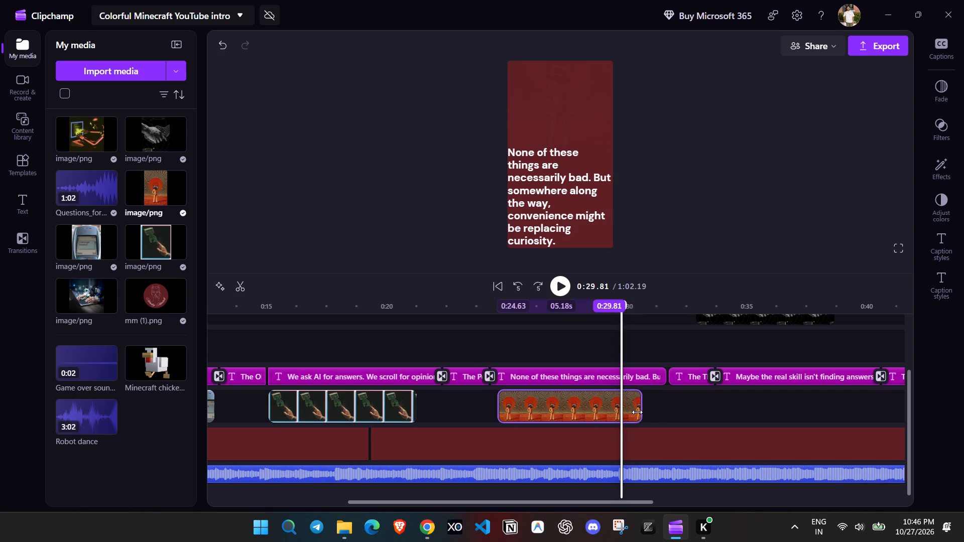
{"action": "left_click_drag", "start_coordinate": [637, 412], "coordinate": [653, 412]}
{"action": "left_click", "coordinate": [562, 283]}
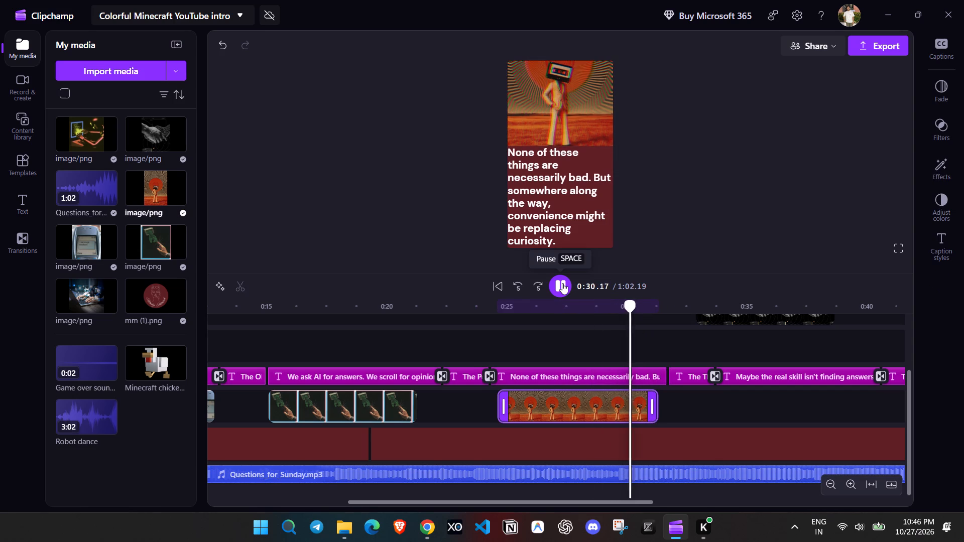
{"action": "left_click", "coordinate": [562, 283]}
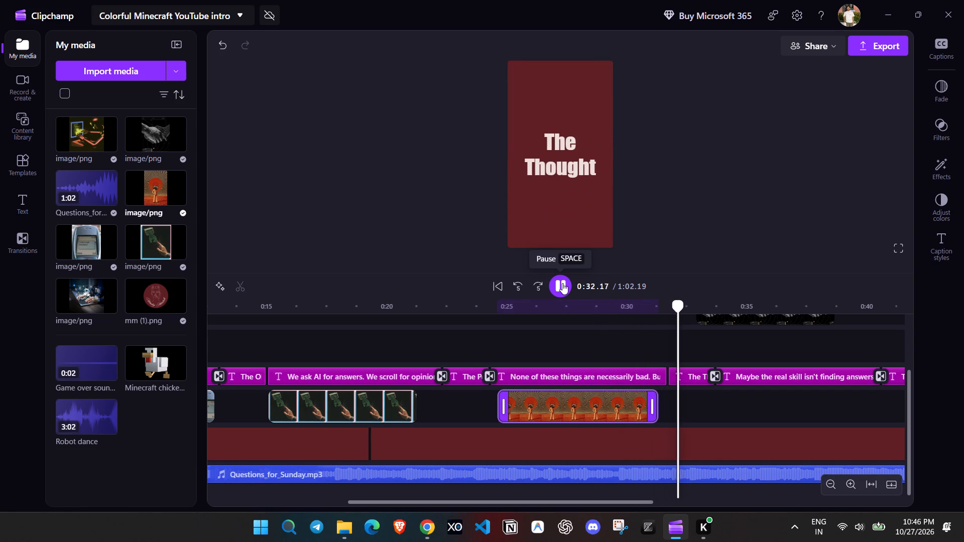
Add a Cross blur transition between the "None of these things" quote and "The Thought", trying Fade through black and Burn first, and preview it.
{"action": "left_click", "coordinate": [669, 375]}
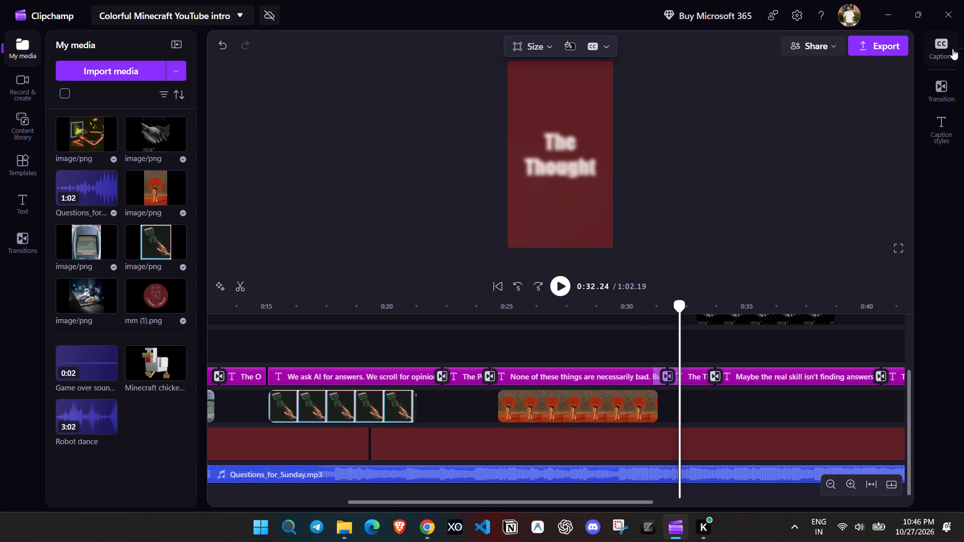
{"action": "left_click", "coordinate": [940, 79]}
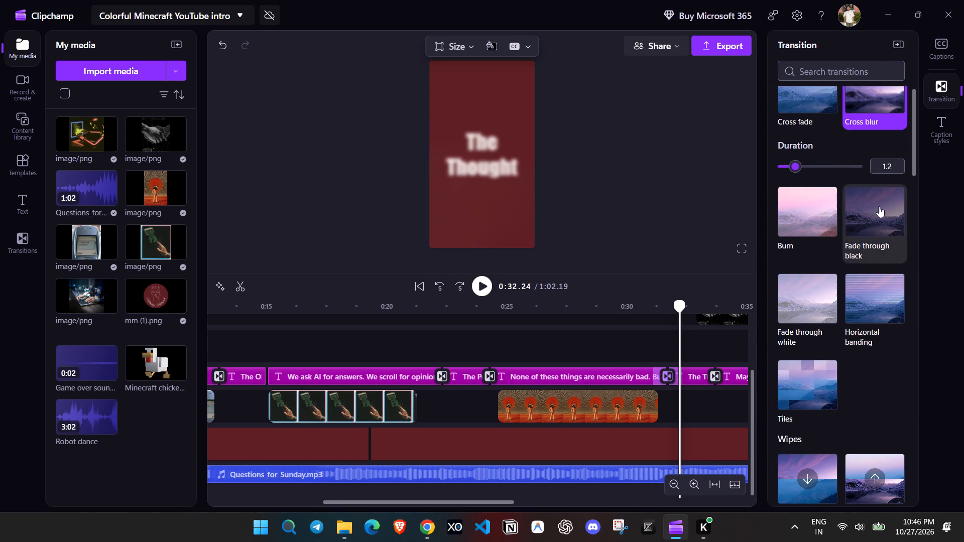
{"action": "left_click", "coordinate": [879, 206]}
{"action": "left_click", "coordinate": [818, 186]}
{"action": "scroll", "coordinate": [818, 186], "scroll_direction": "up", "scroll_amount": 1}
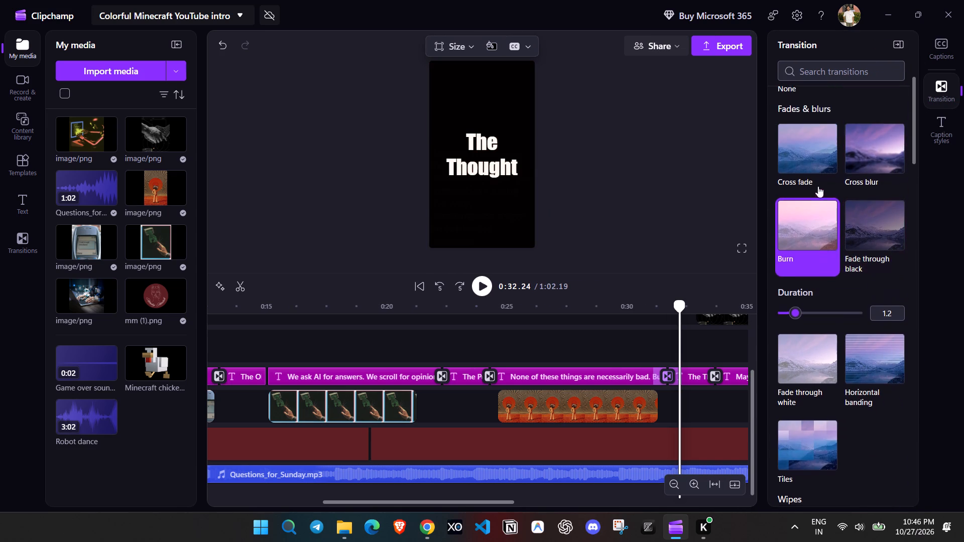
{"action": "left_click", "coordinate": [893, 169]}
{"action": "left_click", "coordinate": [899, 46]}
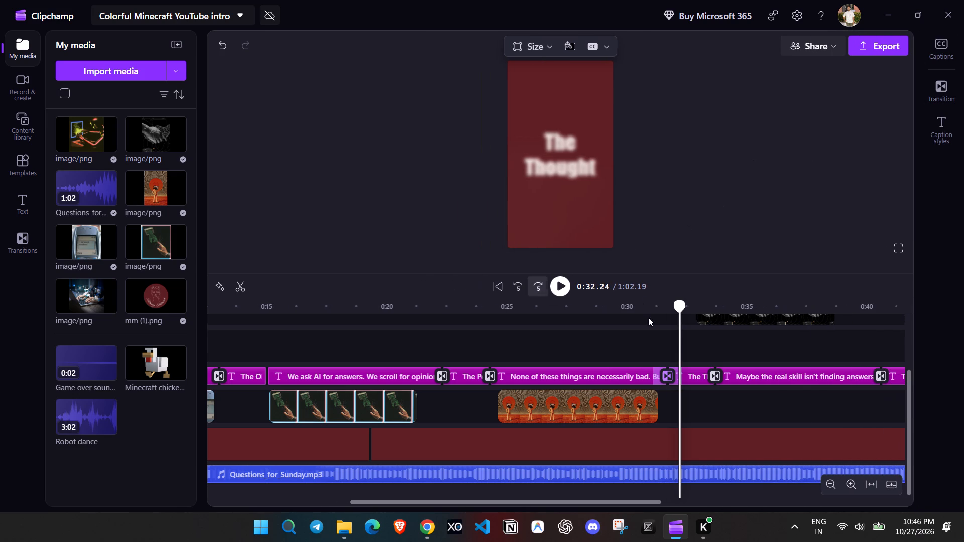
{"action": "left_click_drag", "start_coordinate": [680, 303], "coordinate": [658, 303]}
{"action": "left_click", "coordinate": [559, 291]}
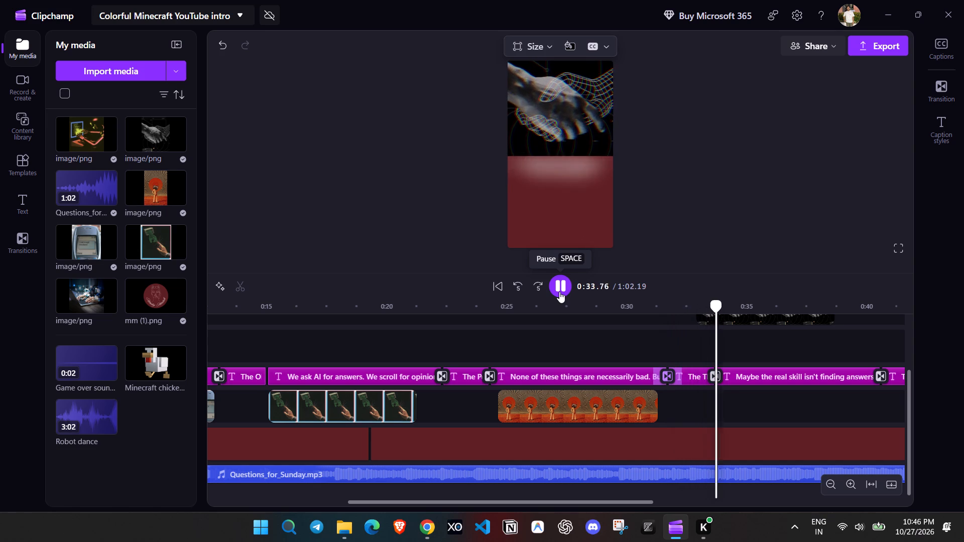
{"action": "left_click", "coordinate": [559, 292]}
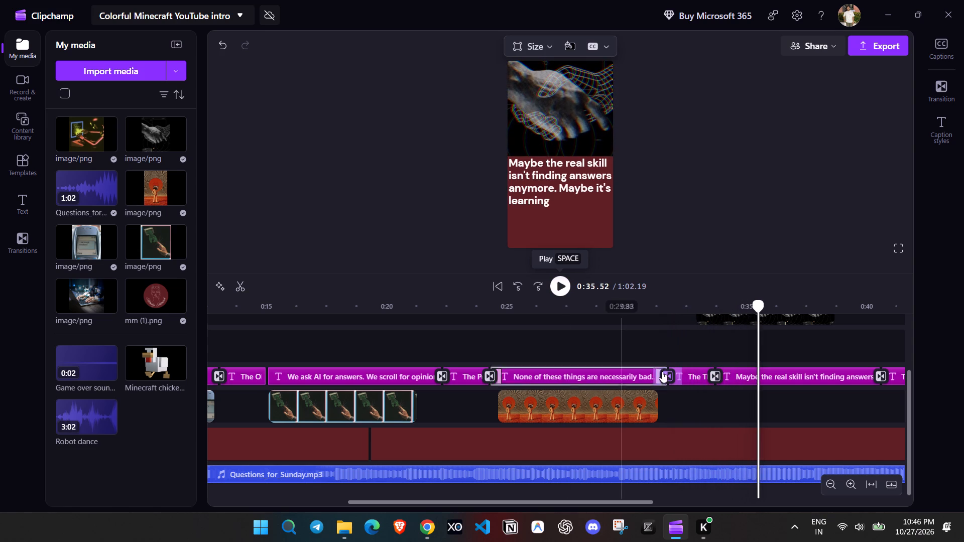
Trim the start of the handshake image clip to about 0:34, after "The Thought" title, and play the section back.
{"action": "scroll", "coordinate": [725, 352], "scroll_direction": "up", "scroll_amount": 1}
{"action": "left_click_drag", "start_coordinate": [703, 373], "coordinate": [712, 377]}
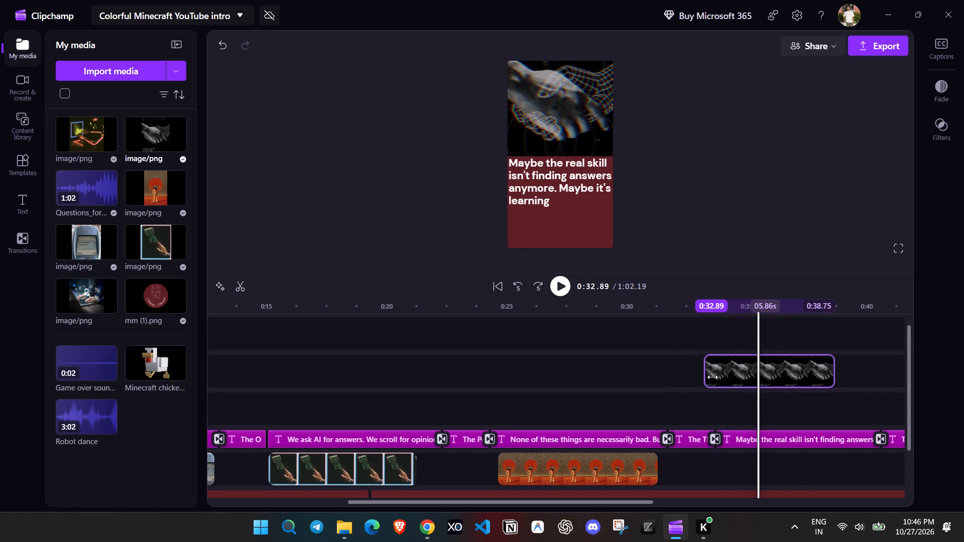
{"action": "left_click_drag", "start_coordinate": [712, 377], "coordinate": [729, 385]}
{"action": "left_click_drag", "start_coordinate": [765, 303], "coordinate": [742, 304]}
{"action": "left_click_drag", "start_coordinate": [754, 305], "coordinate": [716, 305]}
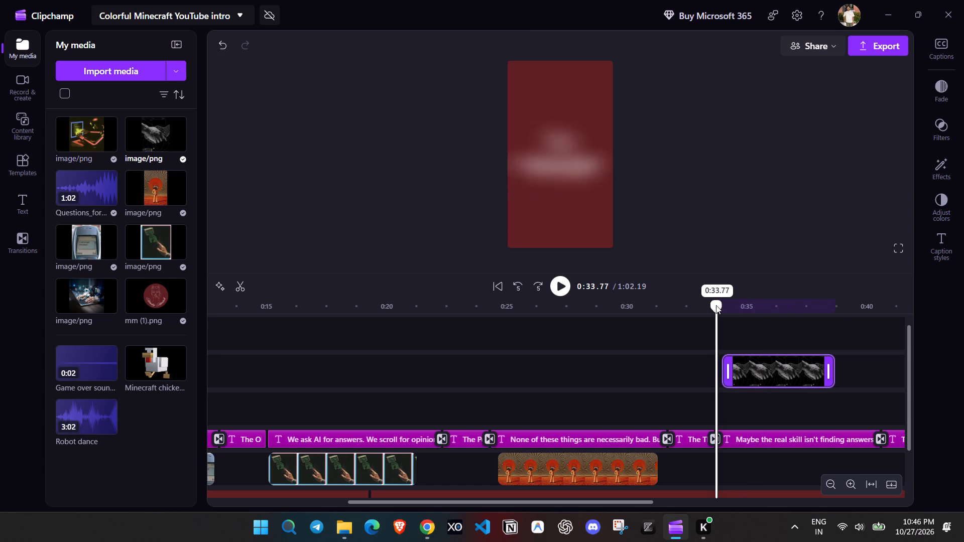
{"action": "left_click_drag", "start_coordinate": [716, 305], "coordinate": [691, 290]}
{"action": "left_click", "coordinate": [562, 282]}
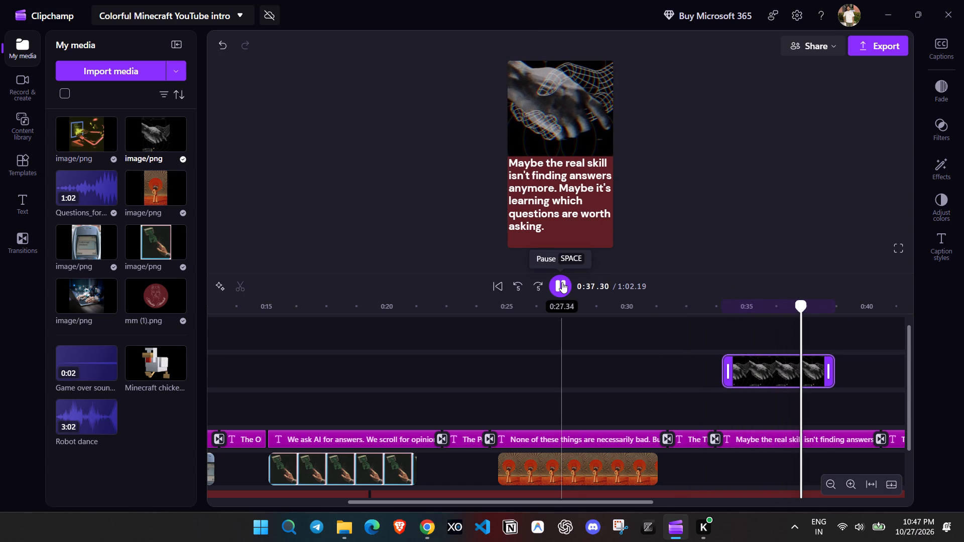
Play on to the "Are we becoming more informed" quote, trim its computer-hands image clip's start so it lasts 4.60 s, and preview it.
{"action": "left_click_drag", "start_coordinate": [557, 501], "coordinate": [632, 502]}
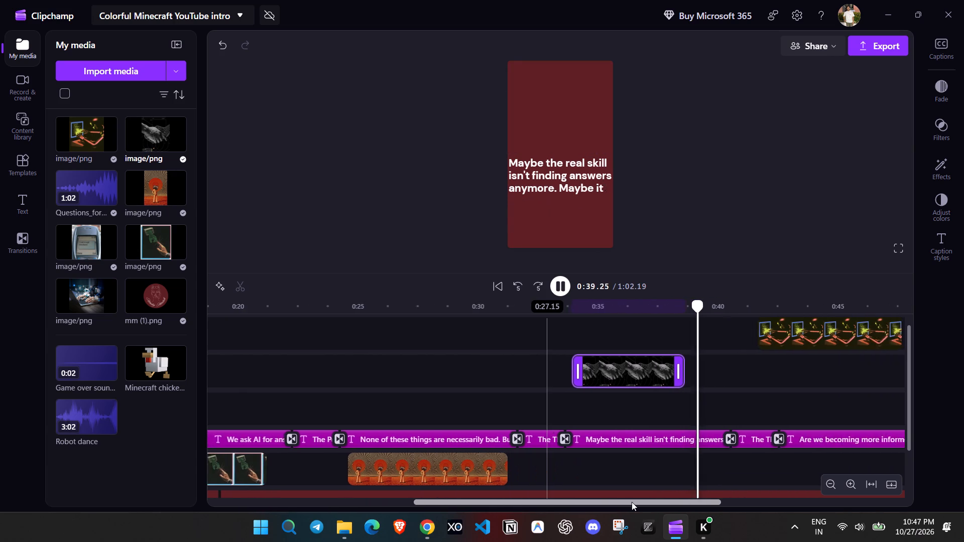
{"action": "left_click_drag", "start_coordinate": [632, 502], "coordinate": [672, 504]}
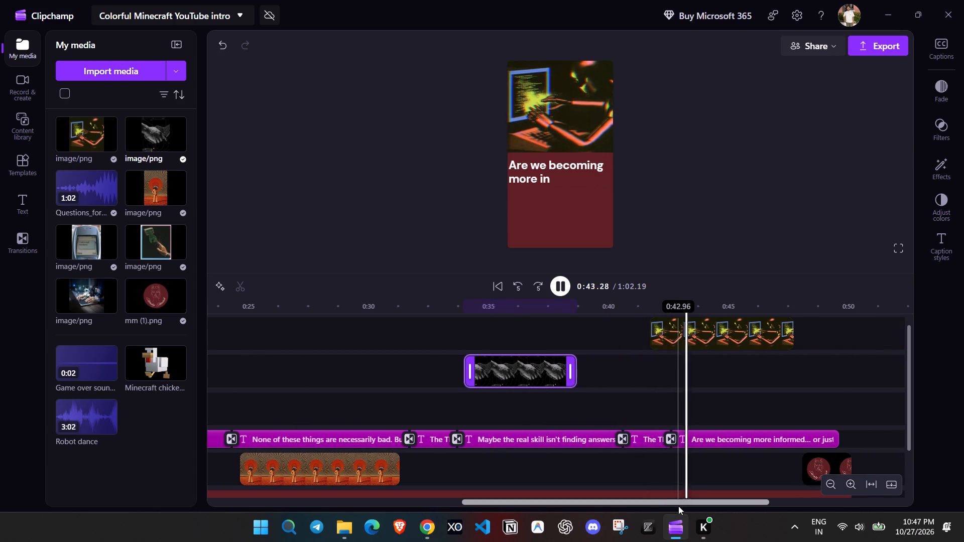
{"action": "left_click", "coordinate": [564, 280]}
{"action": "left_click_drag", "start_coordinate": [654, 338], "coordinate": [686, 345]}
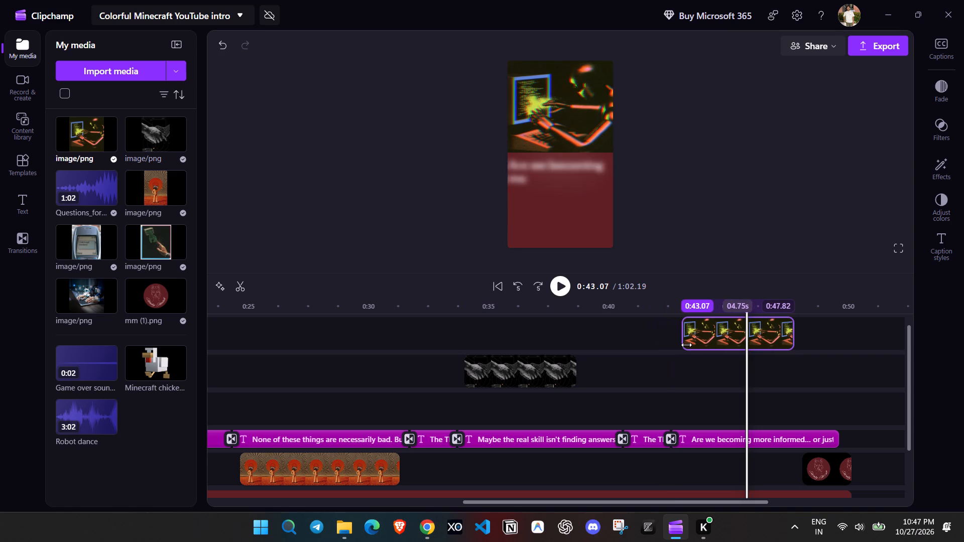
{"action": "left_click_drag", "start_coordinate": [686, 345], "coordinate": [690, 346]}
{"action": "left_click_drag", "start_coordinate": [747, 306], "coordinate": [654, 312]}
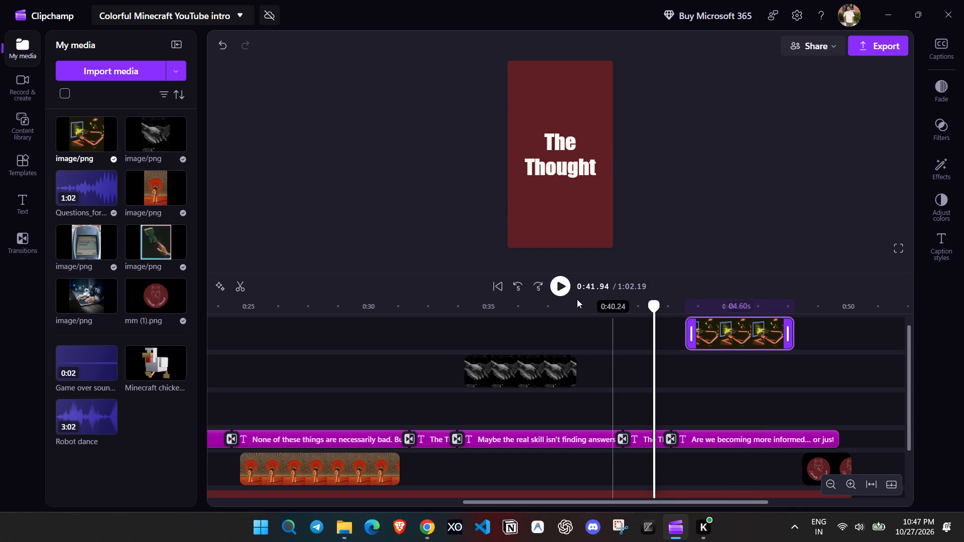
{"action": "left_click", "coordinate": [563, 283]}
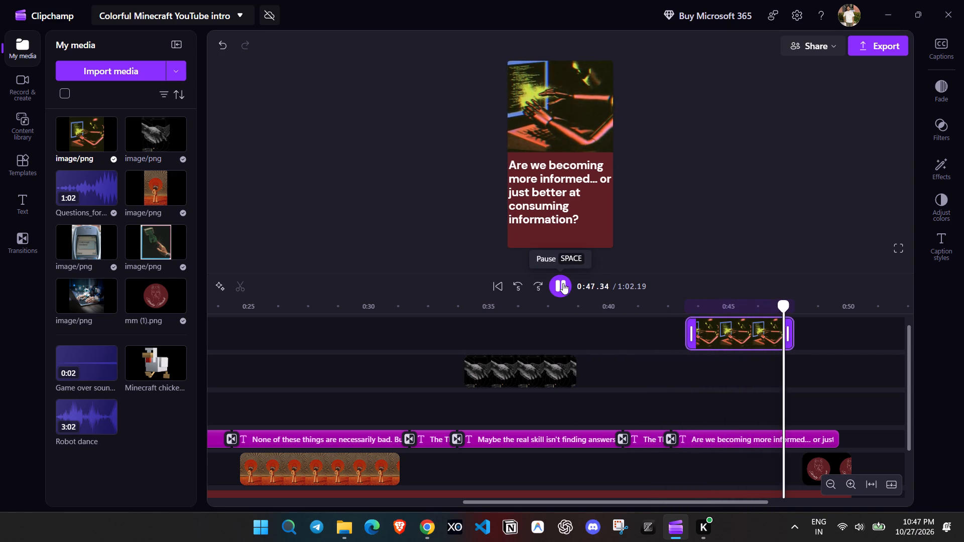
{"action": "left_click", "coordinate": [563, 283]}
Extend the end of the computer-hands image clip so it lasts 5.84 s and play back its ending.
{"action": "left_click", "coordinate": [794, 333]}
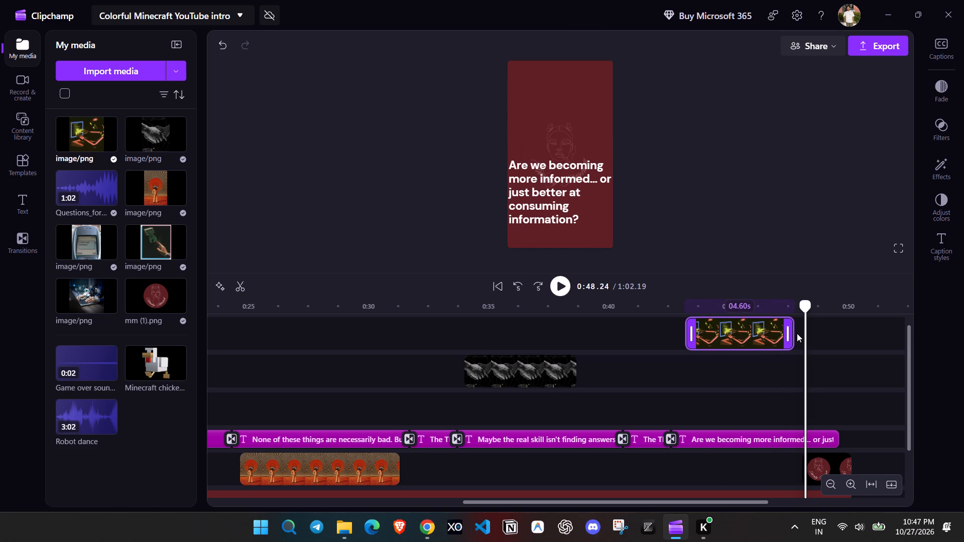
{"action": "left_click_drag", "start_coordinate": [790, 332], "coordinate": [819, 338]}
{"action": "left_click", "coordinate": [564, 288]}
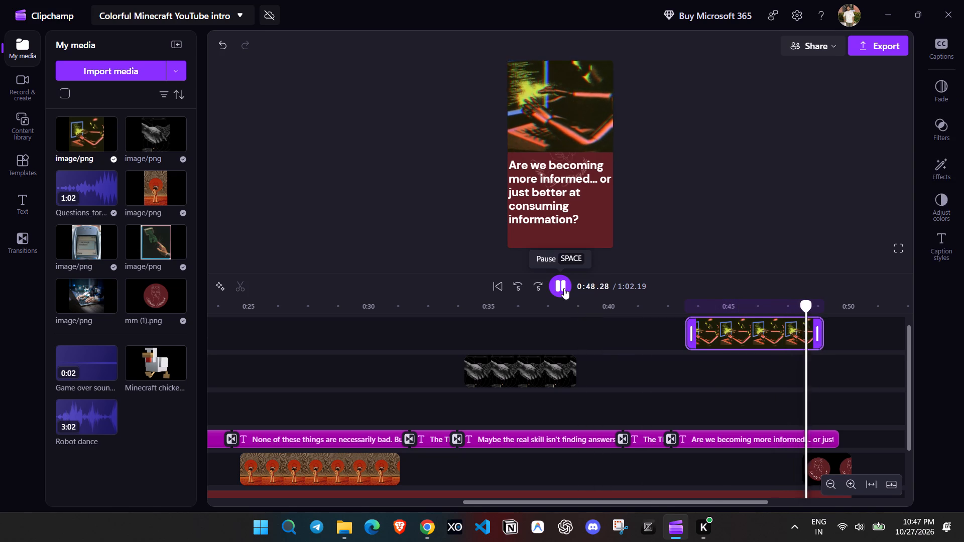
{"action": "left_click", "coordinate": [564, 288]}
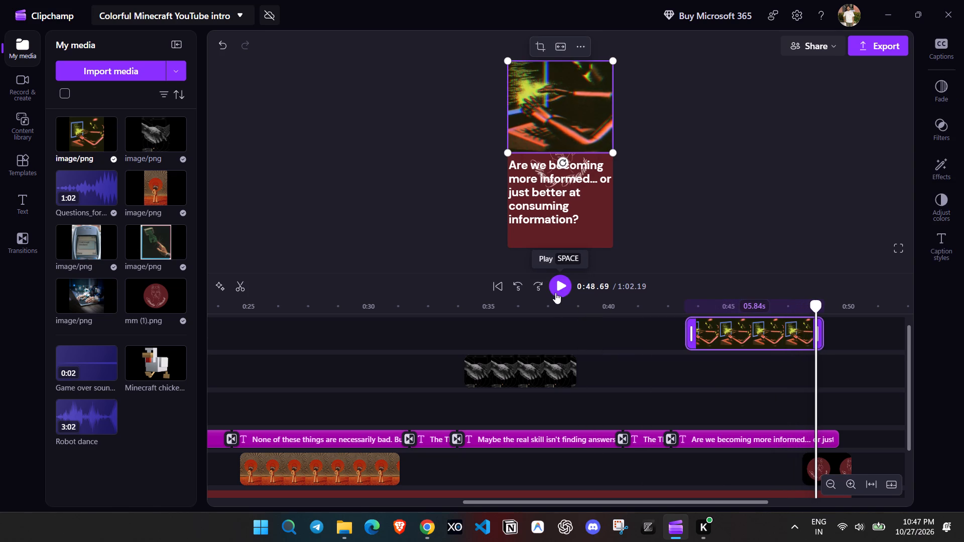
Play through the closing section and trim the end of the "Are we becoming more informed" text clip to 6.20 s.
{"action": "left_click_drag", "start_coordinate": [567, 504], "coordinate": [624, 504]}
{"action": "scroll", "coordinate": [629, 422], "scroll_direction": "down", "scroll_amount": 1}
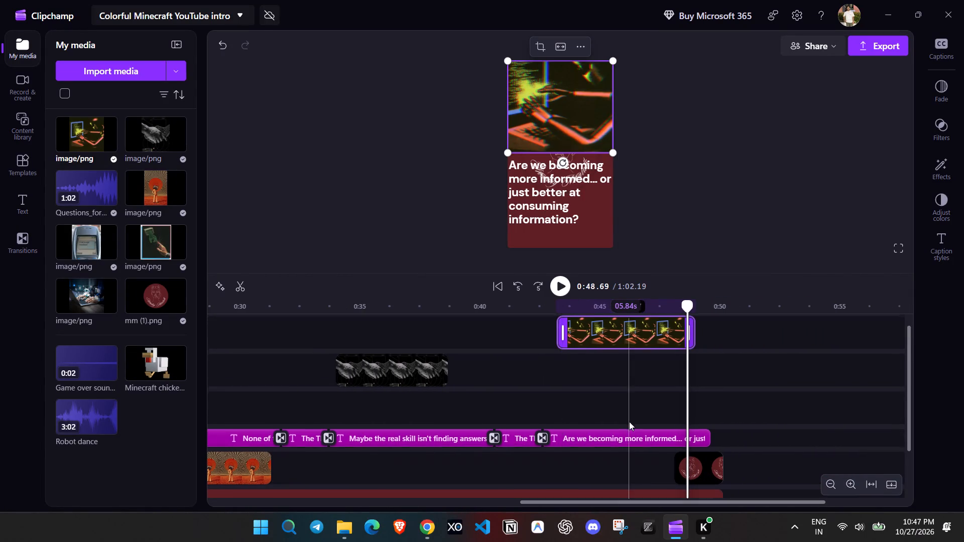
{"action": "left_click", "coordinate": [564, 284]}
{"action": "left_click", "coordinate": [564, 284]}
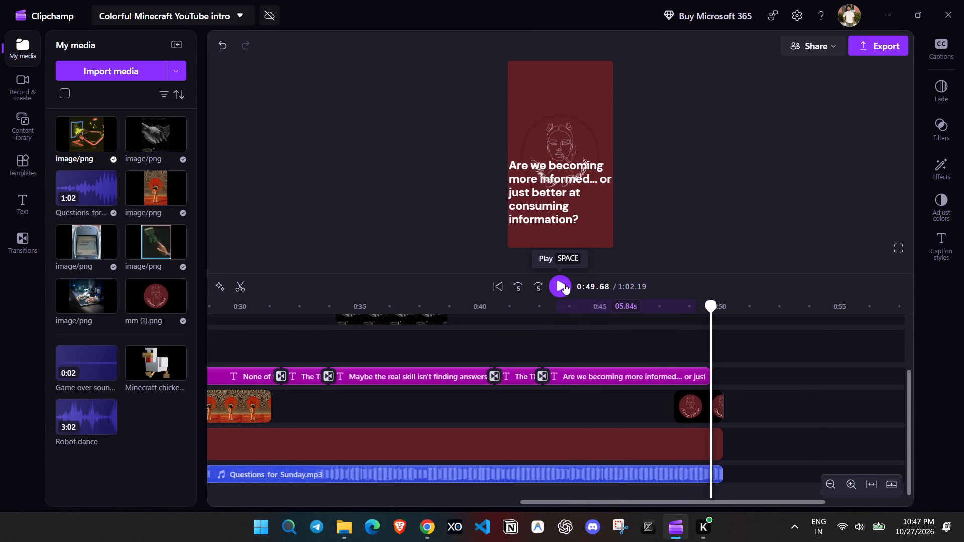
{"action": "left_click_drag", "start_coordinate": [706, 378], "coordinate": [665, 370]}
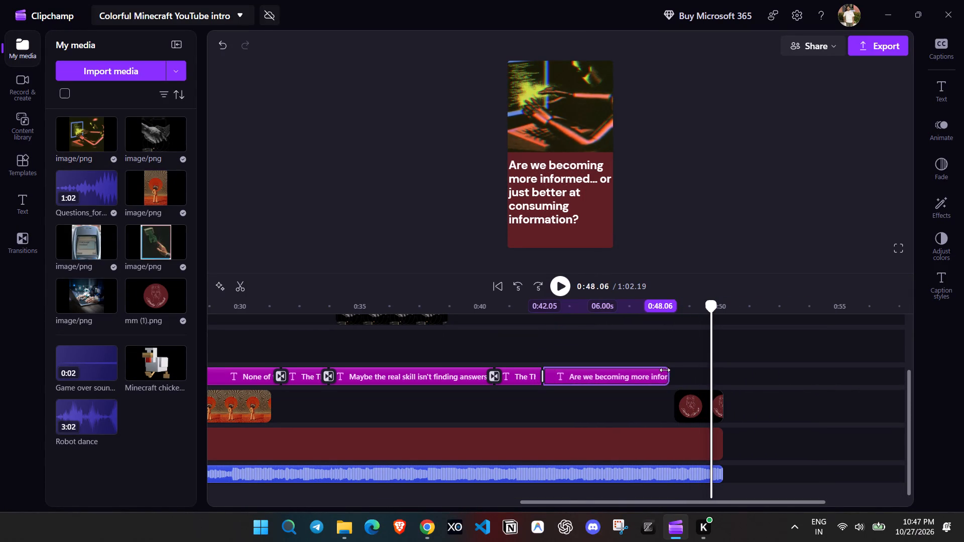
{"action": "left_click_drag", "start_coordinate": [665, 370], "coordinate": [671, 370]}
Trim the closing logo clip's start to about 0:49, extend the last quote's end to just before it, and play the ending.
{"action": "left_click_drag", "start_coordinate": [678, 411], "coordinate": [682, 411]}
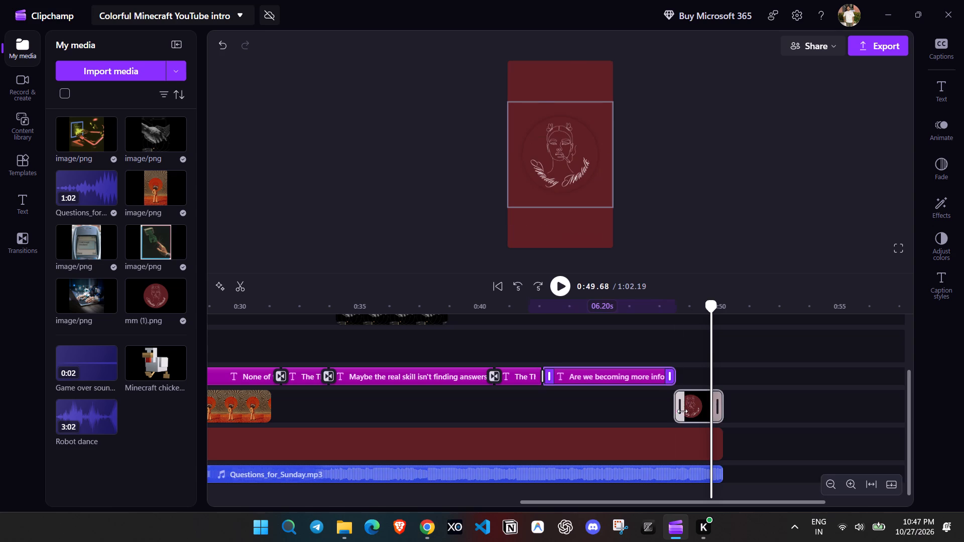
{"action": "left_click_drag", "start_coordinate": [682, 411], "coordinate": [694, 413]}
{"action": "left_click_drag", "start_coordinate": [668, 376], "coordinate": [677, 376]}
{"action": "left_click_drag", "start_coordinate": [710, 301], "coordinate": [599, 307]}
{"action": "left_click", "coordinate": [566, 286]}
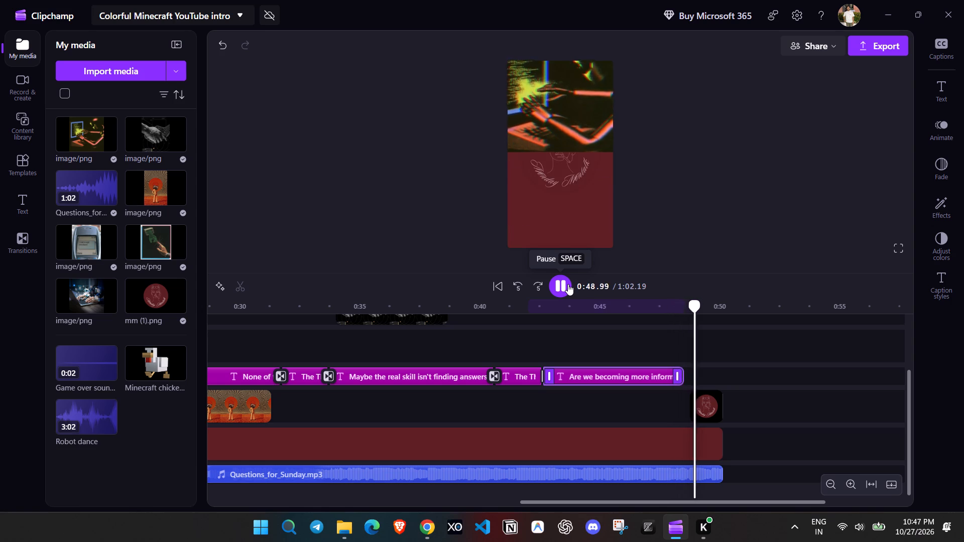
Trim the end of the computer-hands image clip so it lasts 5.21 s and play back the closing logo.
{"action": "left_click", "coordinate": [568, 284]}
{"action": "scroll", "coordinate": [631, 332], "scroll_direction": "up", "scroll_amount": 1}
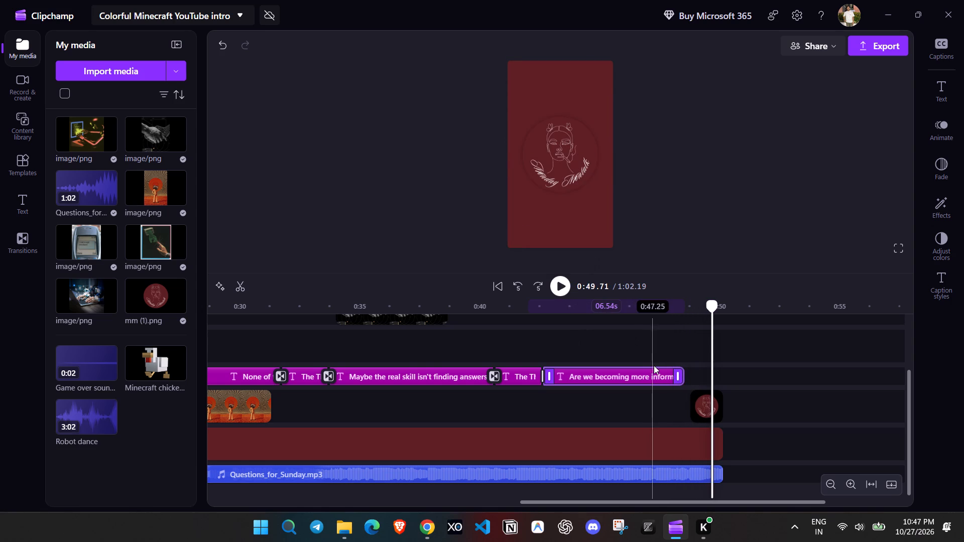
{"action": "scroll", "coordinate": [694, 385], "scroll_direction": "up", "scroll_amount": 1}
{"action": "left_click_drag", "start_coordinate": [692, 325], "coordinate": [682, 324]}
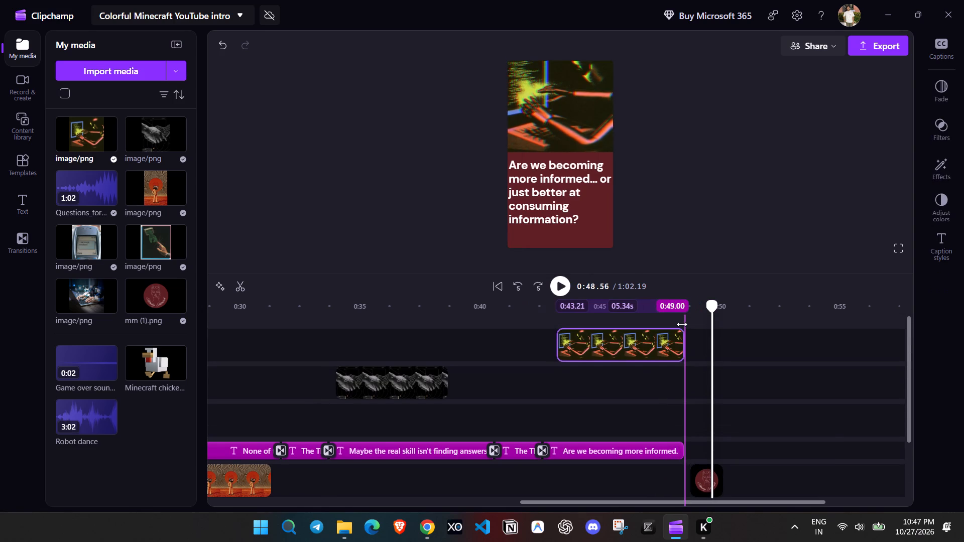
{"action": "left_click_drag", "start_coordinate": [682, 324], "coordinate": [677, 324]}
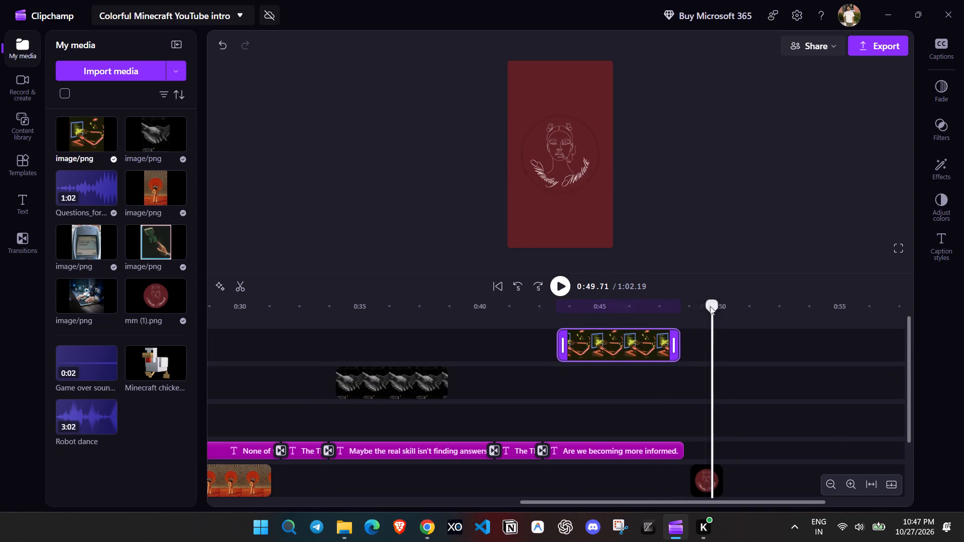
{"action": "left_click_drag", "start_coordinate": [710, 306], "coordinate": [652, 310]}
{"action": "left_click", "coordinate": [567, 284]}
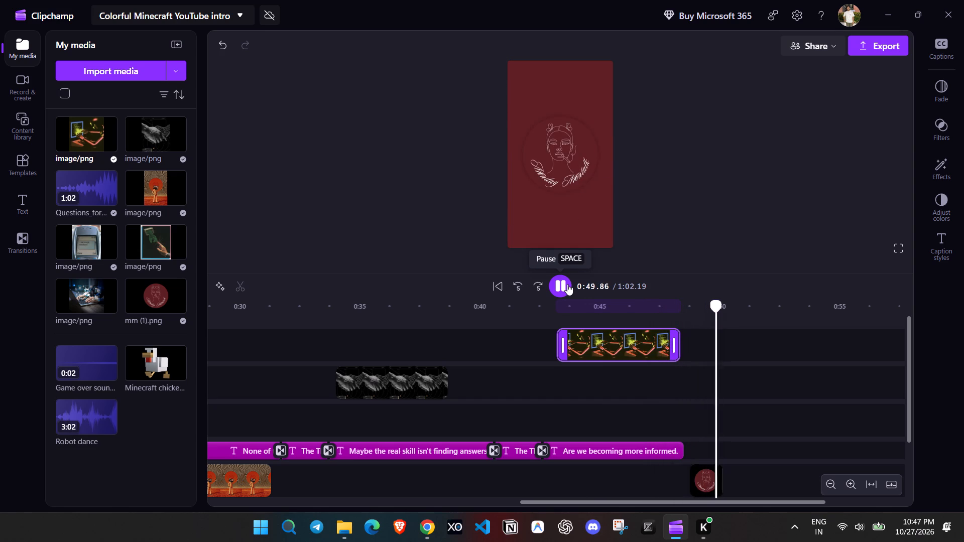
{"action": "left_click", "coordinate": [567, 284]}
{"action": "scroll", "coordinate": [702, 307], "scroll_direction": "down", "scroll_amount": 1}
{"action": "scroll", "coordinate": [712, 380], "scroll_direction": "down", "scroll_amount": 2}
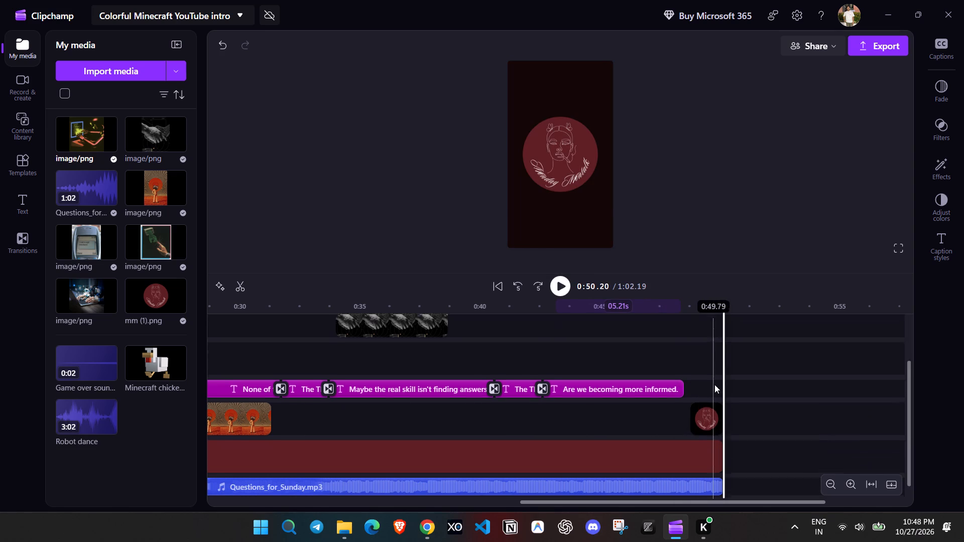
{"action": "left_click", "coordinate": [720, 399]}
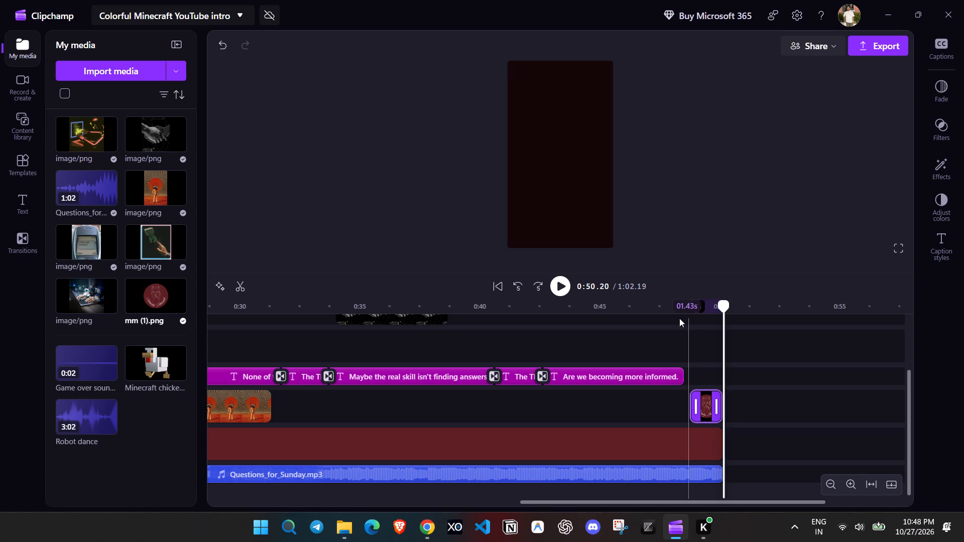
Export the video at 1080p with the file name MM_Ep1 and dismiss the downloads pop-up.
{"action": "left_click", "coordinate": [886, 46]}
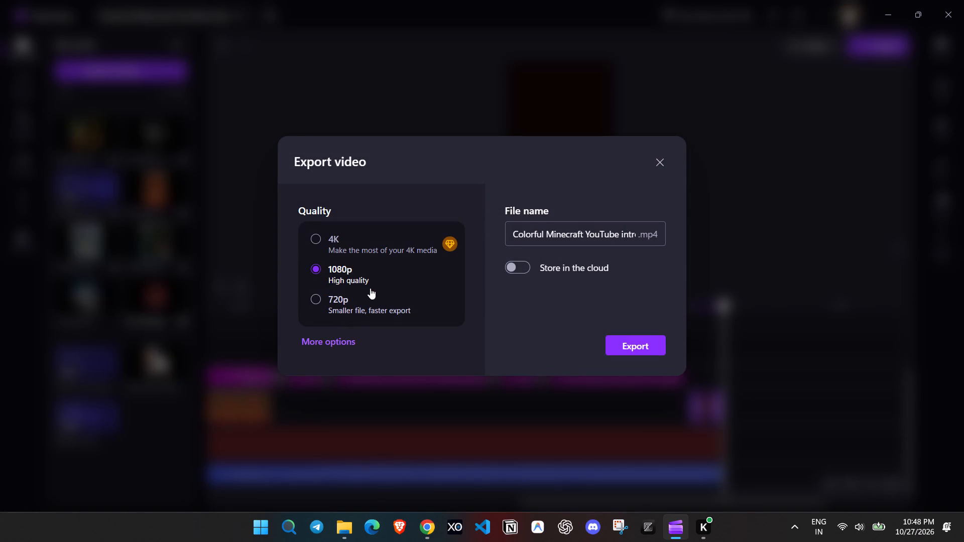
{"action": "left_click", "coordinate": [644, 225]}
{"action": "left_click", "coordinate": [635, 232]}
{"action": "key", "text": "ctrl+a"}
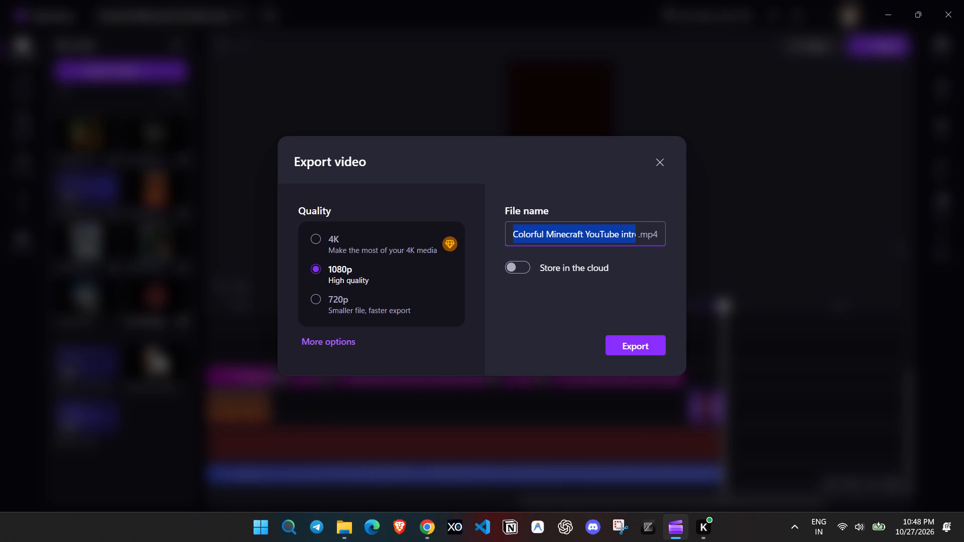
{"action": "type", "text": "Episode"}
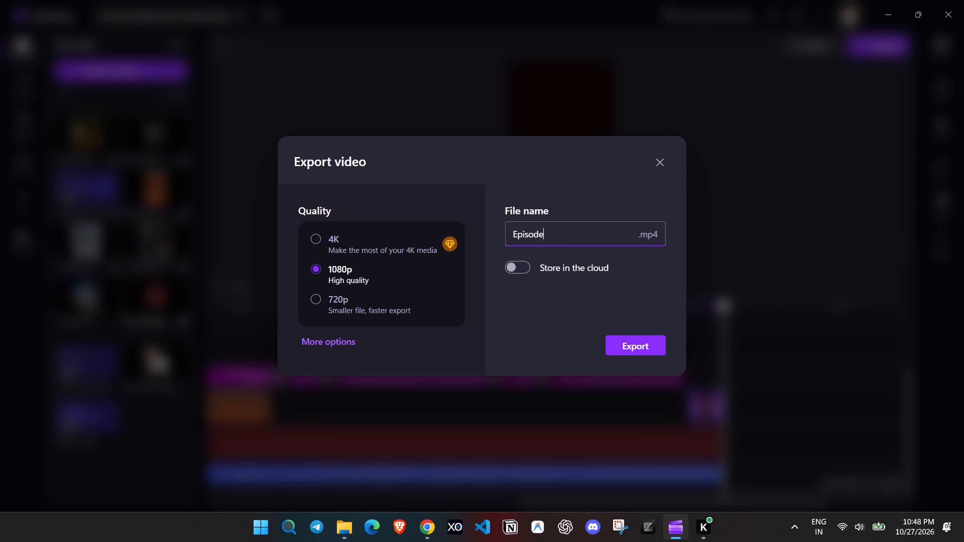
{"action": "key", "text": "BackSpace"}
{"action": "key", "text": "BackSpace"}
{"action": "key", "text": "BackSpace"}
{"action": "key", "text": "BackSpace"}
{"action": "key", "text": "BackSpace"}
{"action": "key", "text": "BackSpace"}
{"action": "key", "text": "BackSpace"}
{"action": "key", "text": "BackSpace"}
{"action": "key", "text": "BackSpace"}
{"action": "key", "text": "BackSpace"}
{"action": "key", "text": "BackSpace"}
{"action": "type", "text": "Monday"}
{"action": "key", "text": "BackSpace"}
{"action": "key", "text": "BackSpace"}
{"action": "key", "text": "BackSpace"}
{"action": "key", "text": "BackSpace"}
{"action": "key", "text": "BackSpace"}
{"action": "type", "text": "M)"}
{"action": "key", "text": "BackSpace"}
{"action": "type", "text": "_Ep"}
{"action": "key", "text": "1"}
{"action": "left_click", "coordinate": [629, 339]}
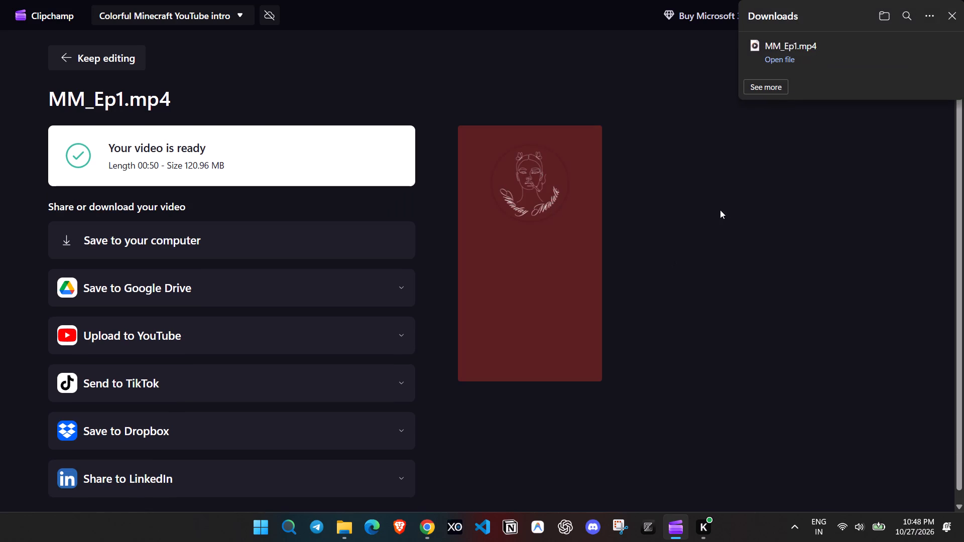
{"action": "left_click", "coordinate": [952, 18]}
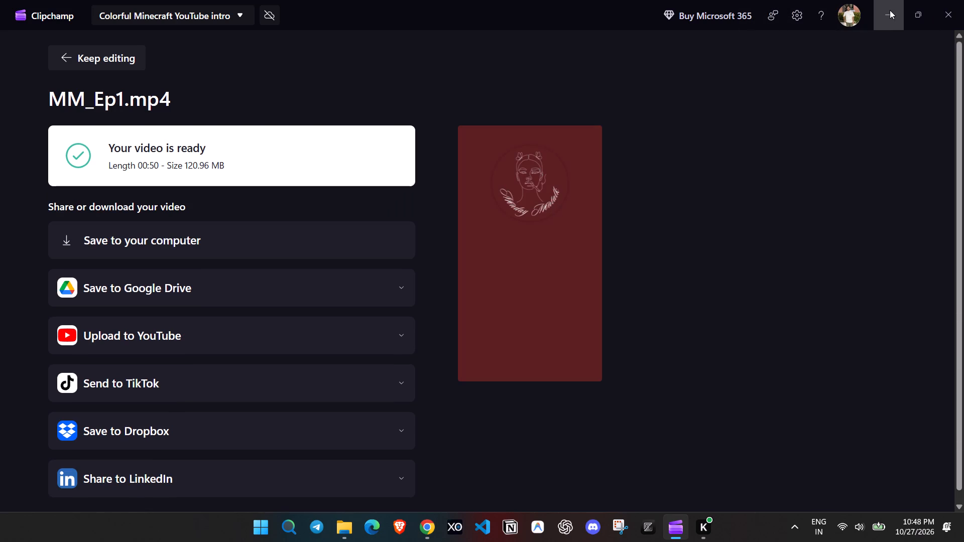
Switch to File Explorer, open the Downloads folder and check the properties of MM_Ep1.mp4.
{"action": "left_click", "coordinate": [890, 10]}
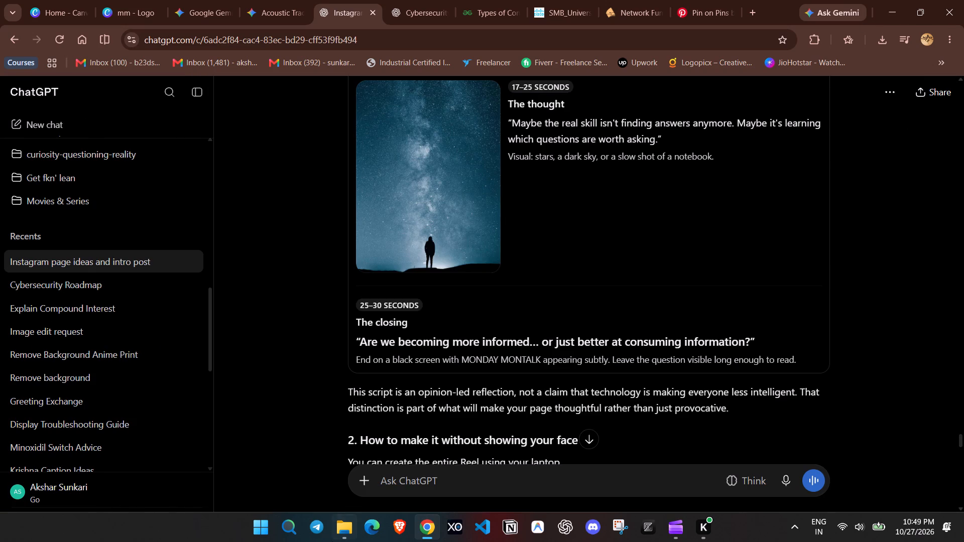
{"action": "left_click", "coordinate": [339, 529]}
{"action": "left_click", "coordinate": [50, 194]}
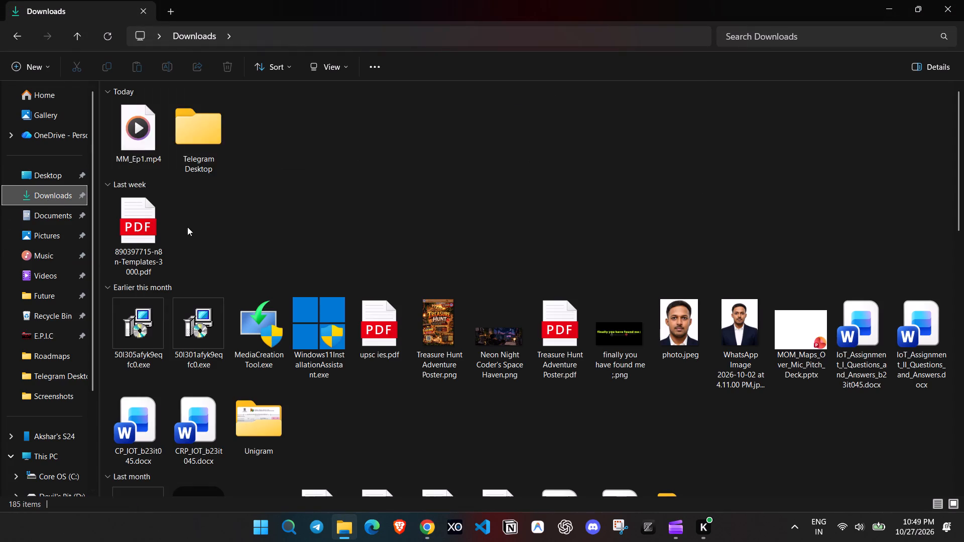
{"action": "right_click", "coordinate": [136, 127]}
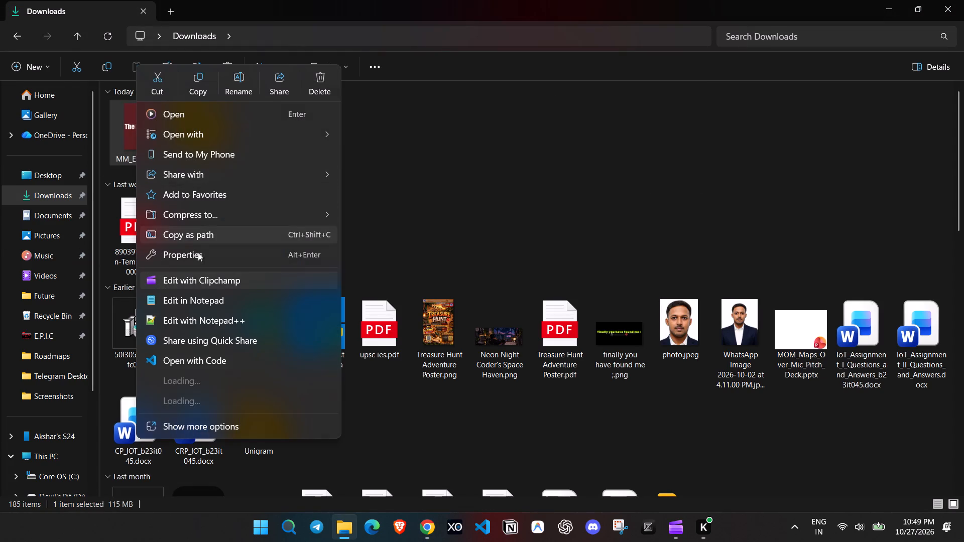
{"action": "left_click", "coordinate": [200, 247]}
{"action": "left_click", "coordinate": [396, 134]}
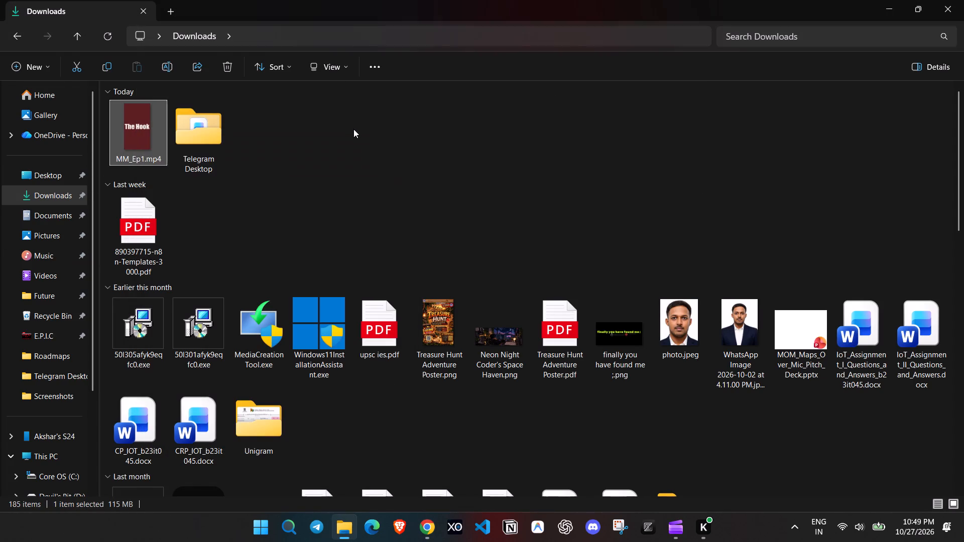
{"action": "left_click", "coordinate": [352, 129]}
{"action": "right_click", "coordinate": [352, 129]}
{"action": "left_click", "coordinate": [324, 154]}
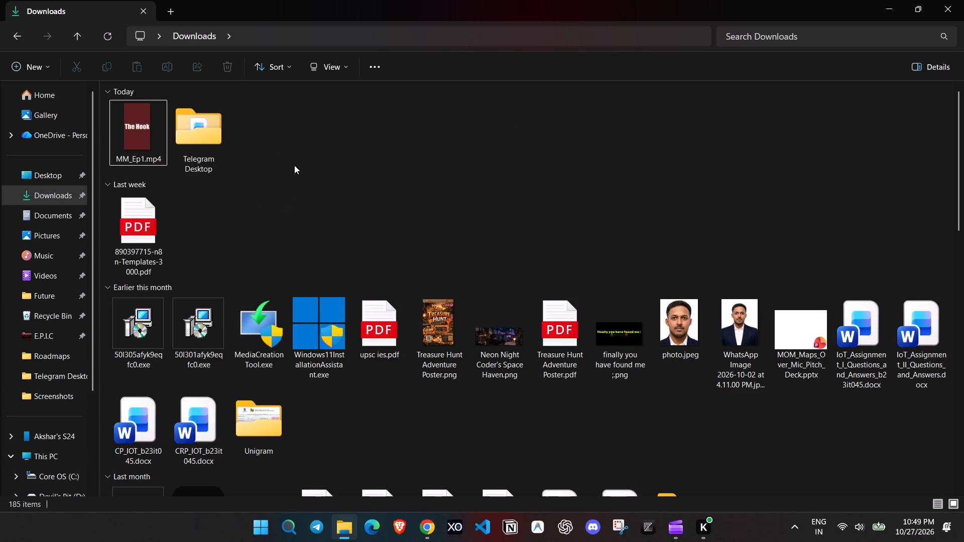
Delete the Dorothy 2026 video from the Telegram Desktop folder in Downloads.
{"action": "double_click", "coordinate": [223, 114]}
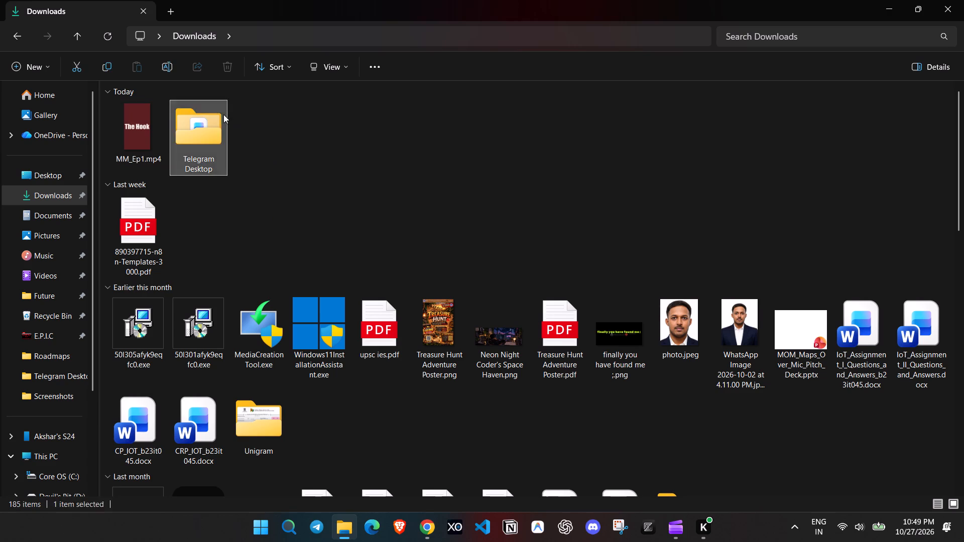
{"action": "left_click", "coordinate": [153, 255]}
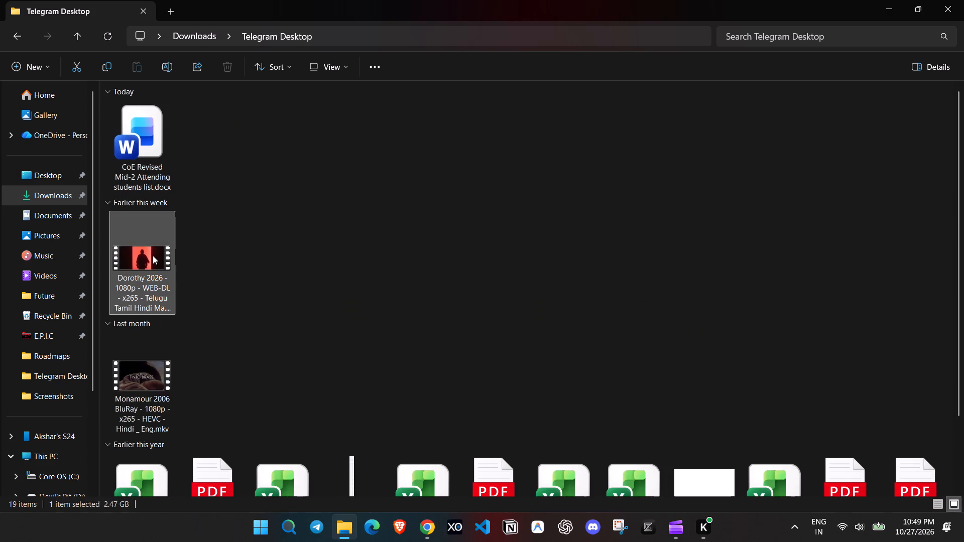
{"action": "key", "text": "Delete"}
{"action": "scroll", "coordinate": [233, 308], "scroll_direction": "down", "scroll_amount": 5}
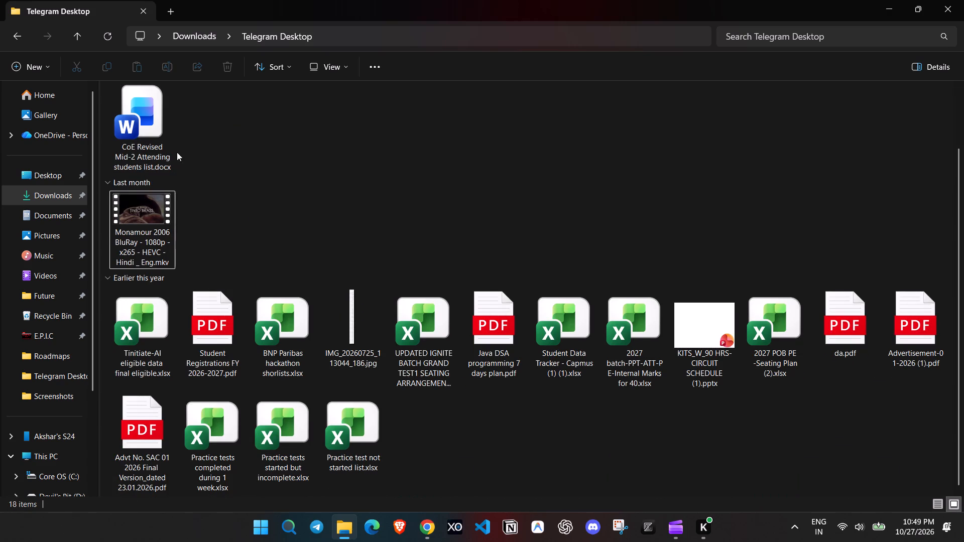
Delete the DC 2026 video inside the Unigram folder, and delete the Unigram folder itself from Downloads.
{"action": "left_click", "coordinate": [17, 35]}
{"action": "double_click", "coordinate": [246, 425]}
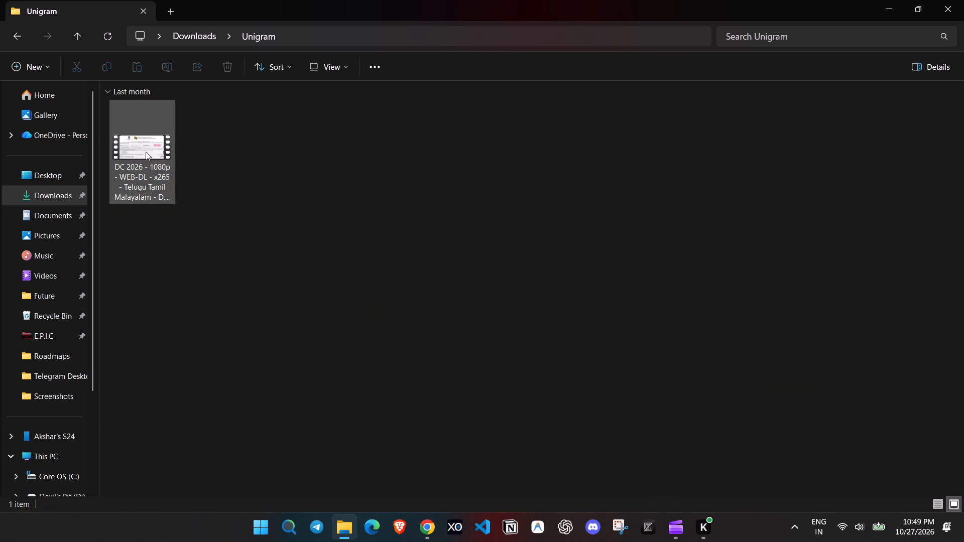
{"action": "left_click", "coordinate": [146, 152]}
{"action": "key", "text": "Delete"}
{"action": "left_click", "coordinate": [9, 35]}
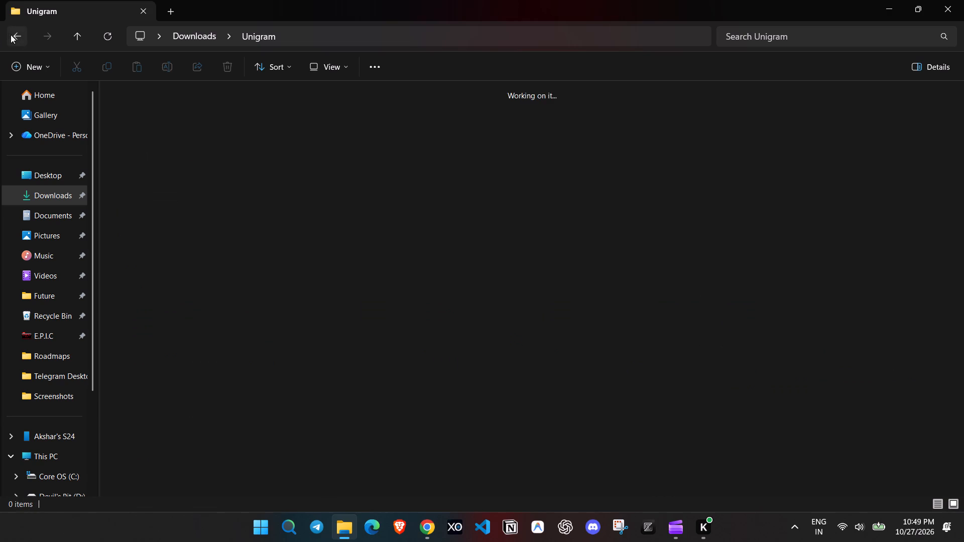
{"action": "key", "text": "Delete"}
Look through all the files in the Downloads folder, from the newest to the oldest groups and back.
{"action": "scroll", "coordinate": [396, 324], "scroll_direction": "down", "scroll_amount": 4}
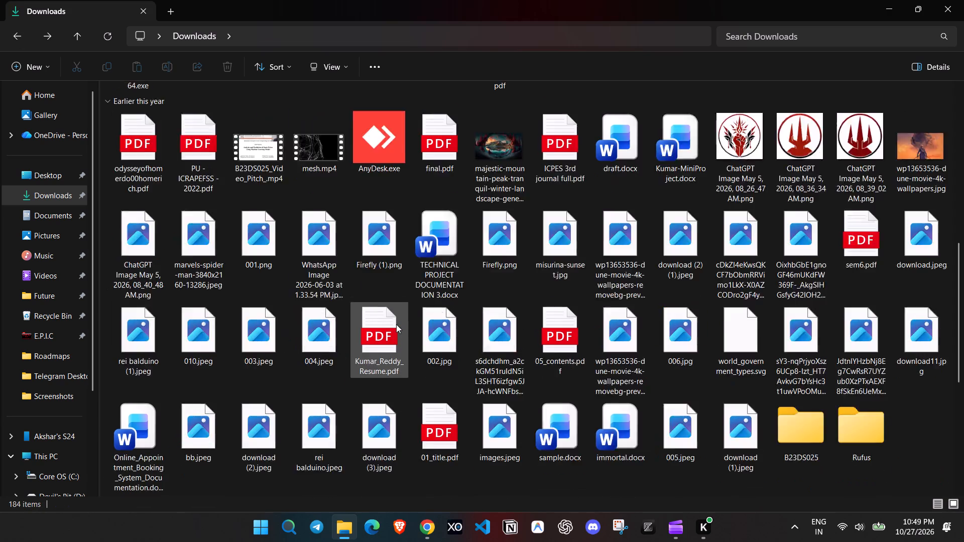
{"action": "scroll", "coordinate": [893, 253], "scroll_direction": "up", "scroll_amount": 1}
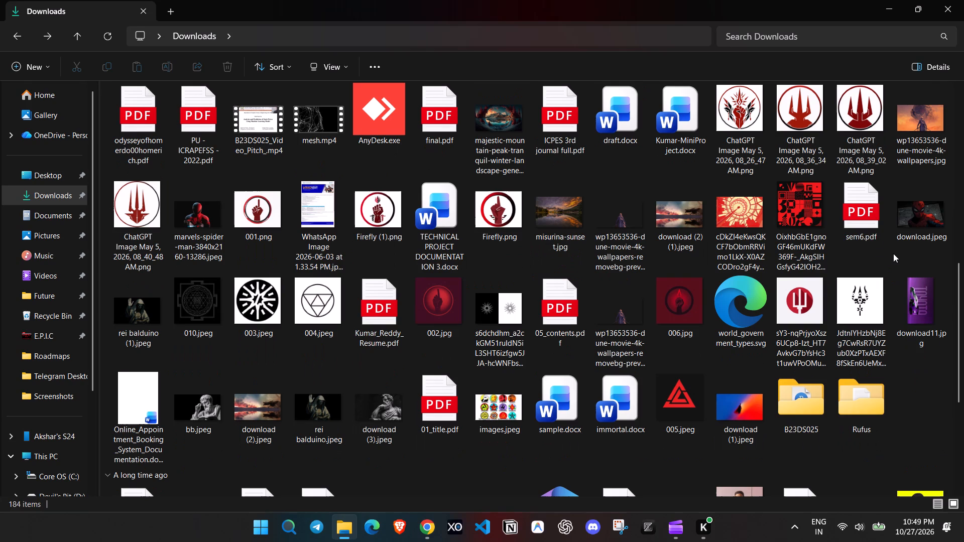
{"action": "scroll", "coordinate": [893, 253], "scroll_direction": "down", "scroll_amount": 6}
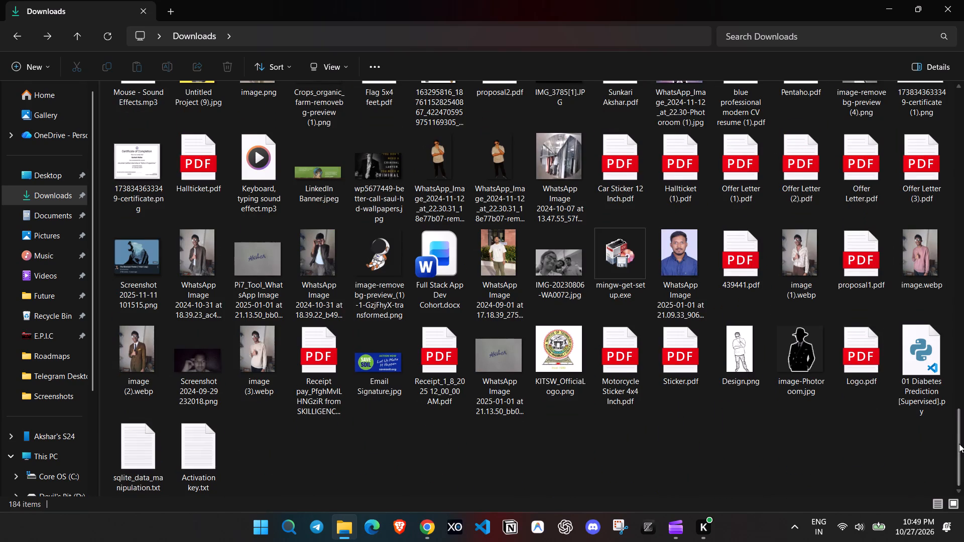
{"action": "left_click_drag", "start_coordinate": [960, 444], "coordinate": [954, 367]}
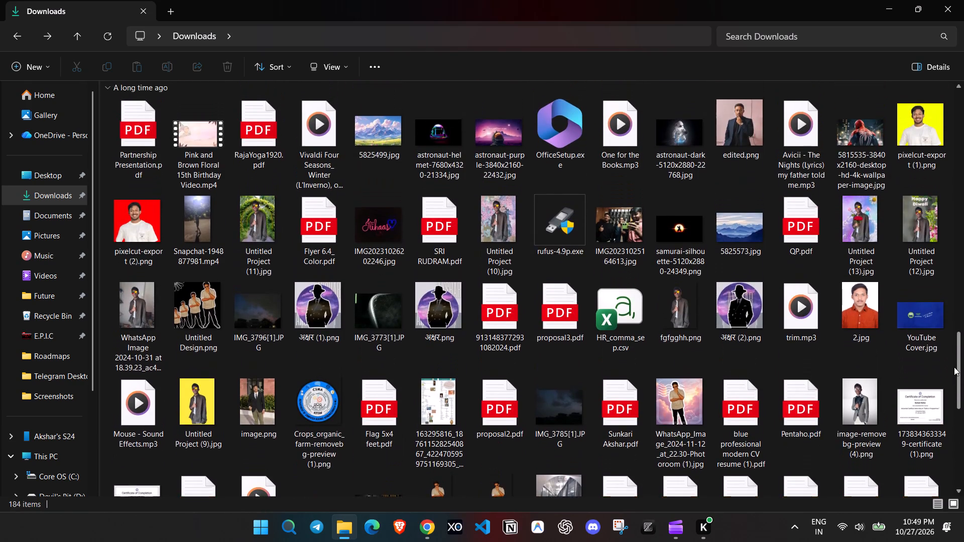
{"action": "left_click_drag", "start_coordinate": [954, 367], "coordinate": [947, 312]}
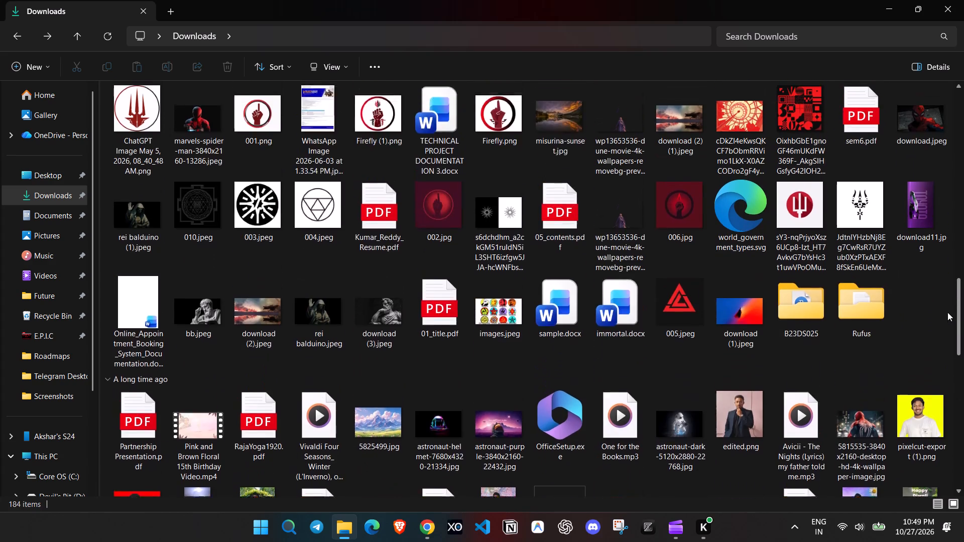
{"action": "left_click_drag", "start_coordinate": [947, 312], "coordinate": [955, 209]}
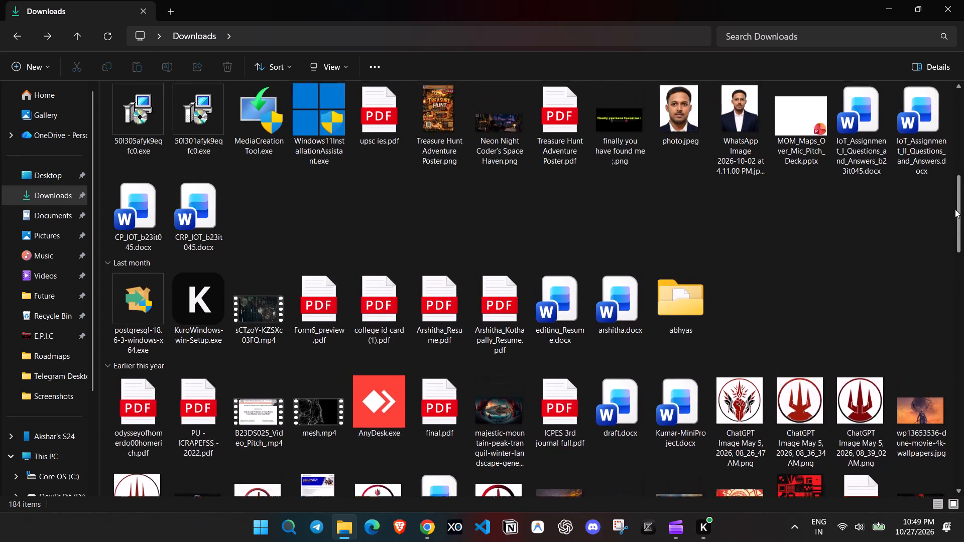
{"action": "left_click_drag", "start_coordinate": [955, 209], "coordinate": [951, 142]}
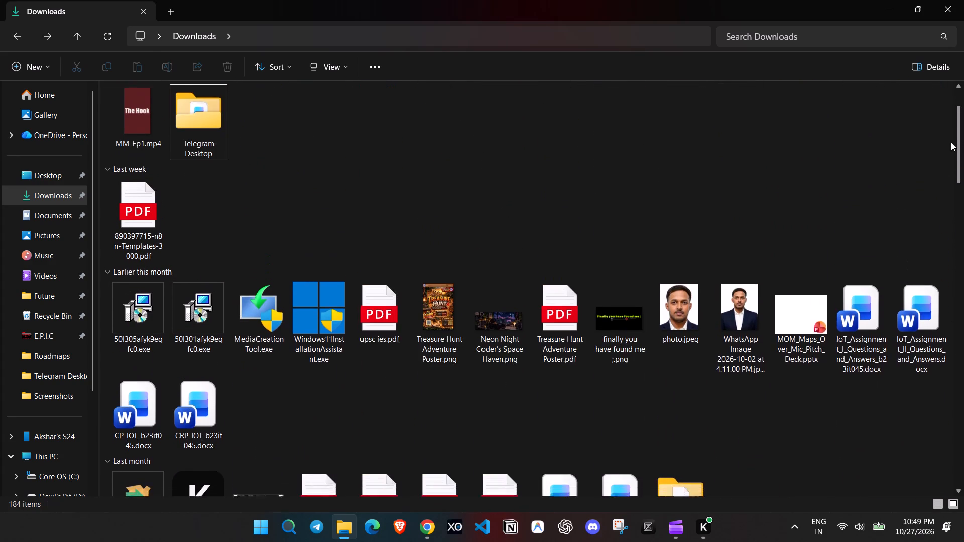
{"action": "left_click_drag", "start_coordinate": [951, 142], "coordinate": [950, 114]}
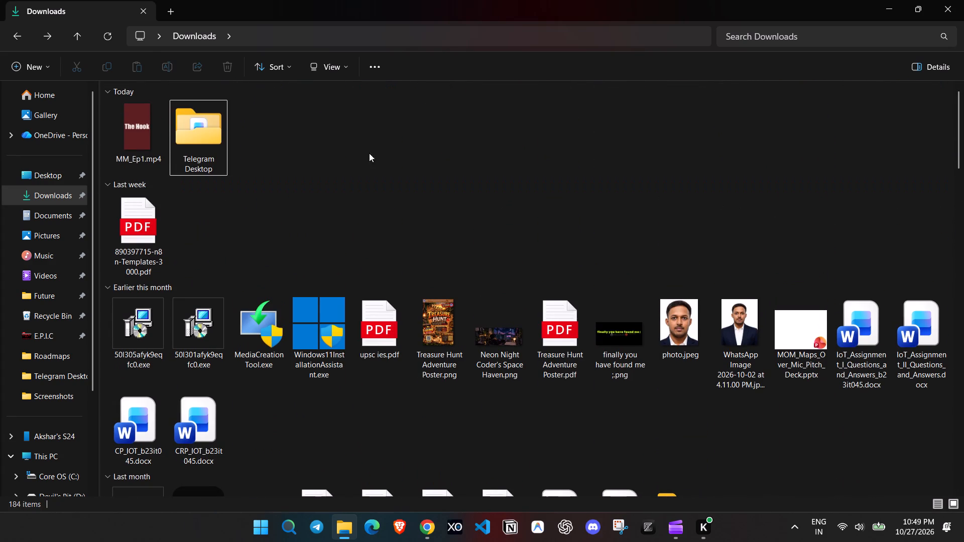
Play the start of the exported MM_Ep1.mp4 in Media Player, pause it and close the player.
{"action": "left_click", "coordinate": [135, 128]}
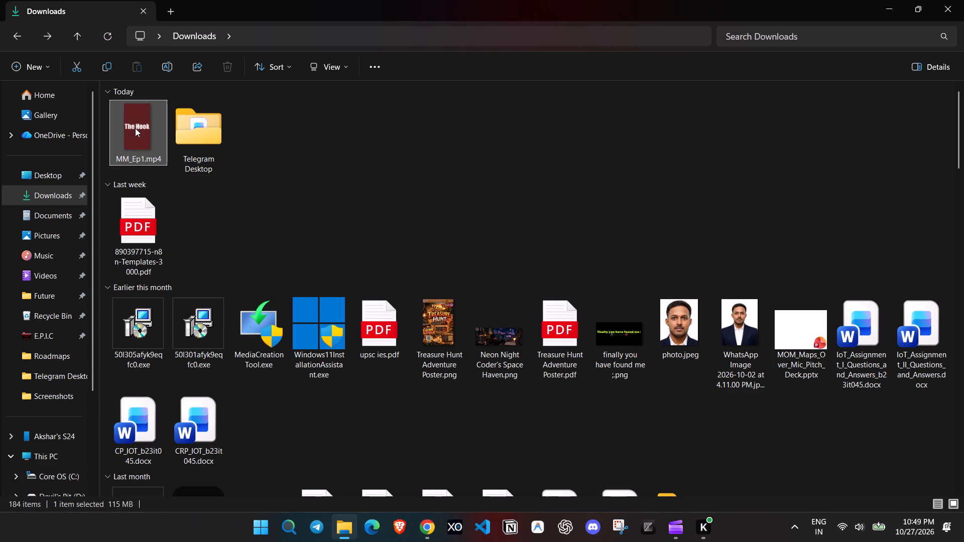
{"action": "right_click", "coordinate": [135, 128]}
{"action": "double_click", "coordinate": [119, 131]}
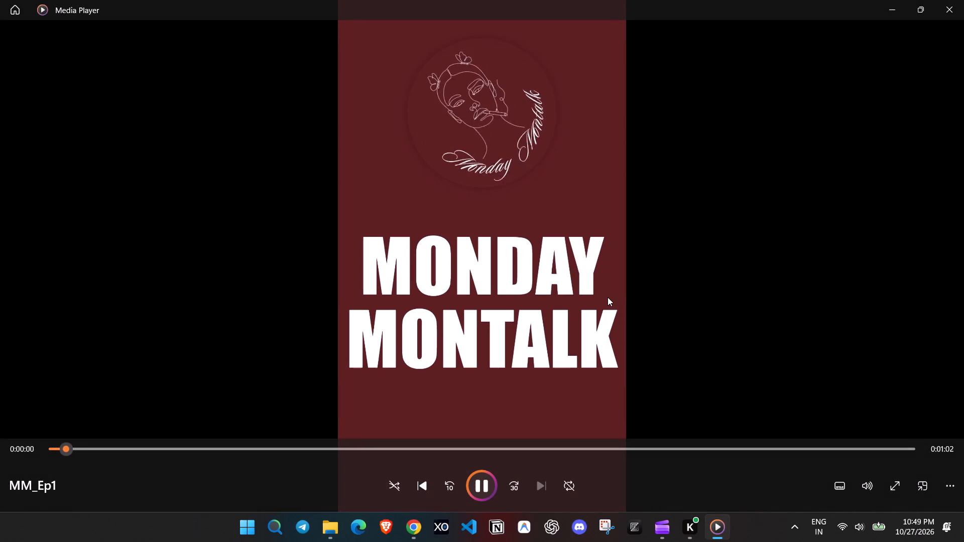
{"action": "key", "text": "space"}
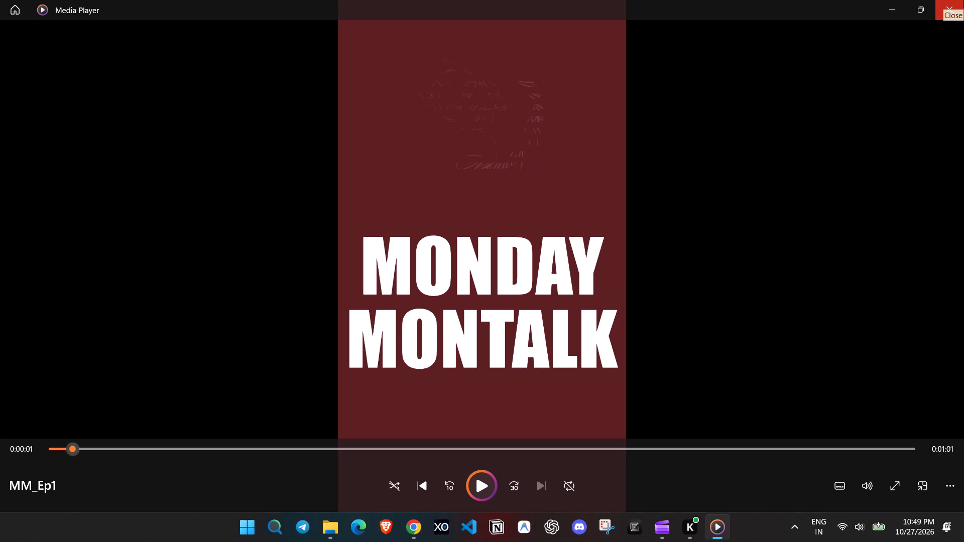
{"action": "left_click", "coordinate": [963, 0]}
{"action": "left_click", "coordinate": [335, 151]}
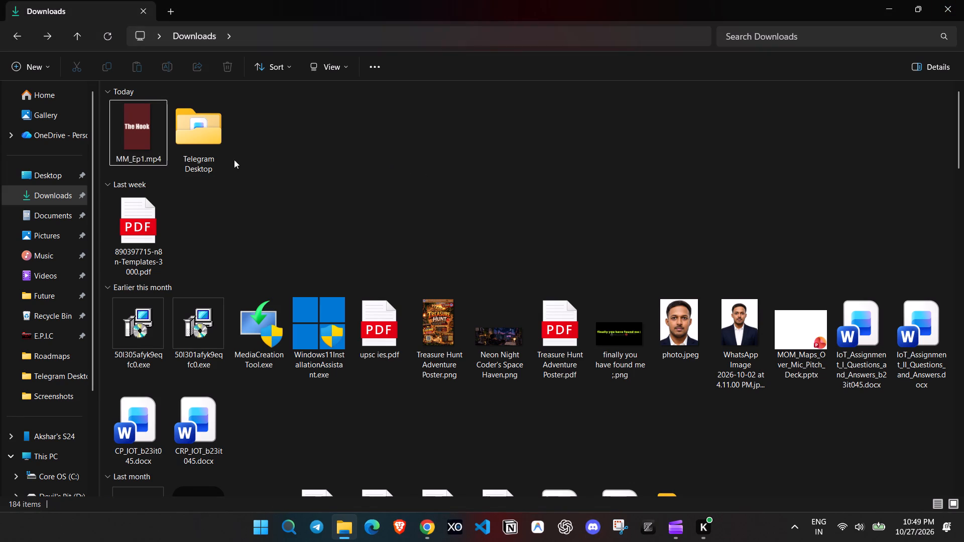